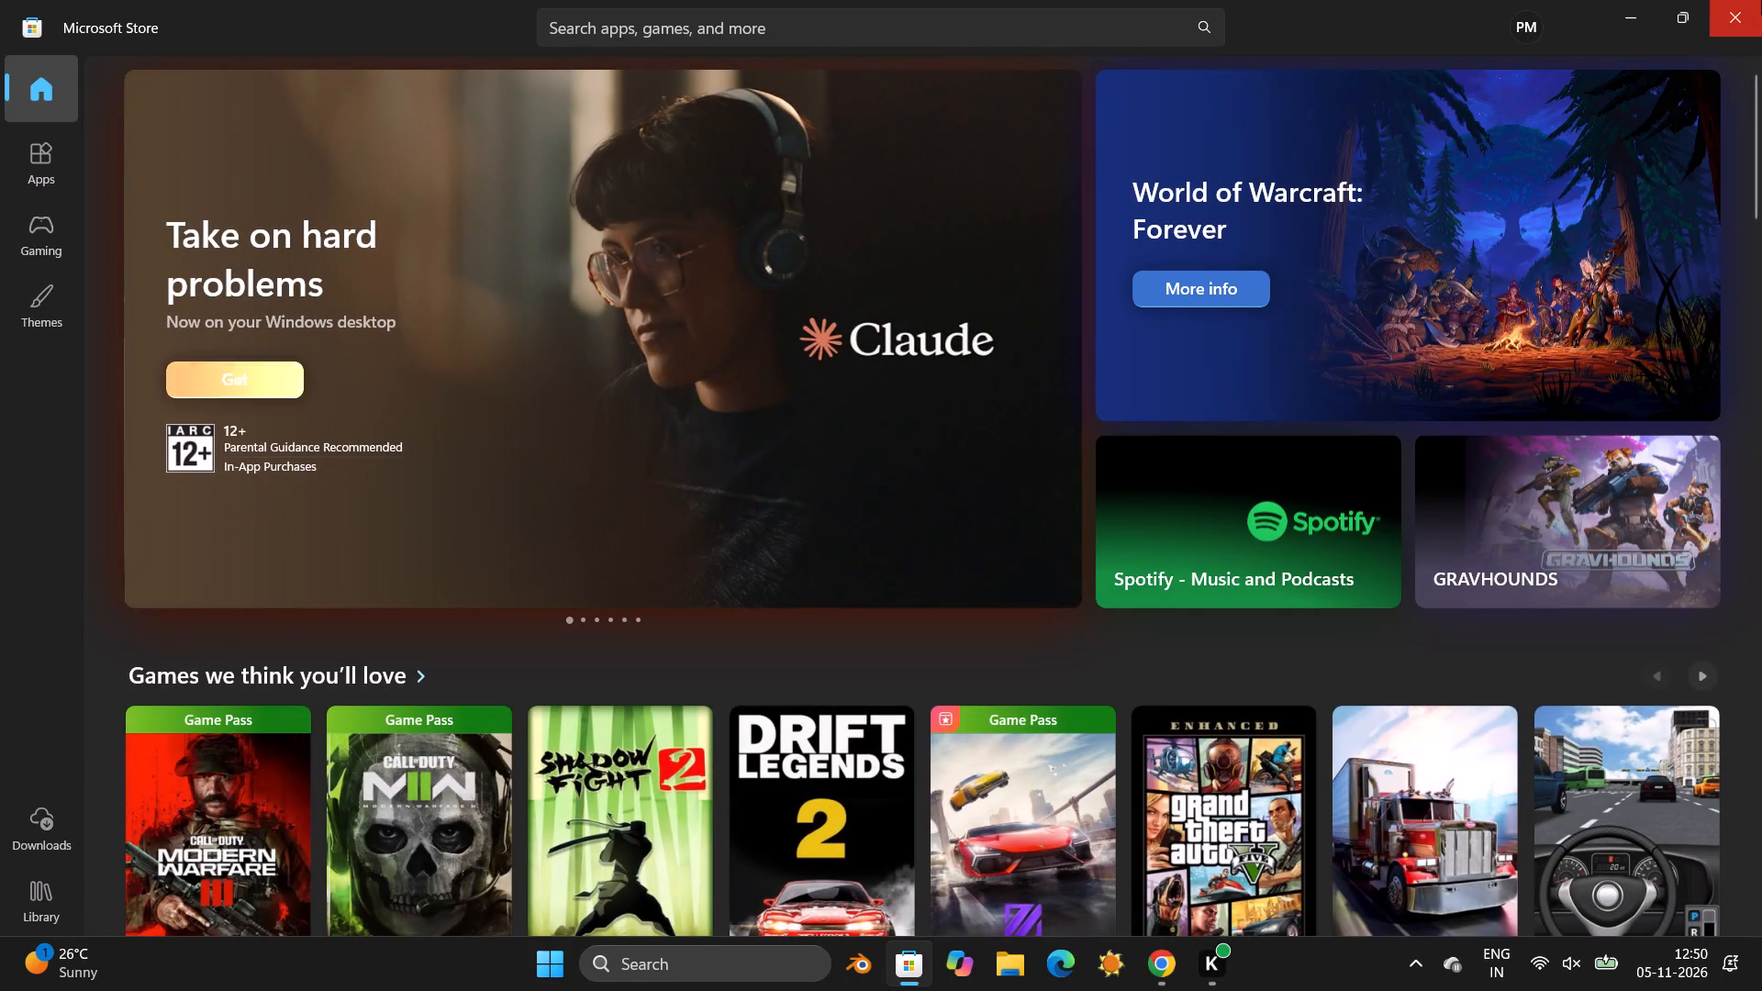
Close the Microsoft Store window.
{"action": "left_click", "coordinate": [1751, 19]}
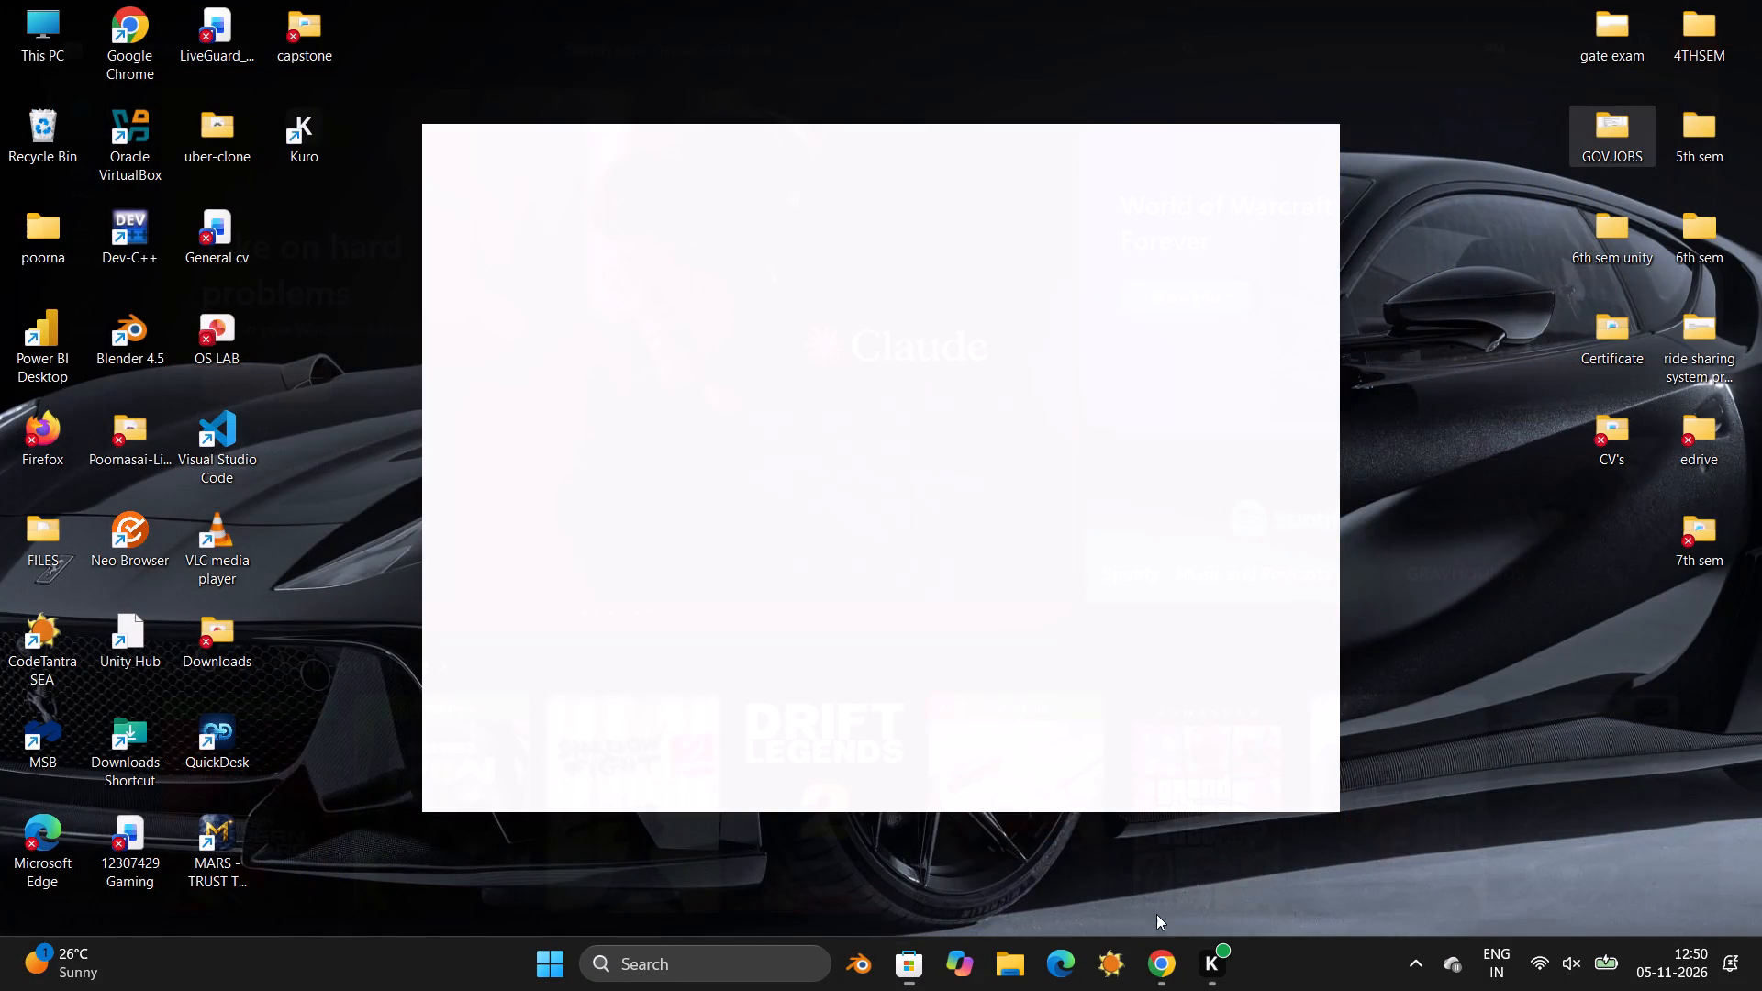
Switch to Google Chrome, search for canva in a new tab, and open the "Log into your Canva account" result.
{"action": "left_click", "coordinate": [1145, 958]}
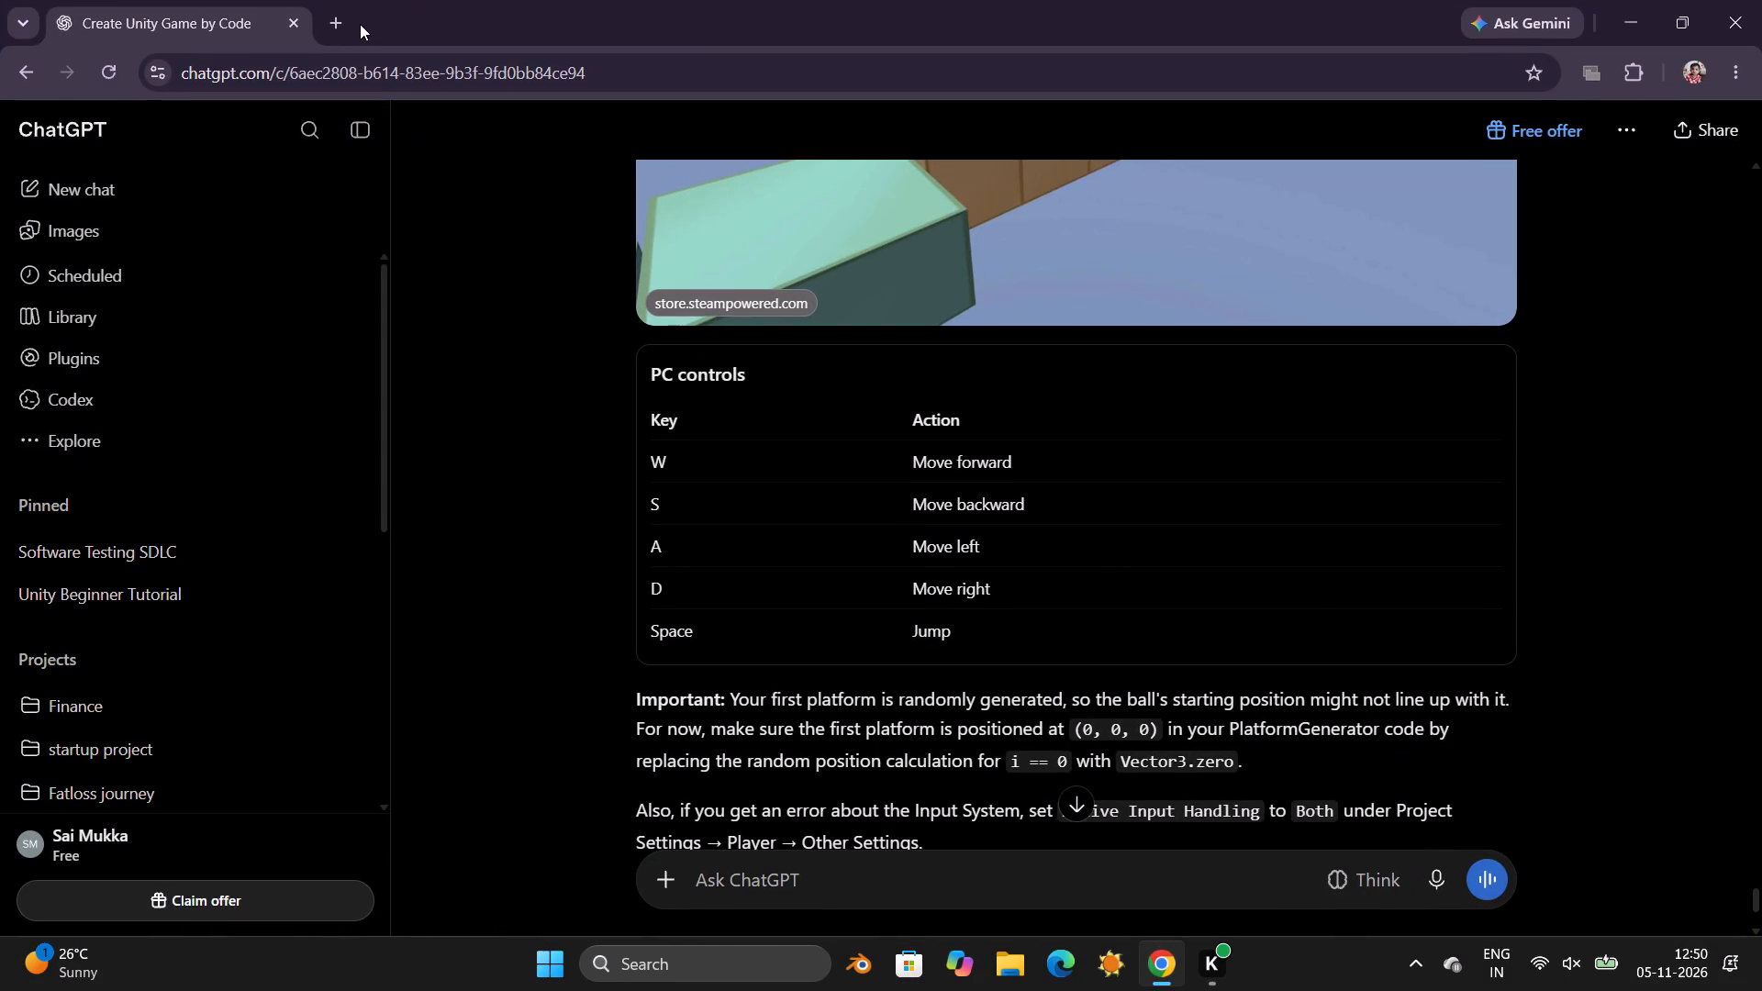
{"action": "left_click", "coordinate": [339, 14]}
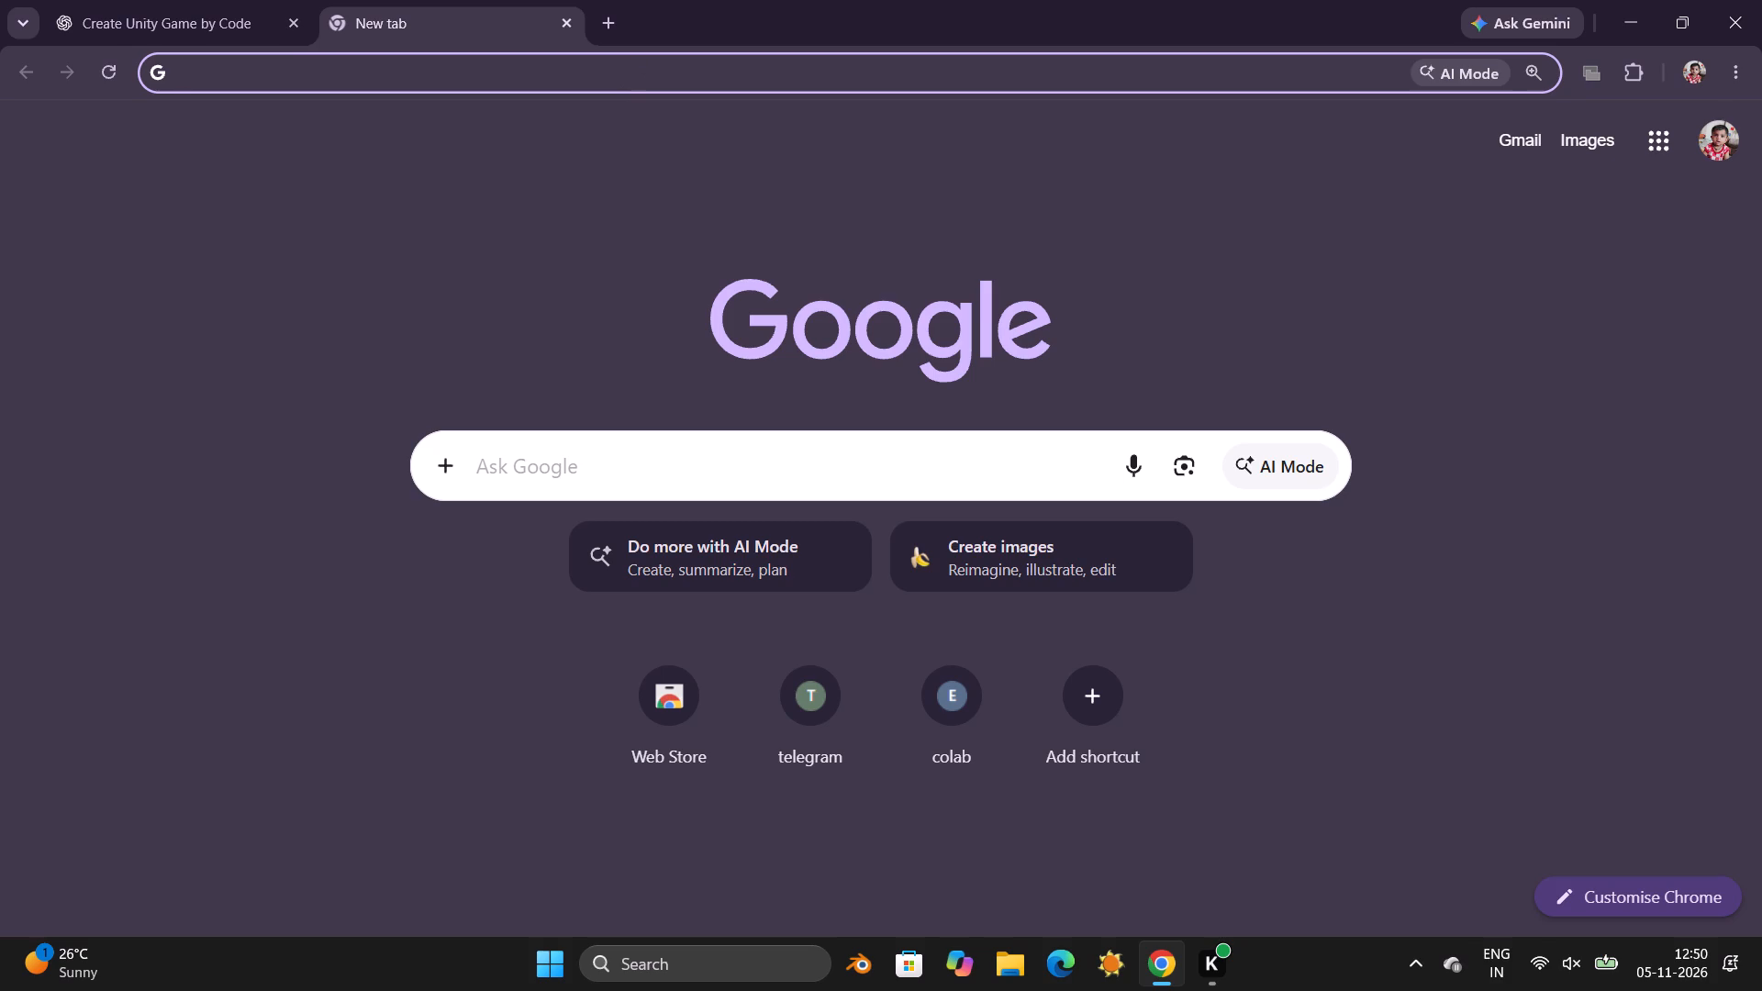
{"action": "type", "text": "canva"}
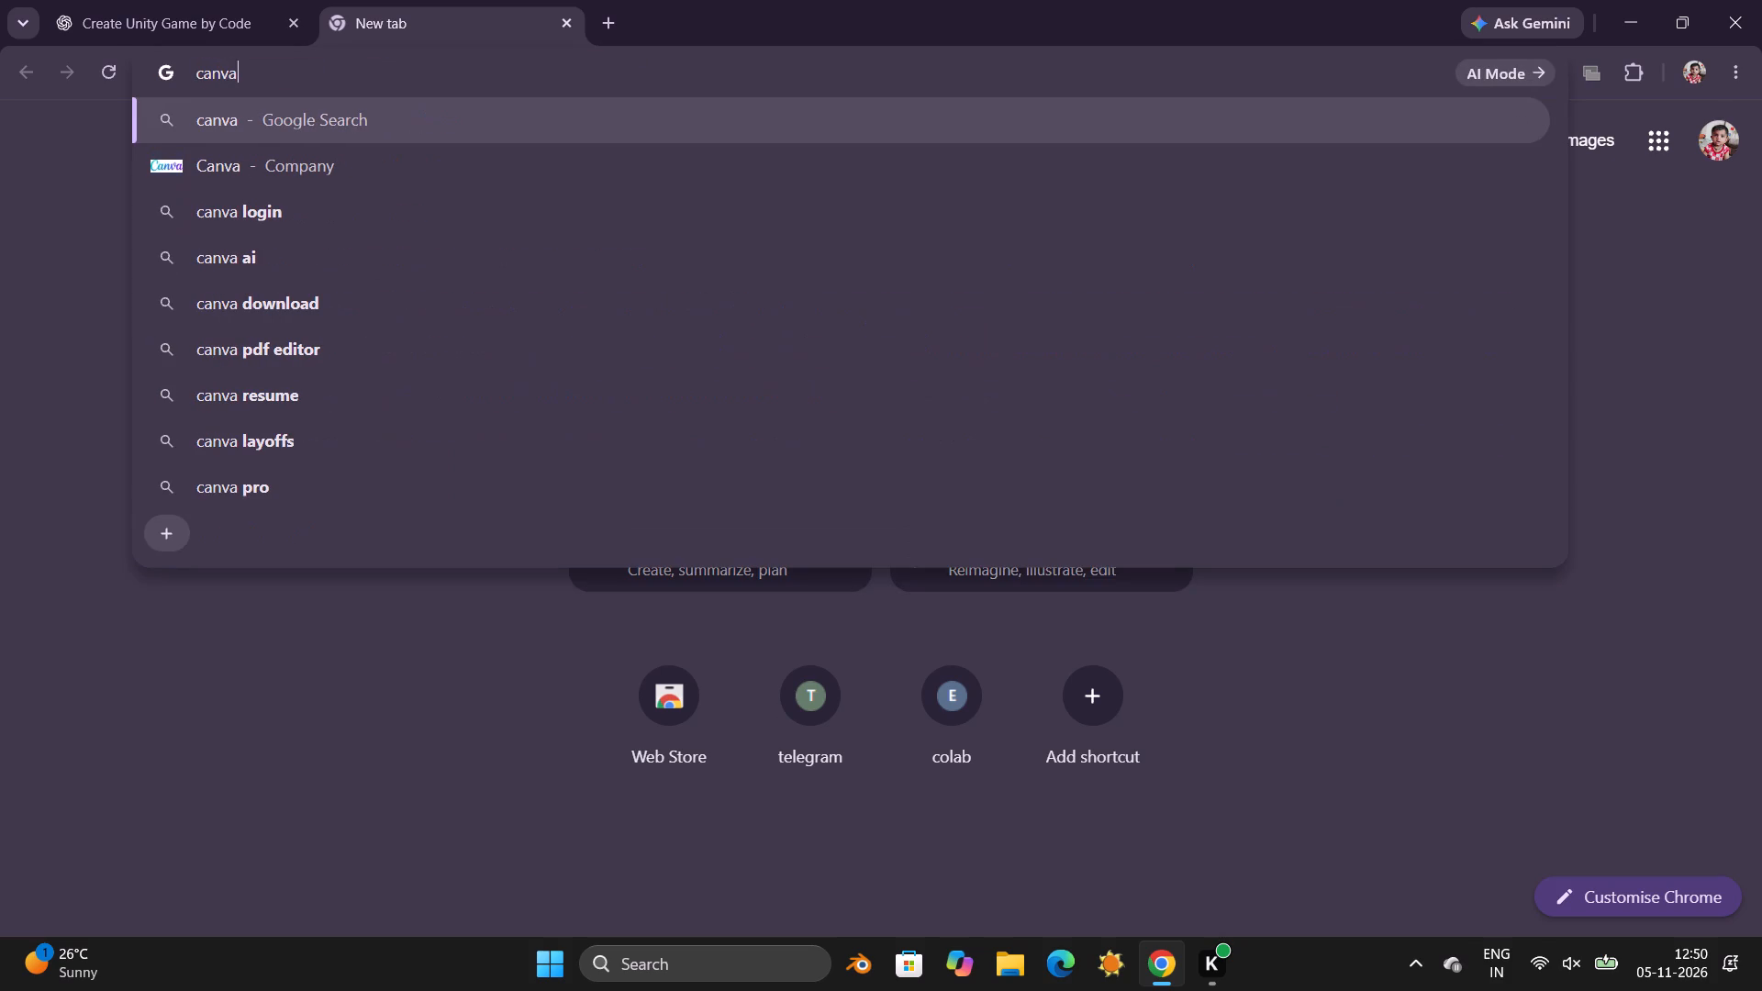
{"action": "key", "text": "Return"}
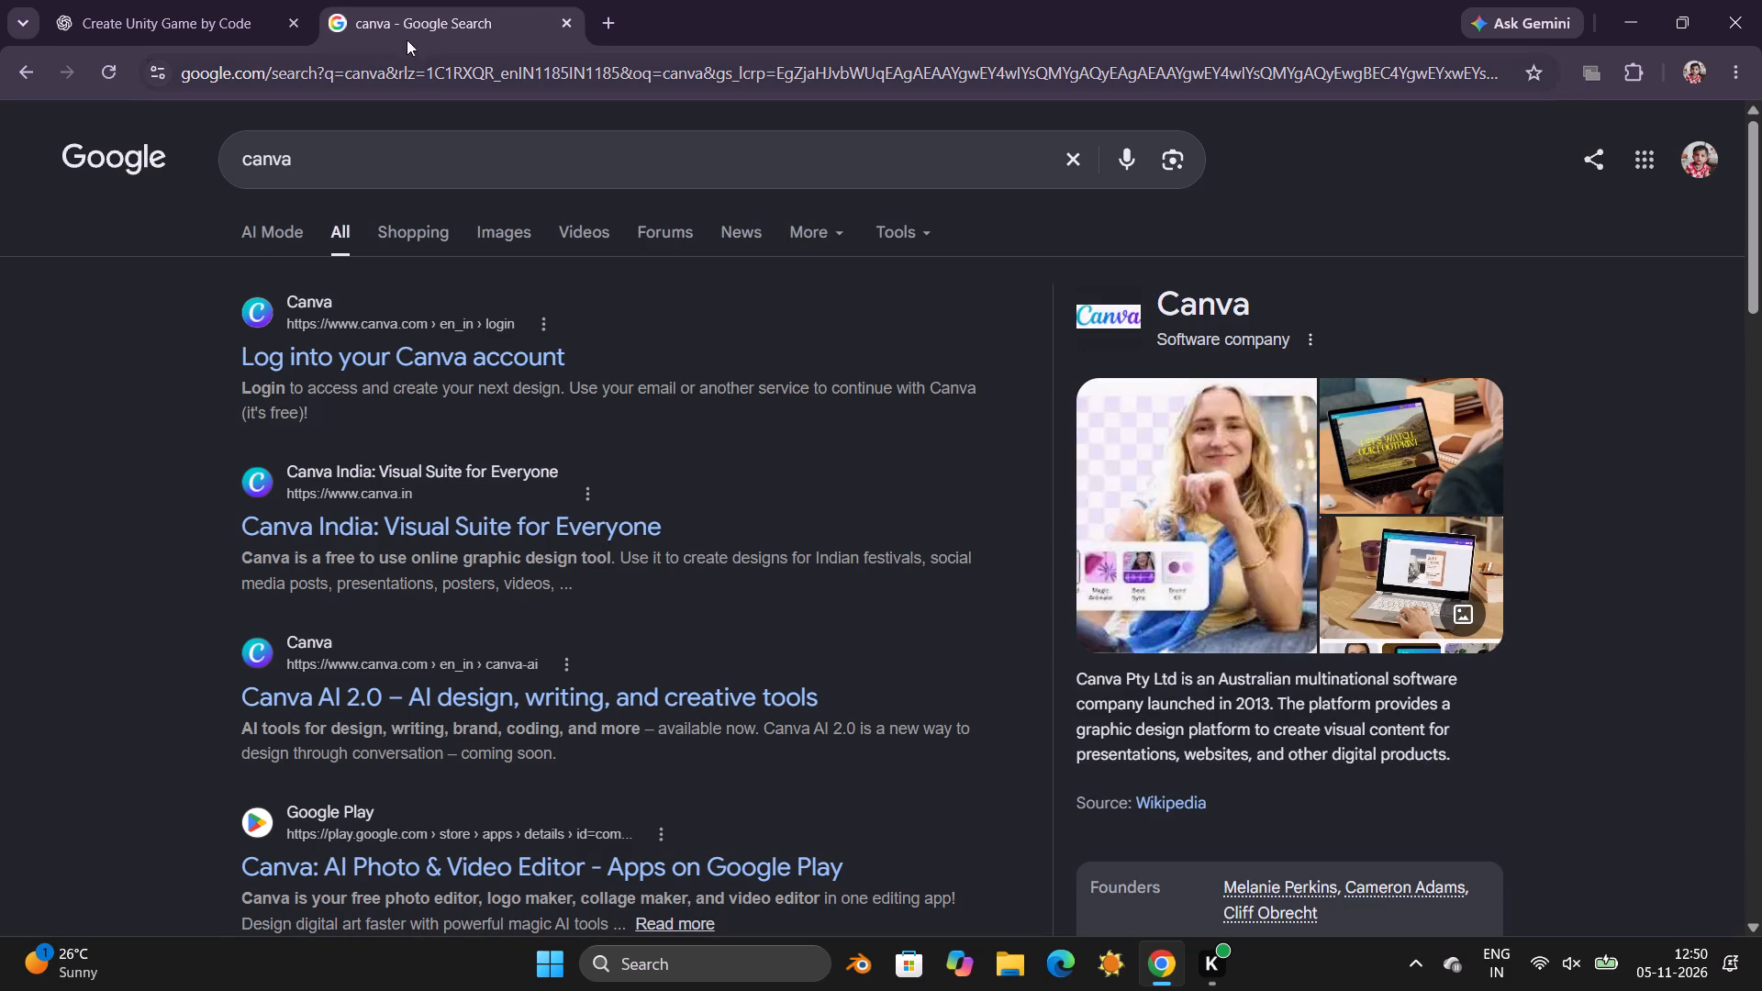
{"action": "left_click", "coordinate": [372, 345]}
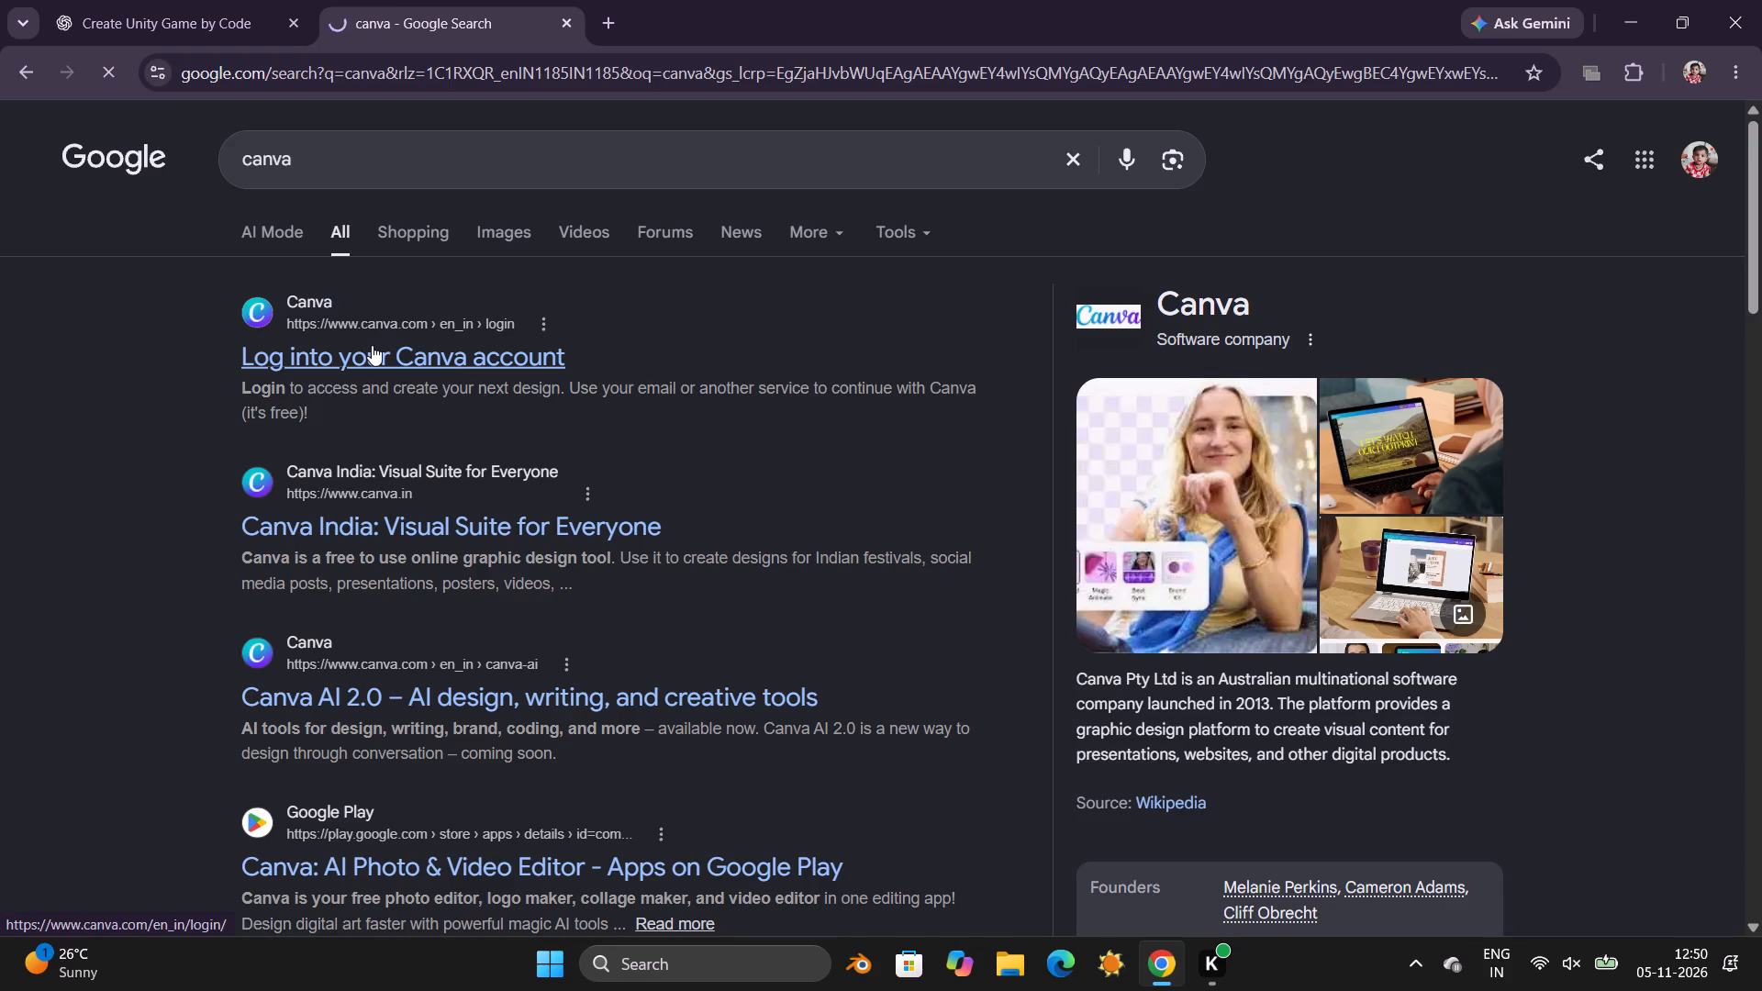
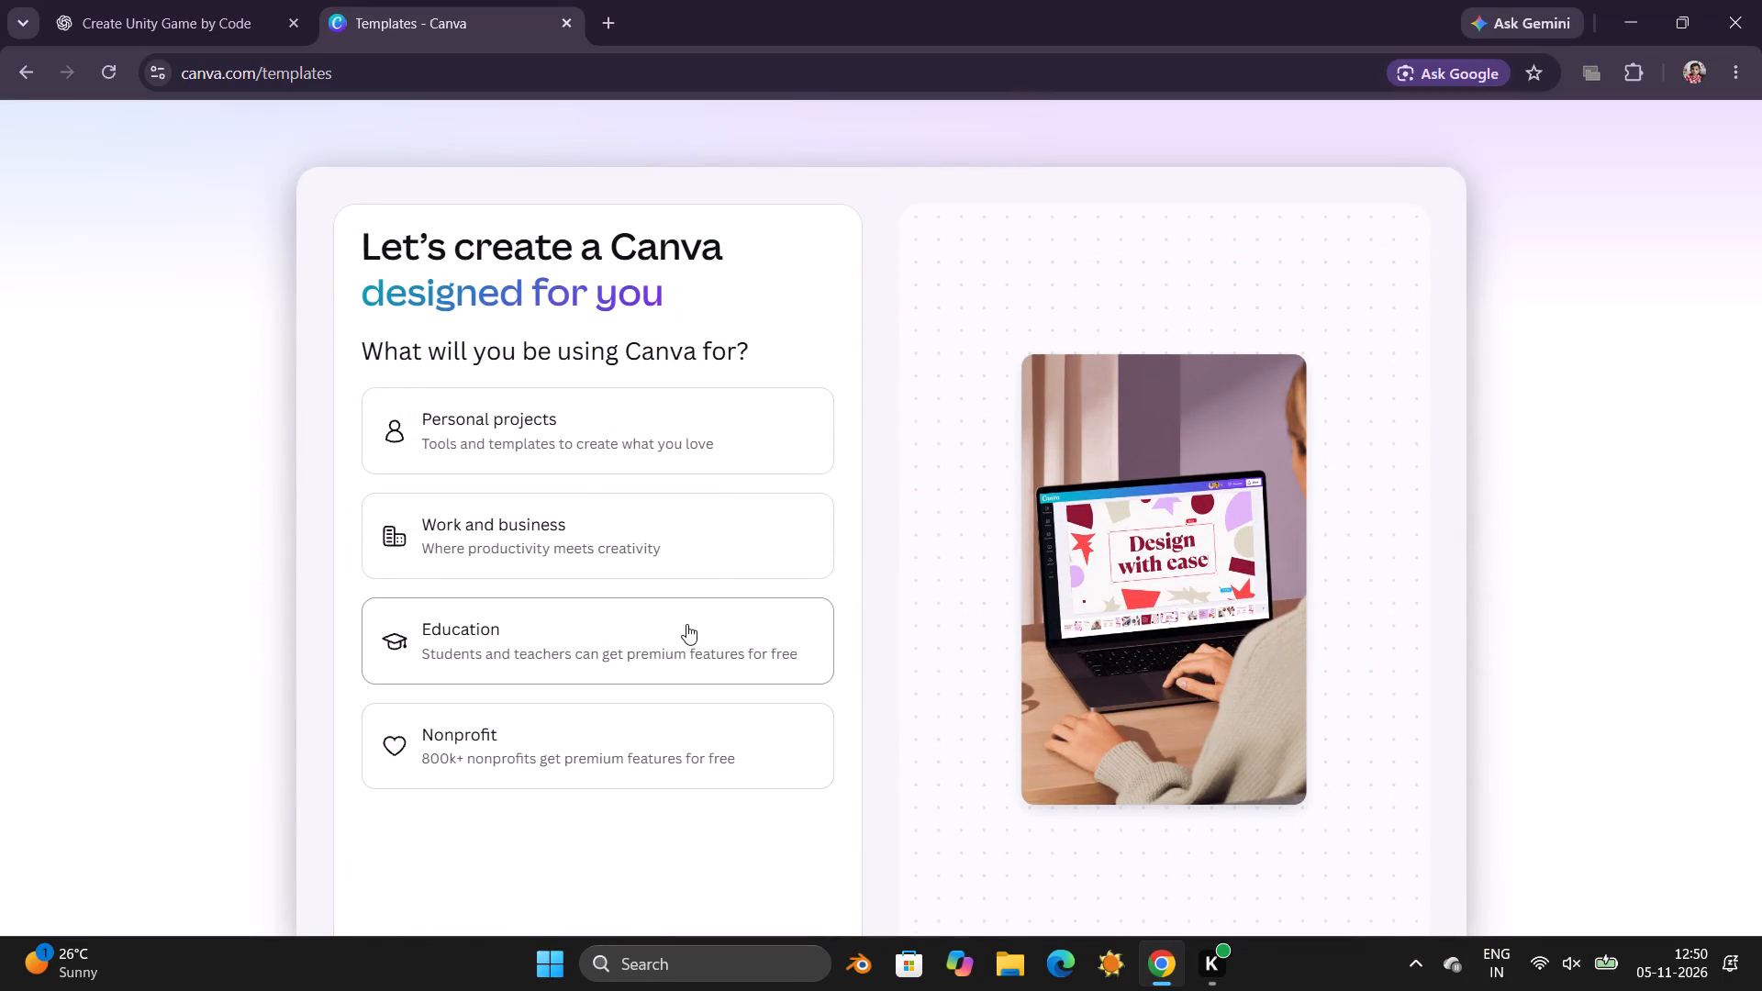
Choose Personal projects as what Canva will be used for.
{"action": "left_click", "coordinate": [731, 428]}
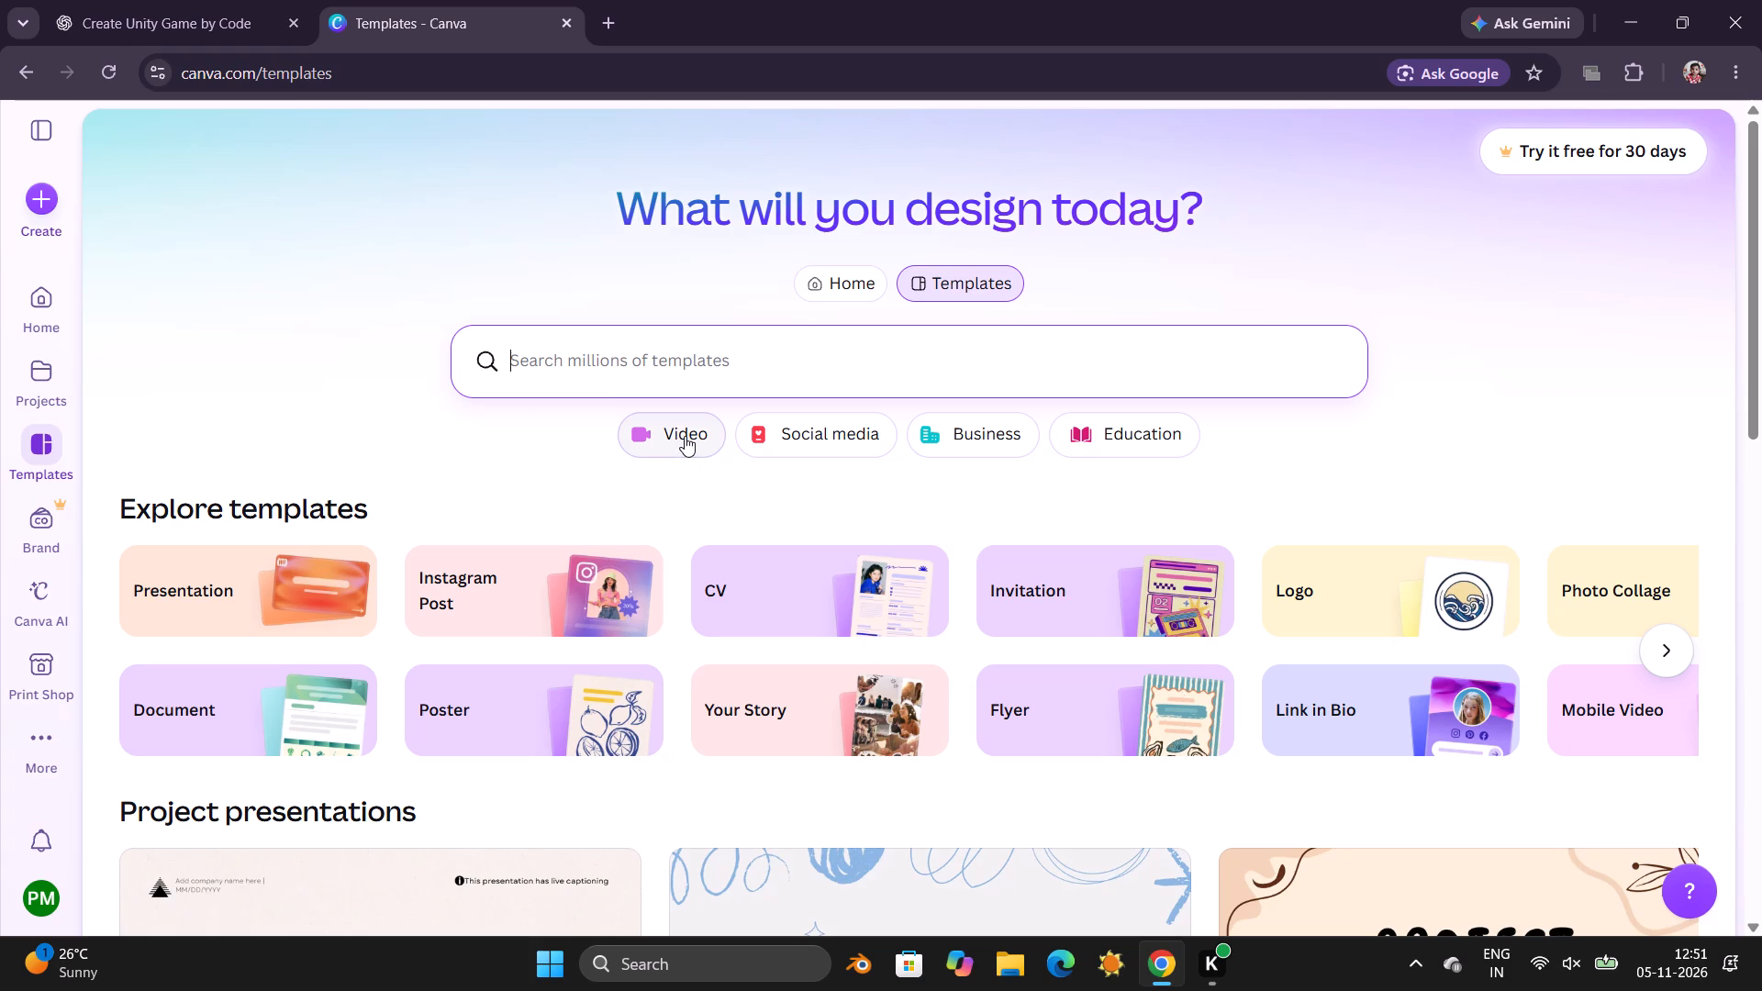
Open the Black And Brown Modern Boutique Logo template from the Logo templates for customising.
{"action": "left_click", "coordinate": [1413, 596]}
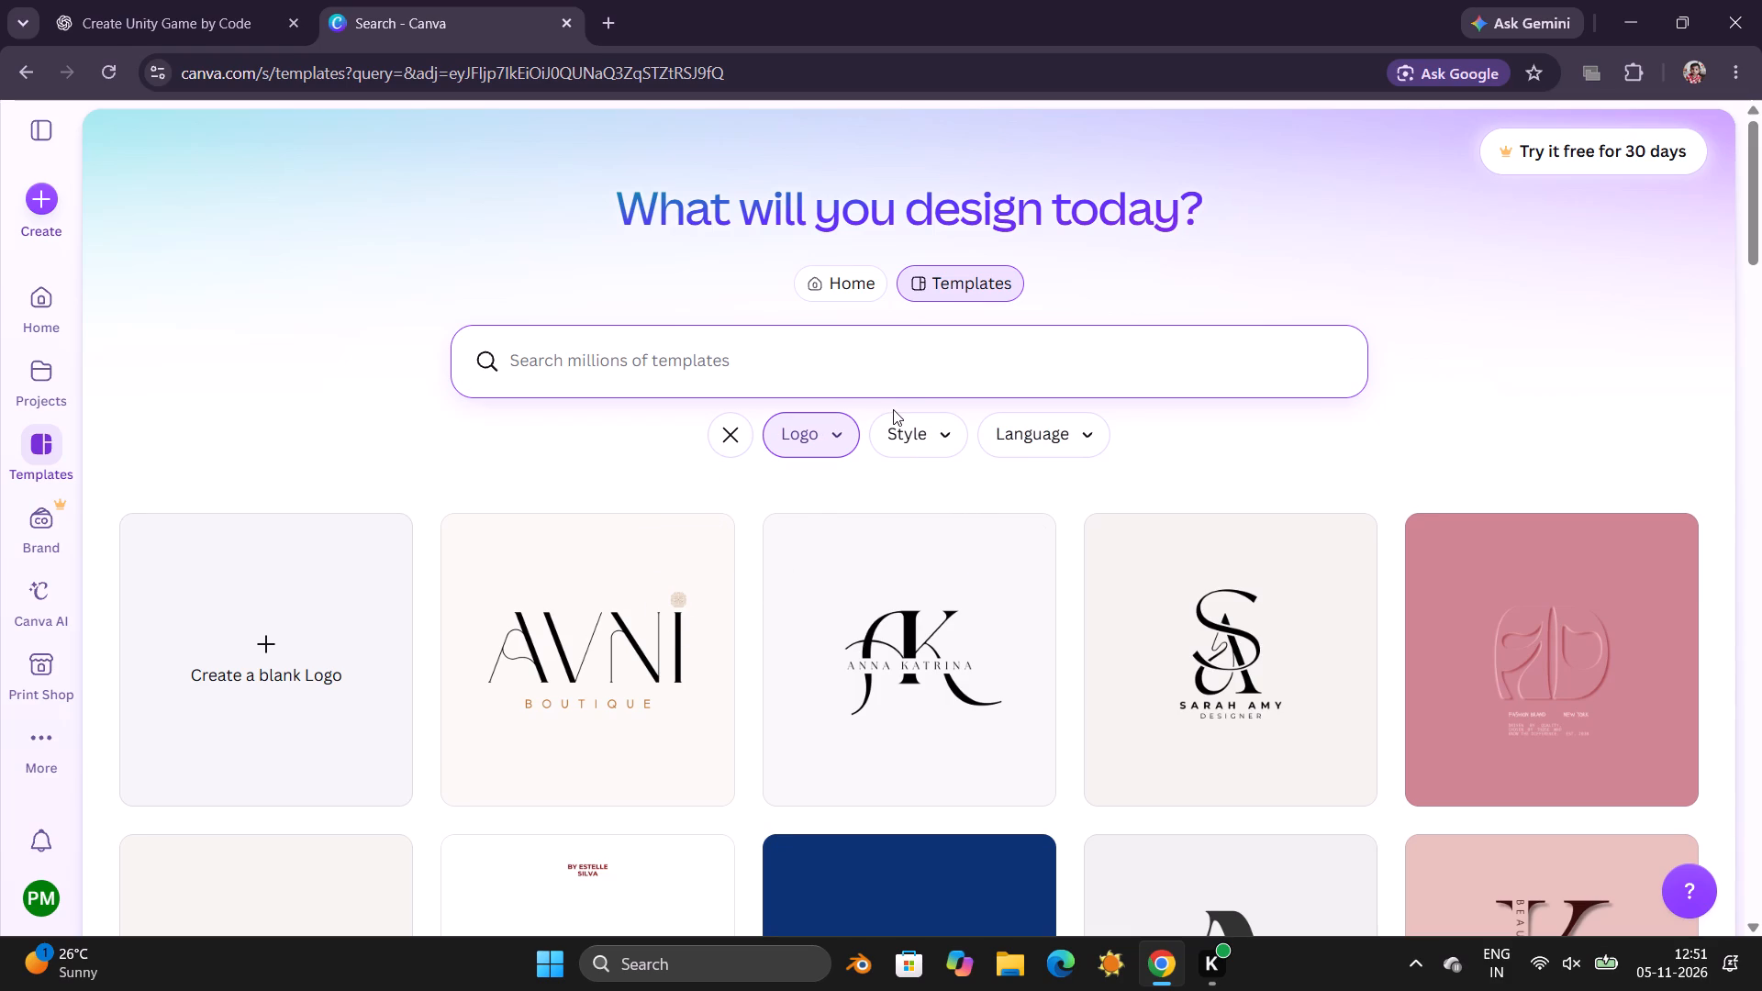
{"action": "left_click", "coordinate": [621, 671]}
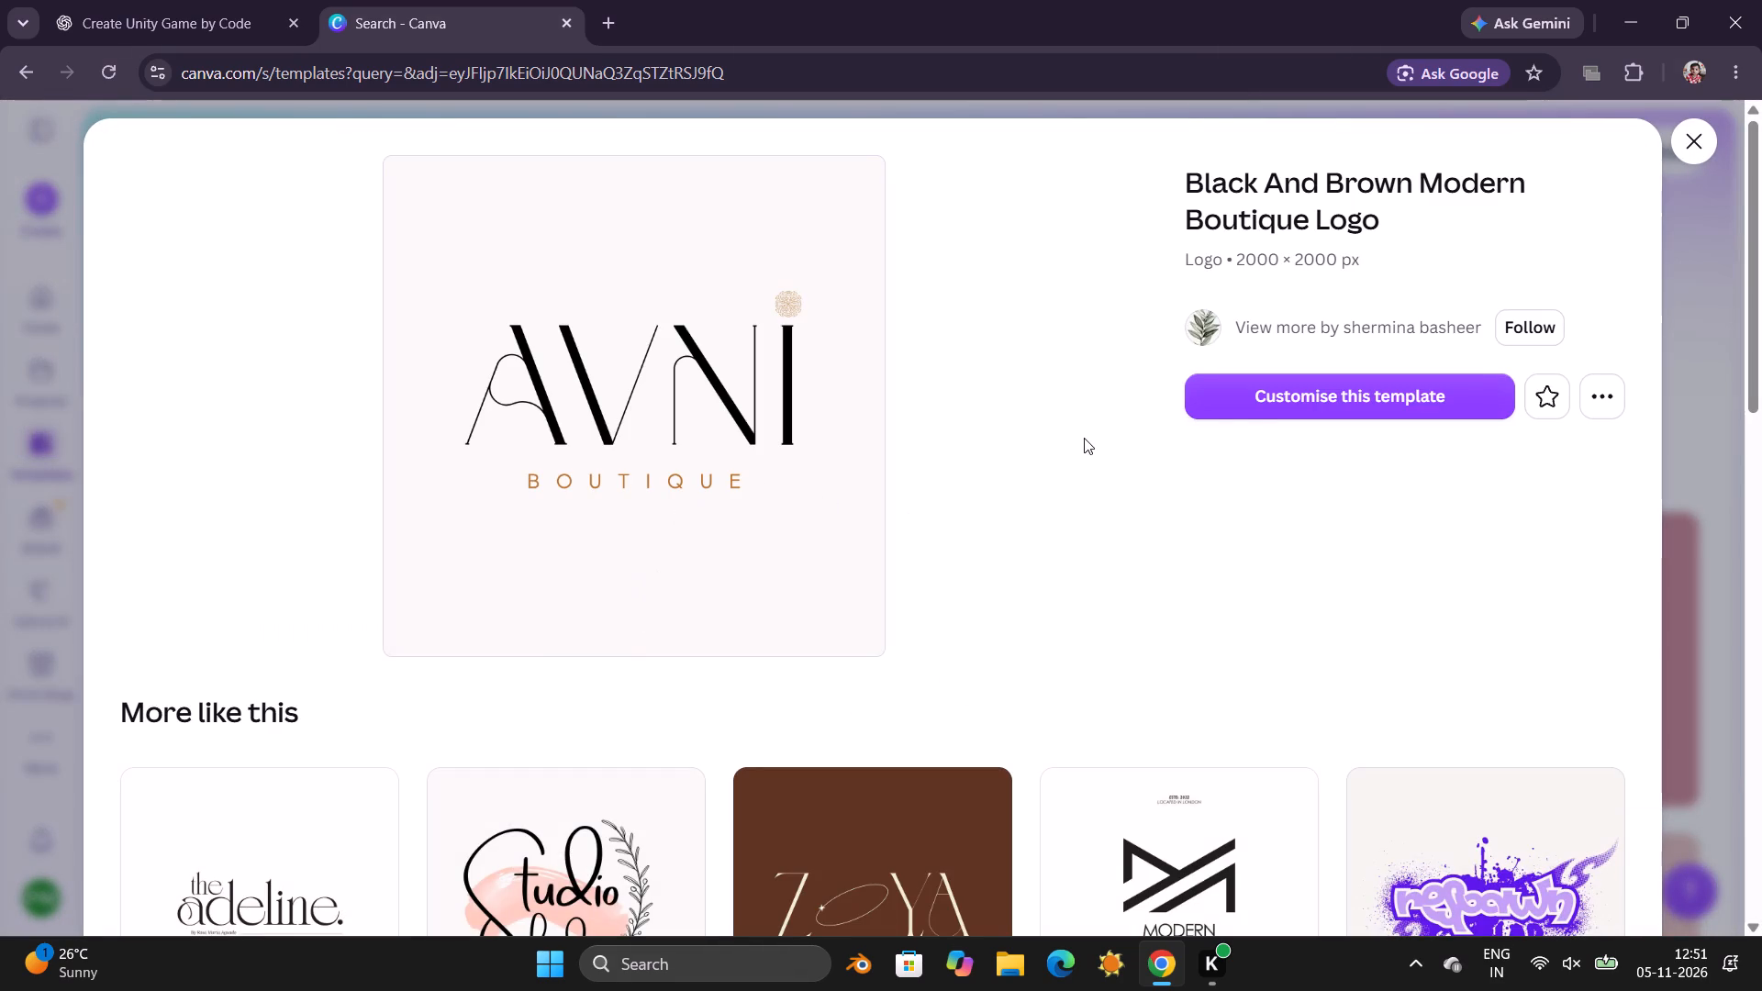
{"action": "left_click", "coordinate": [1270, 402]}
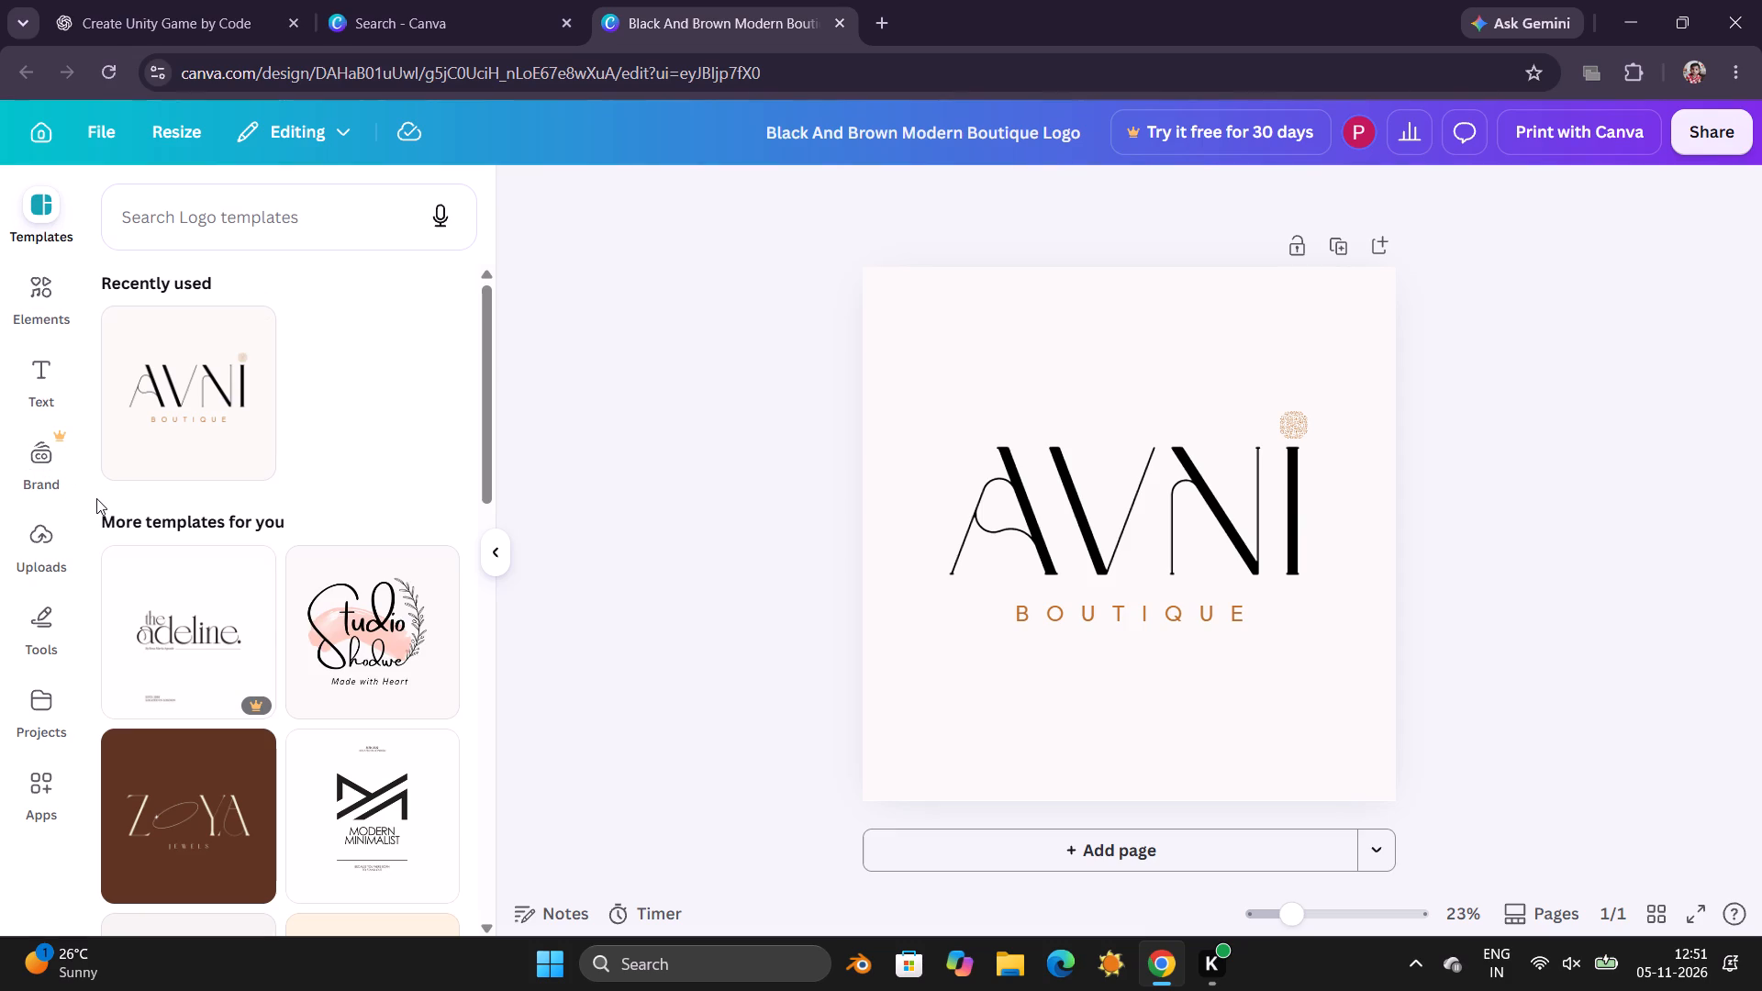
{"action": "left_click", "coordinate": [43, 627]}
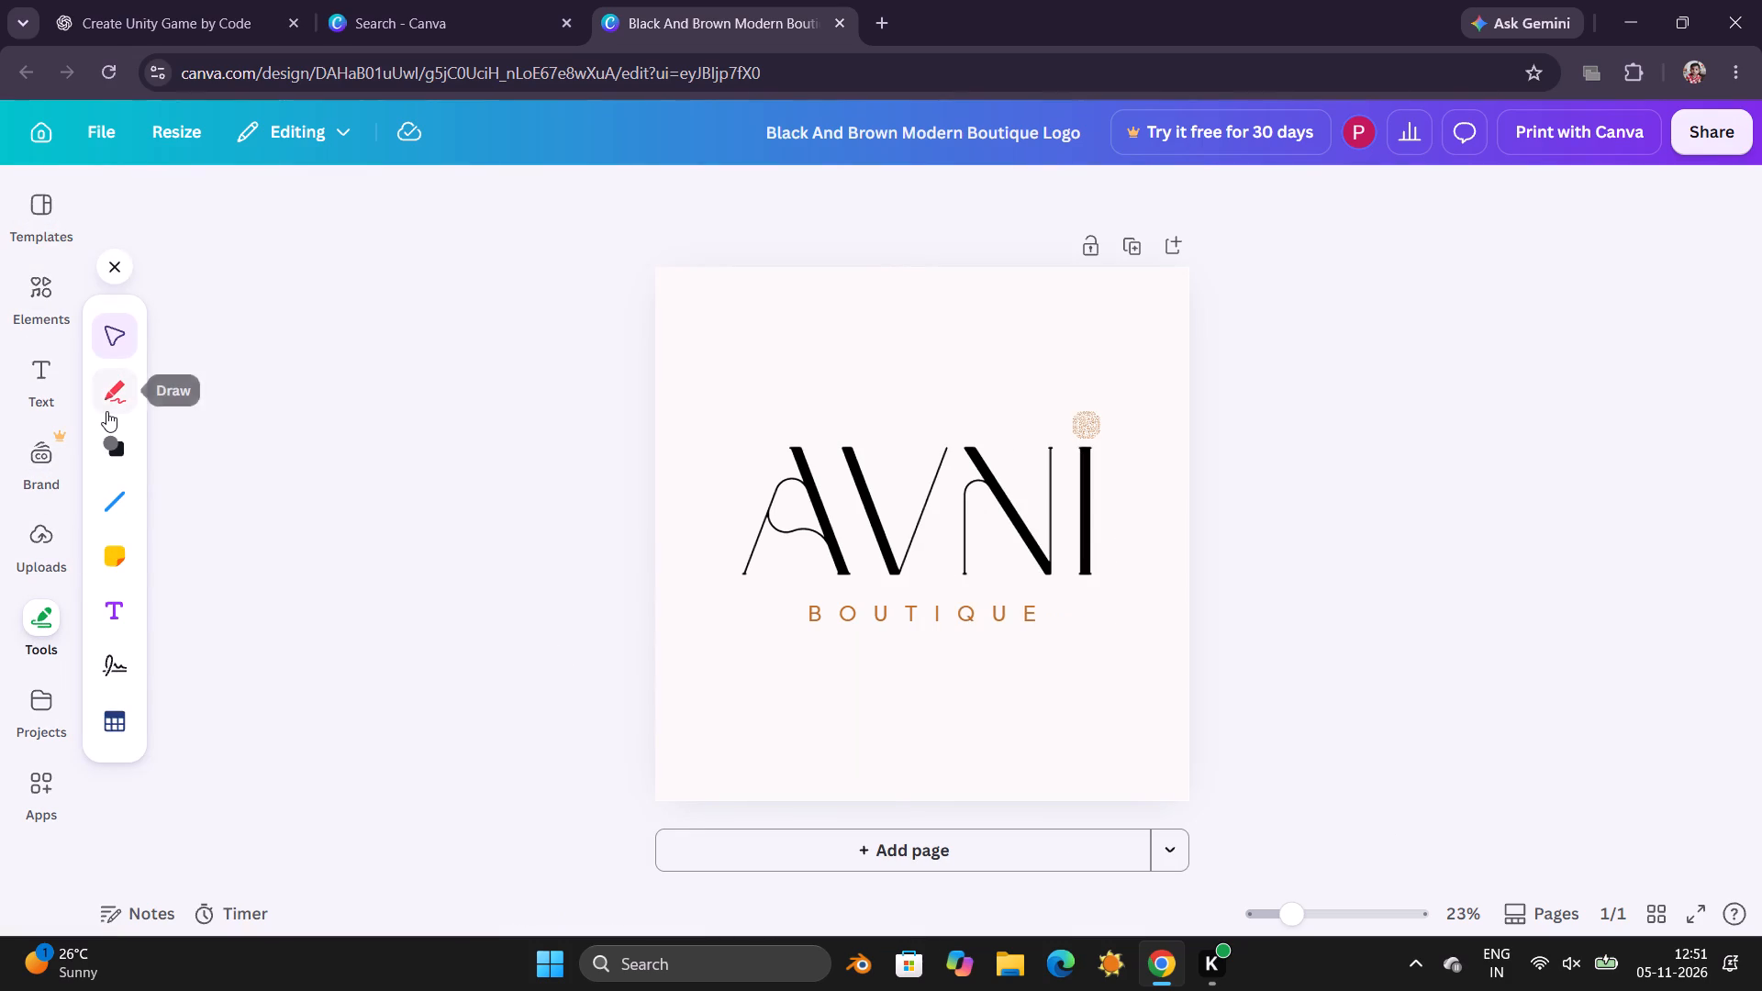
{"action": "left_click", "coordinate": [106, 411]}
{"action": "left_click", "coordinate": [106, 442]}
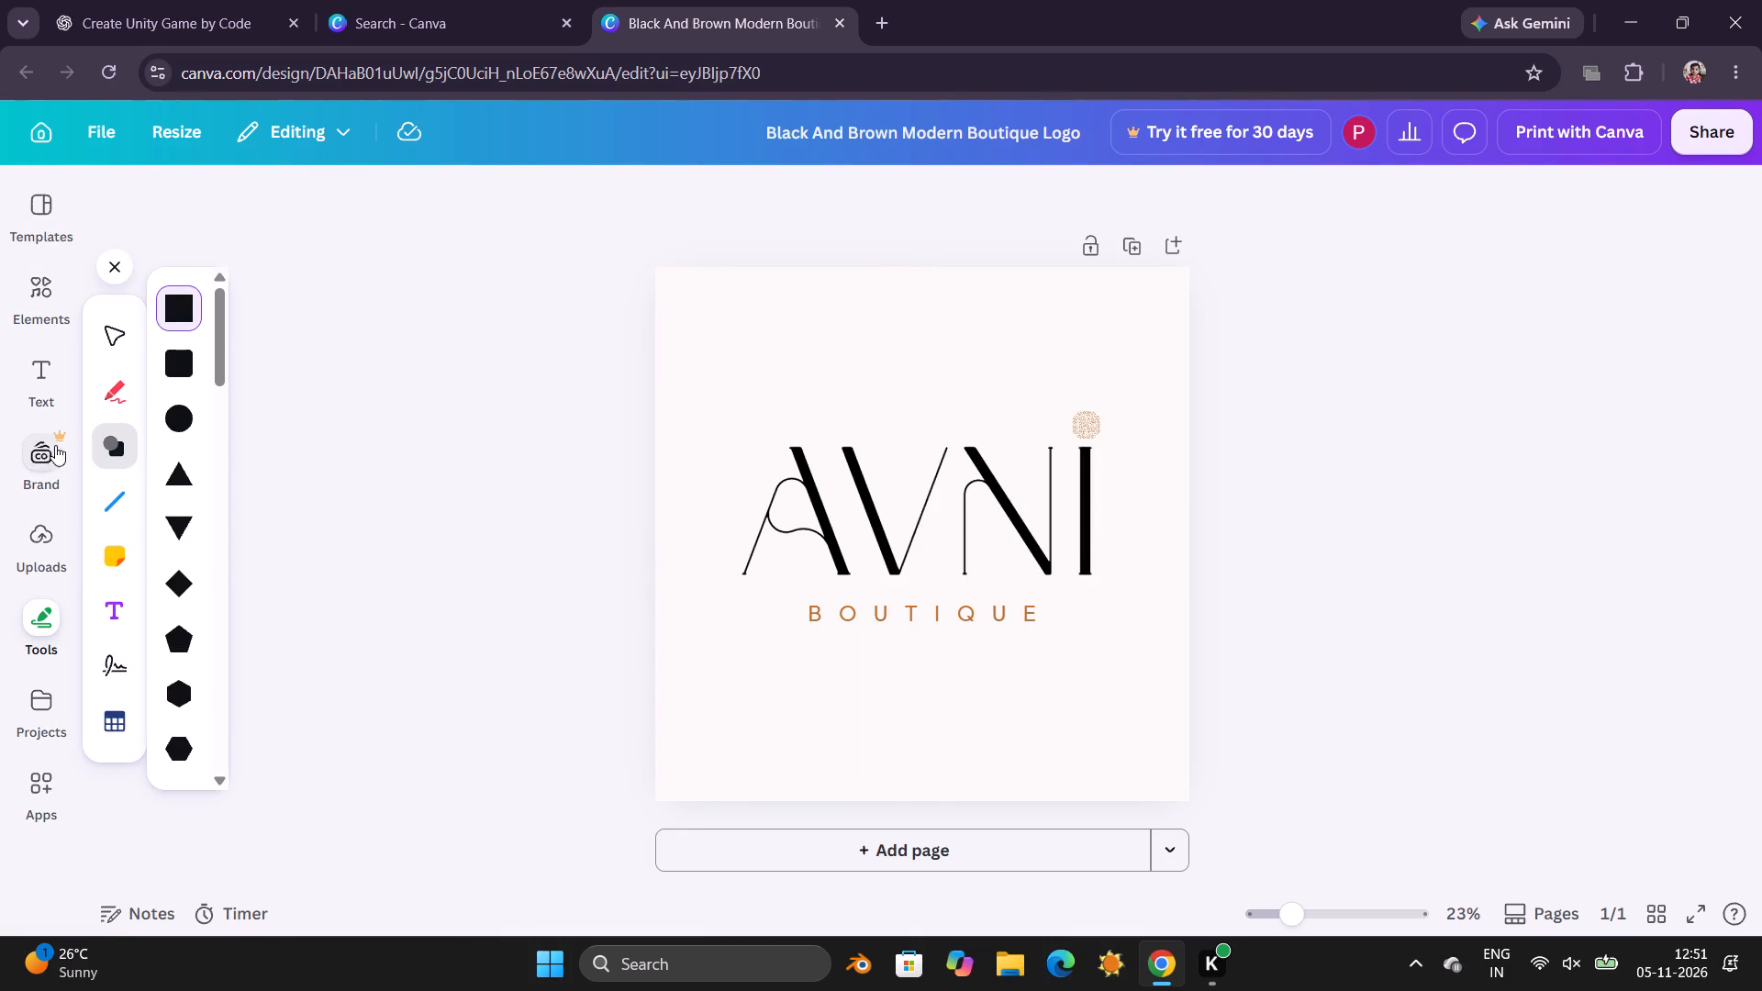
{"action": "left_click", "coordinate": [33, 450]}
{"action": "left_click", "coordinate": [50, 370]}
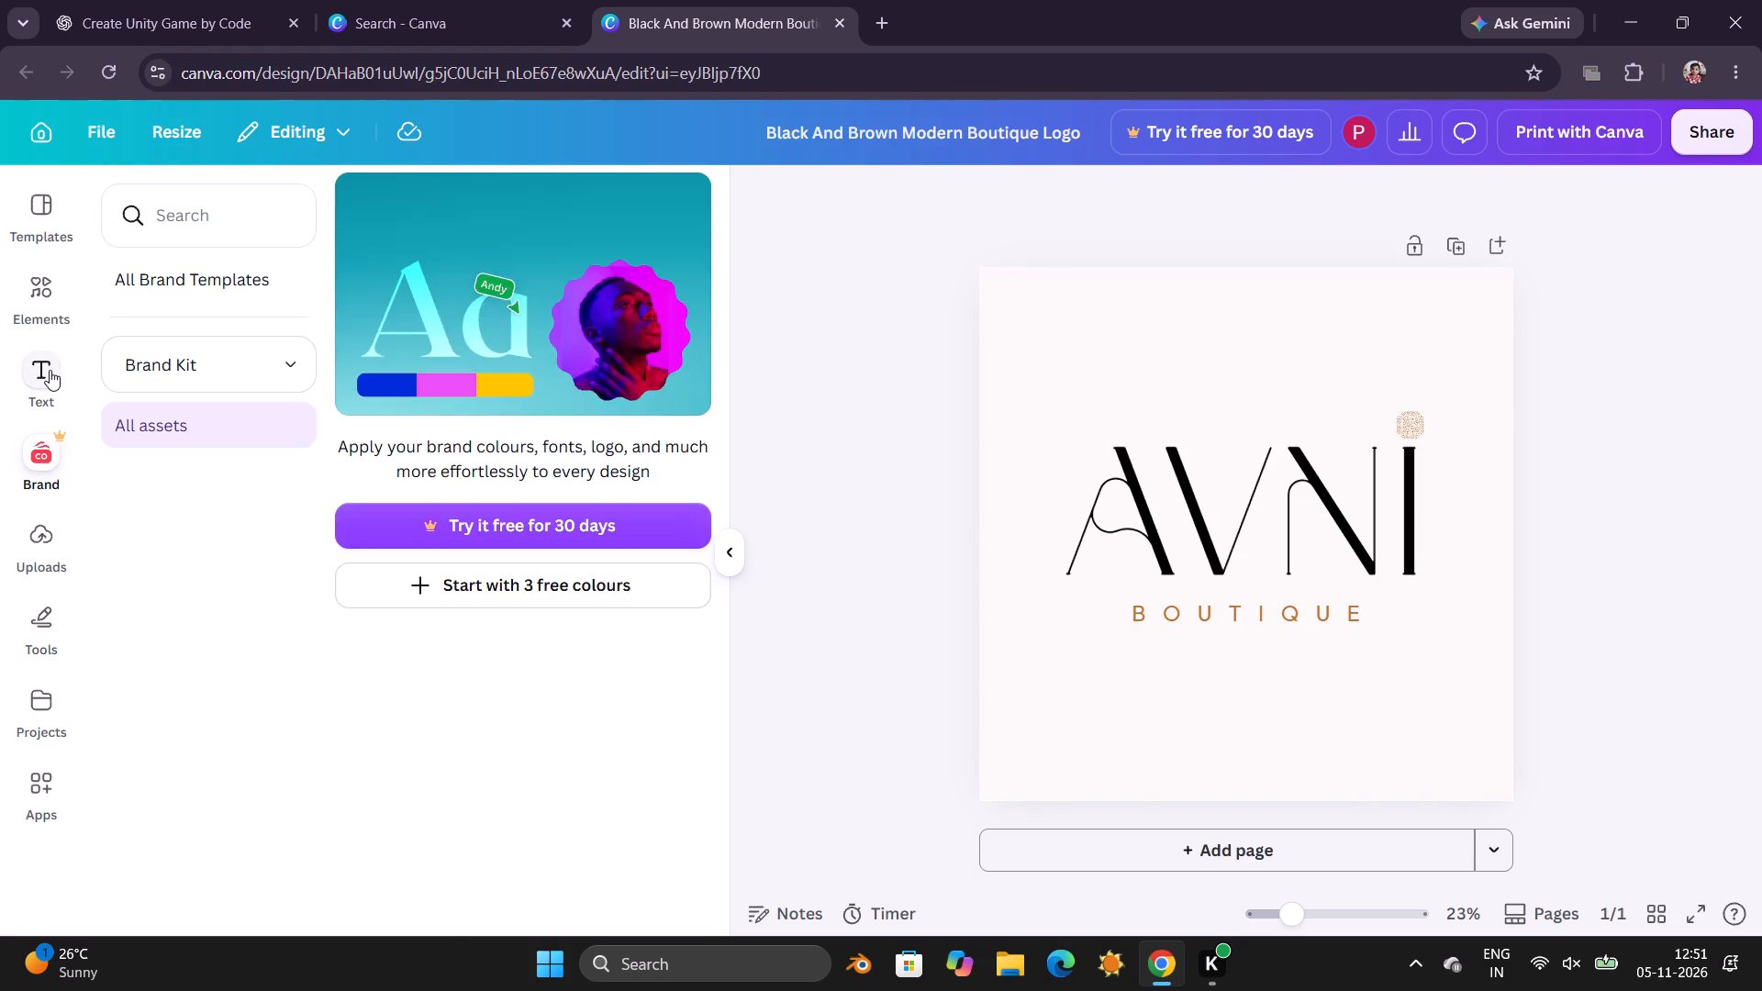
Add the round black mandala graphic from the recommended elements to the logo page.
{"action": "left_click", "coordinate": [45, 306]}
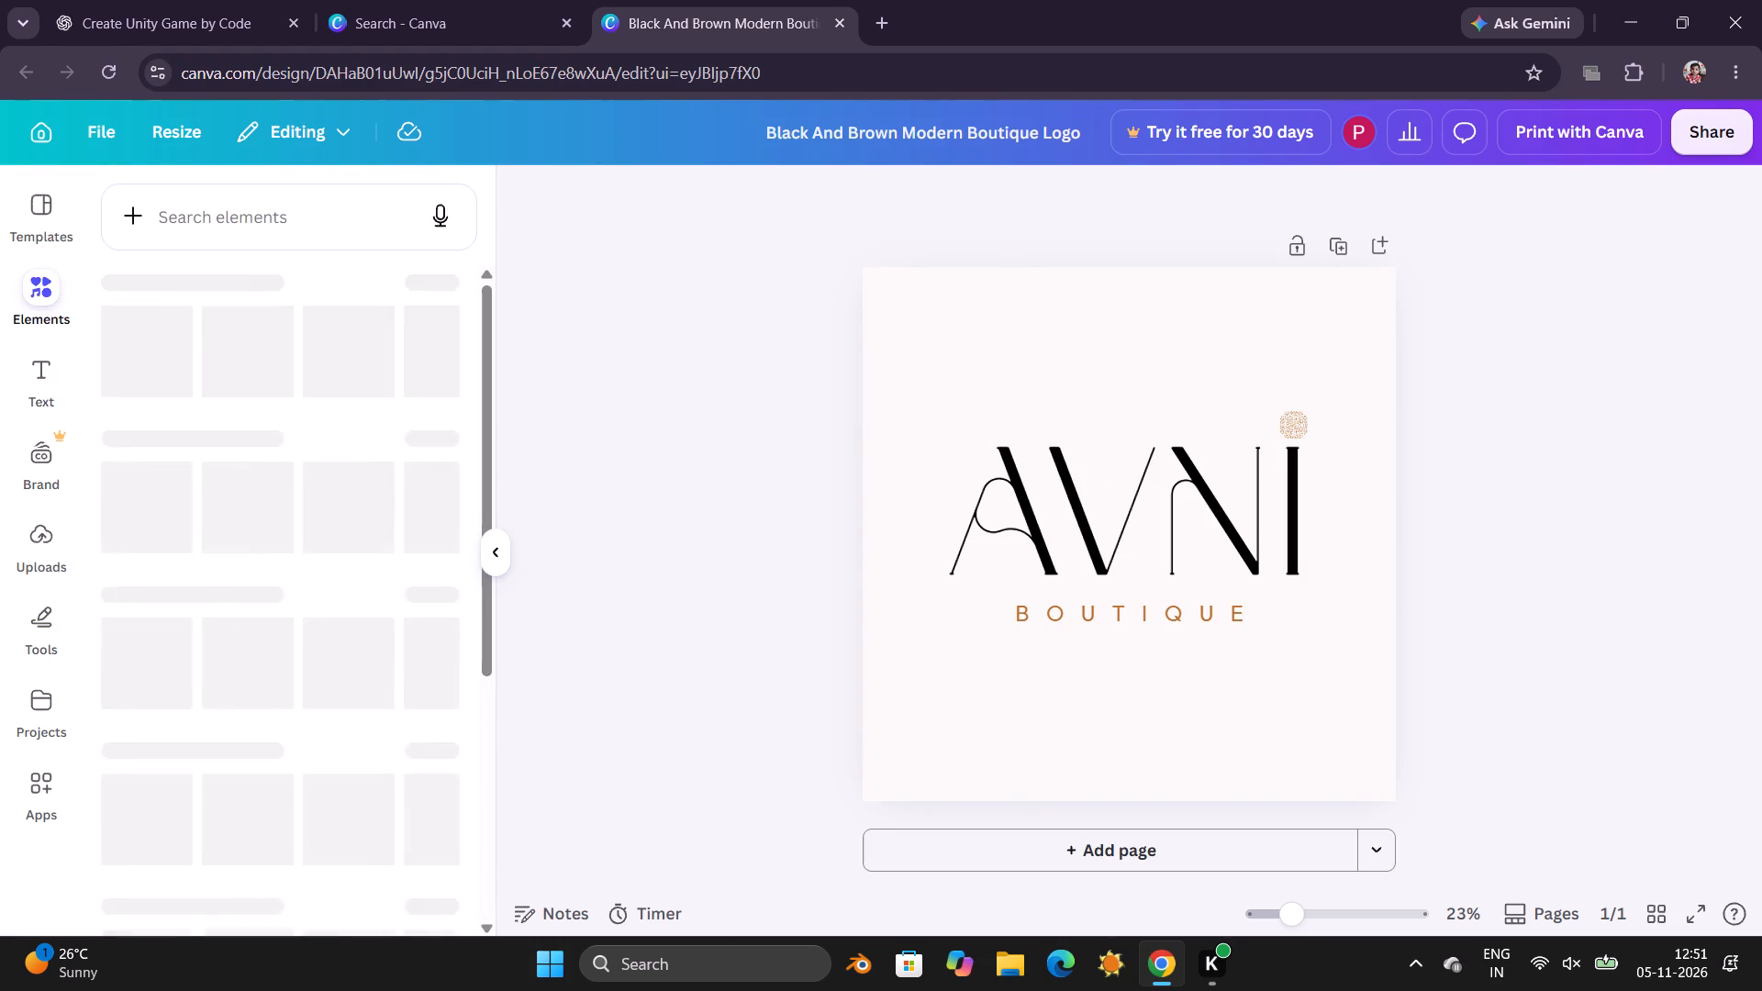
{"action": "left_click", "coordinate": [321, 125]}
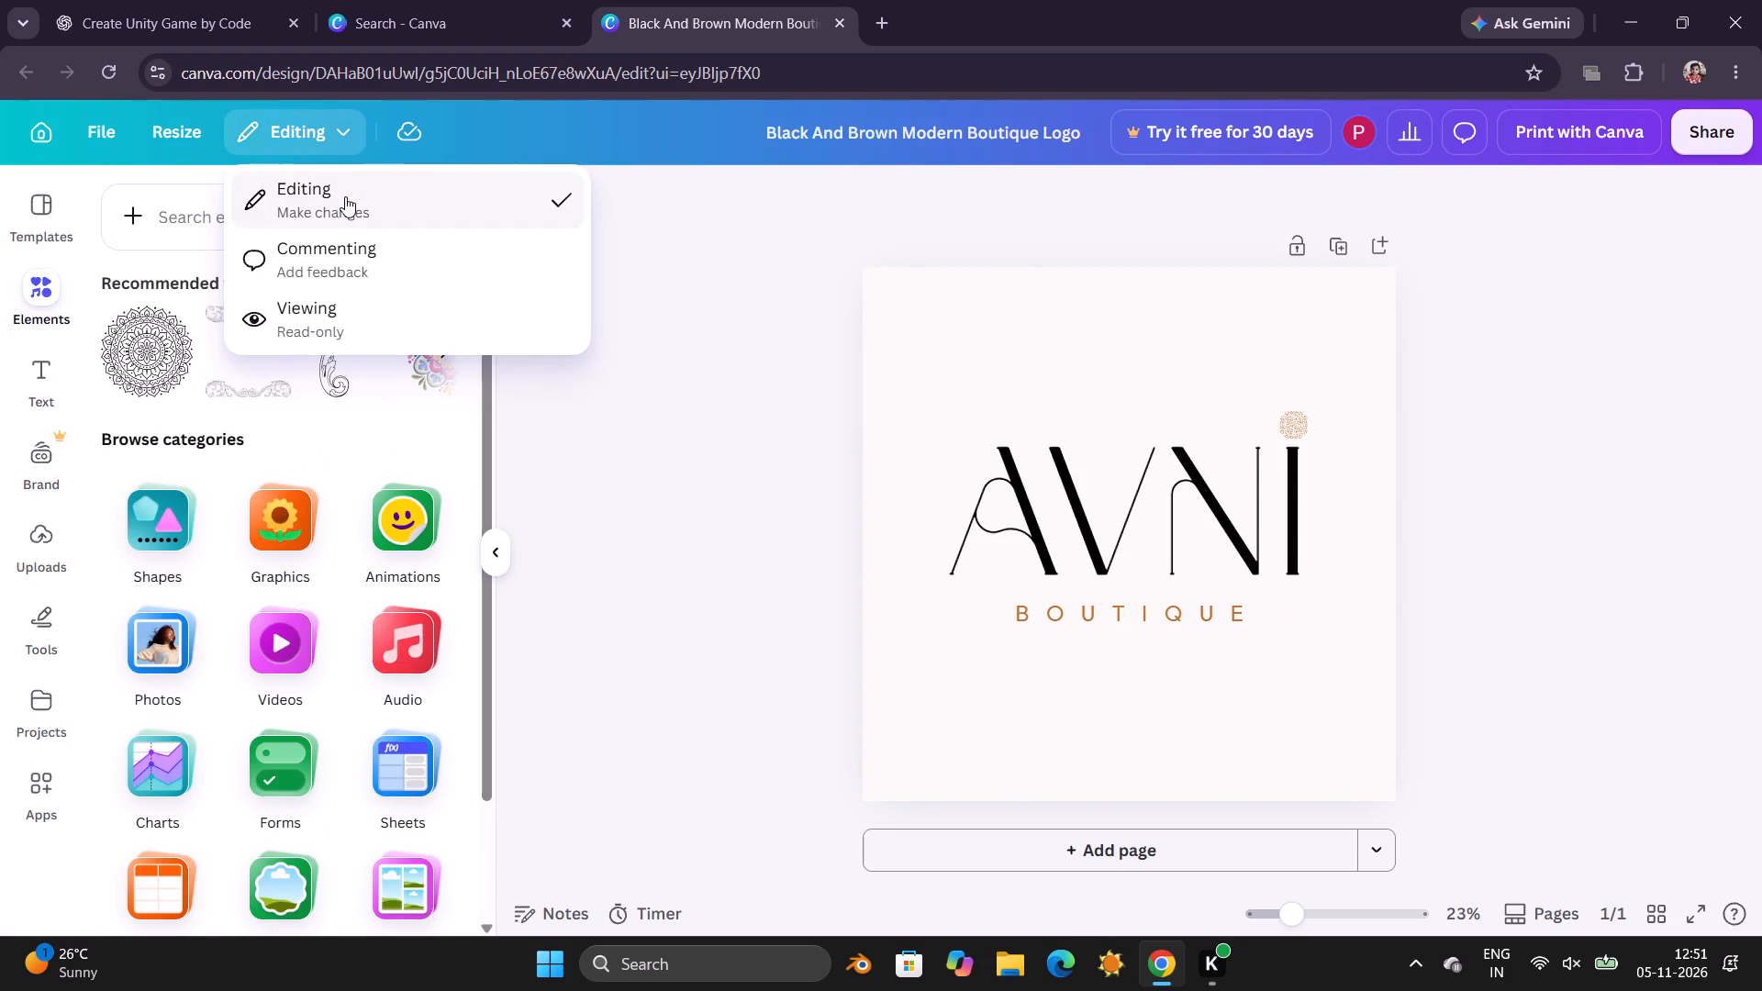
{"action": "left_click", "coordinate": [183, 423]}
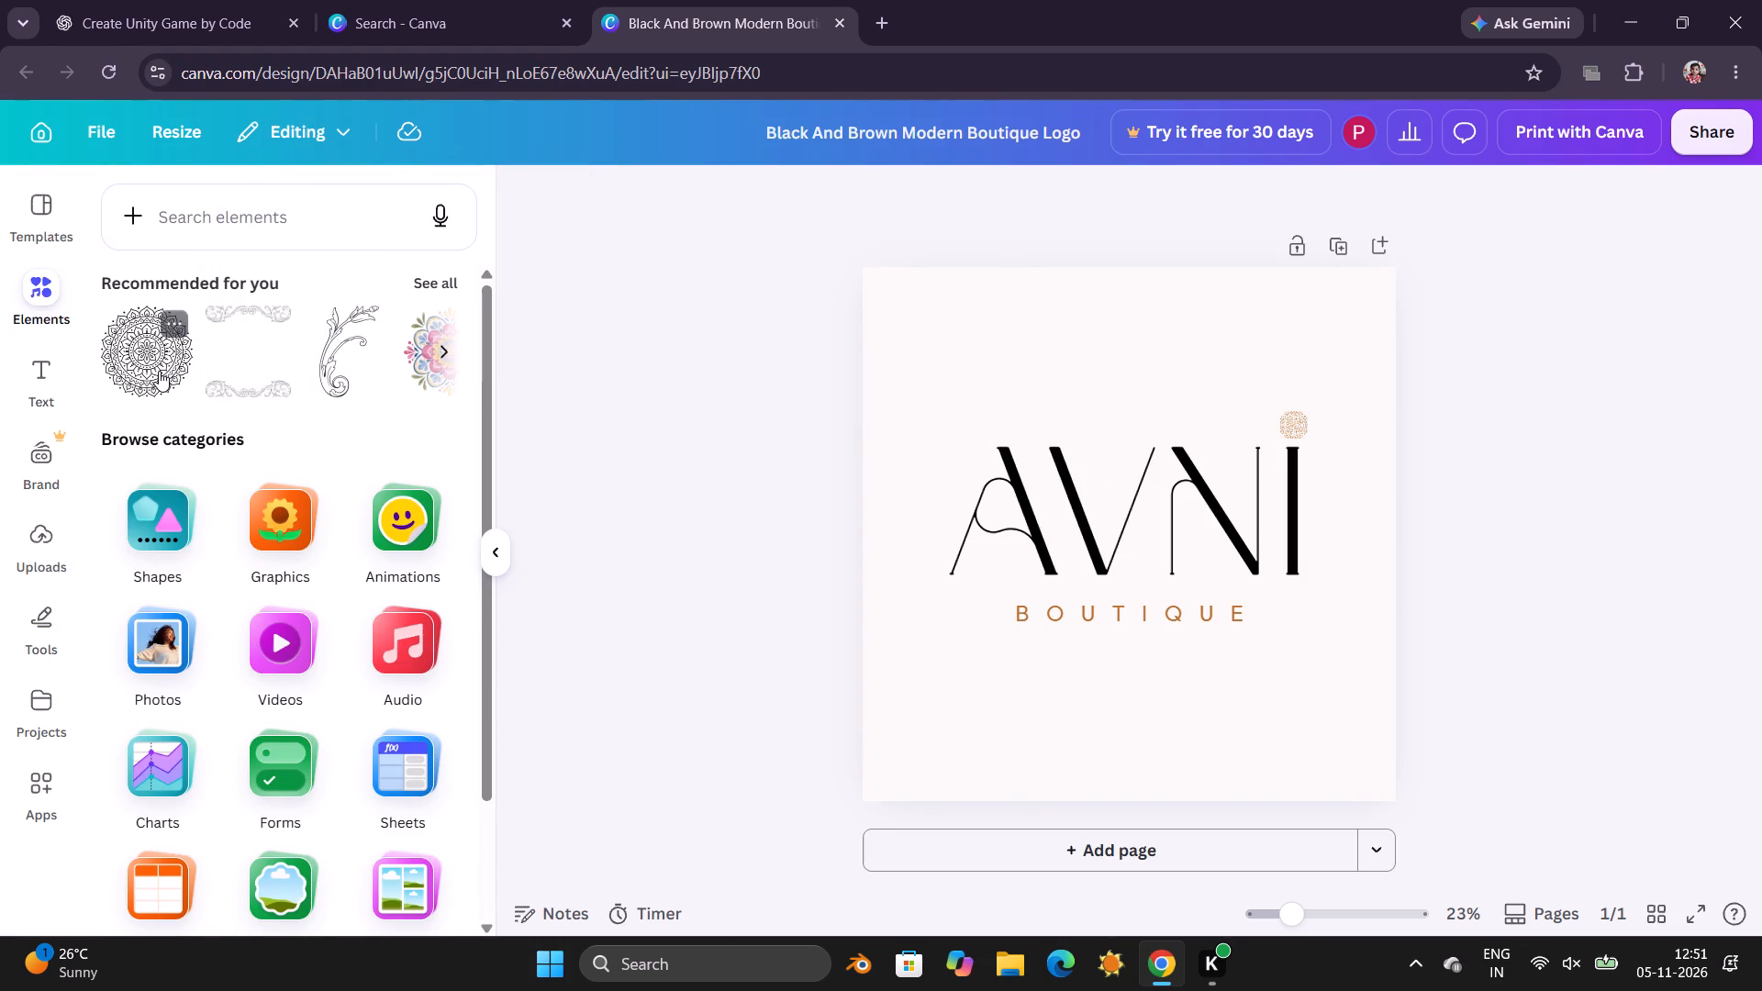
{"action": "left_click", "coordinate": [159, 371]}
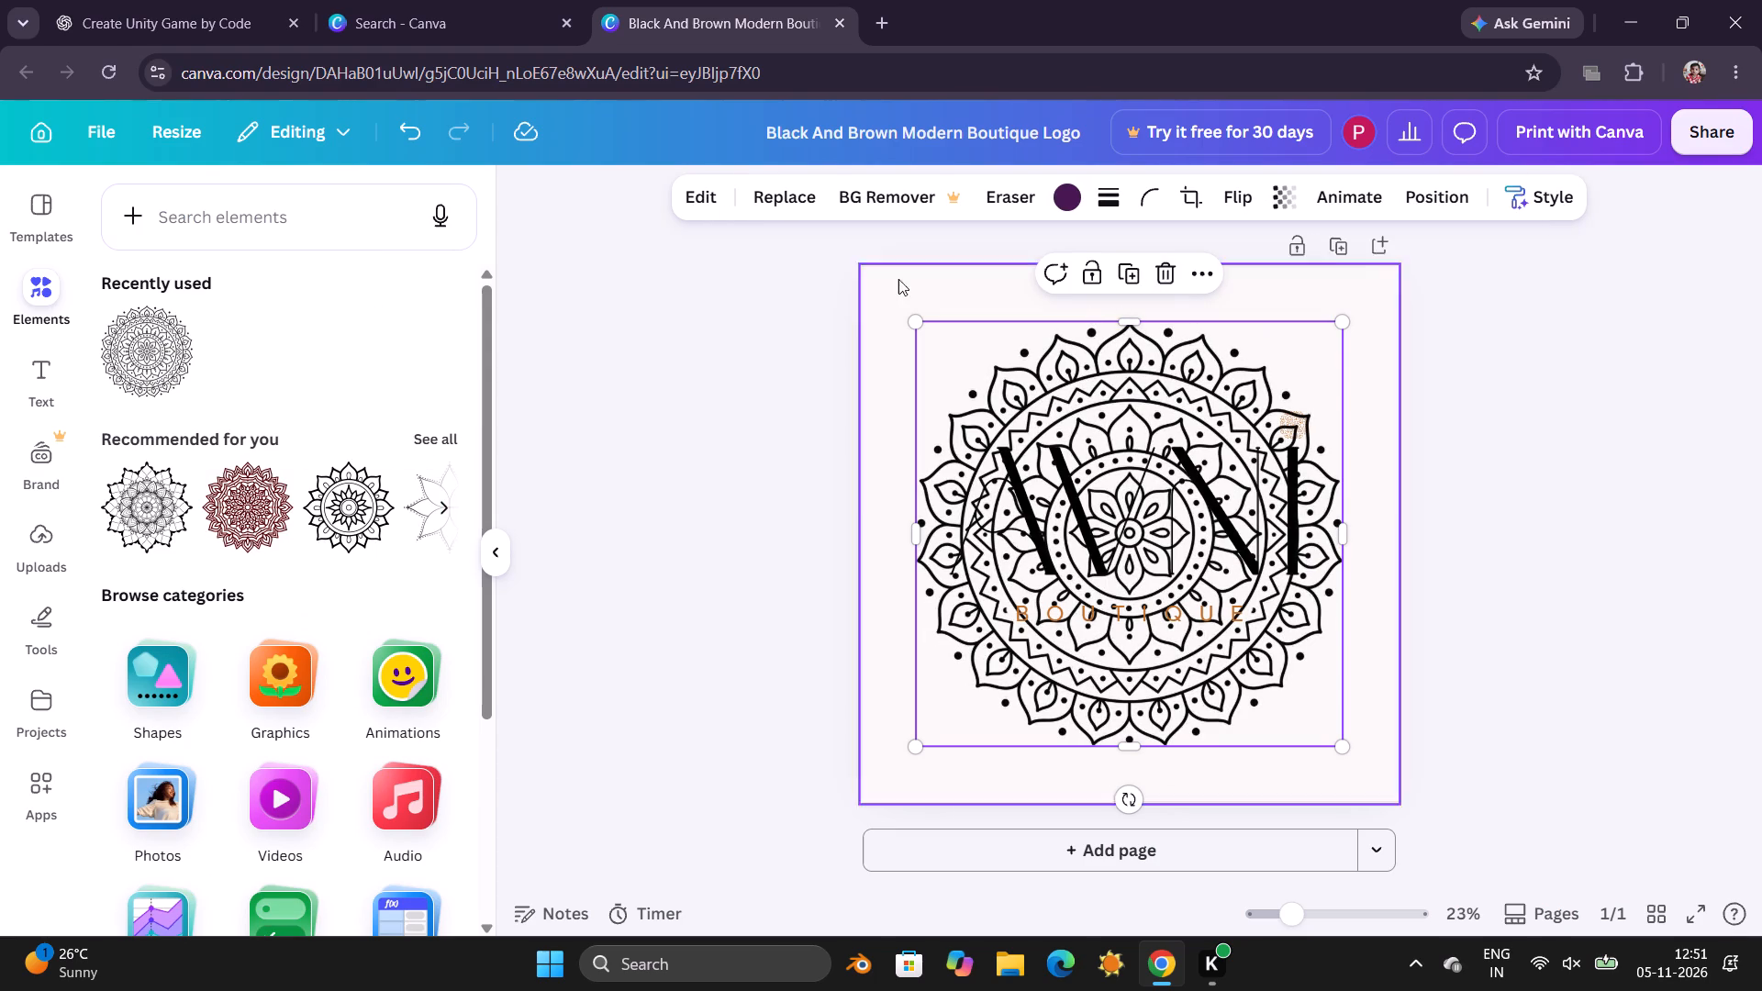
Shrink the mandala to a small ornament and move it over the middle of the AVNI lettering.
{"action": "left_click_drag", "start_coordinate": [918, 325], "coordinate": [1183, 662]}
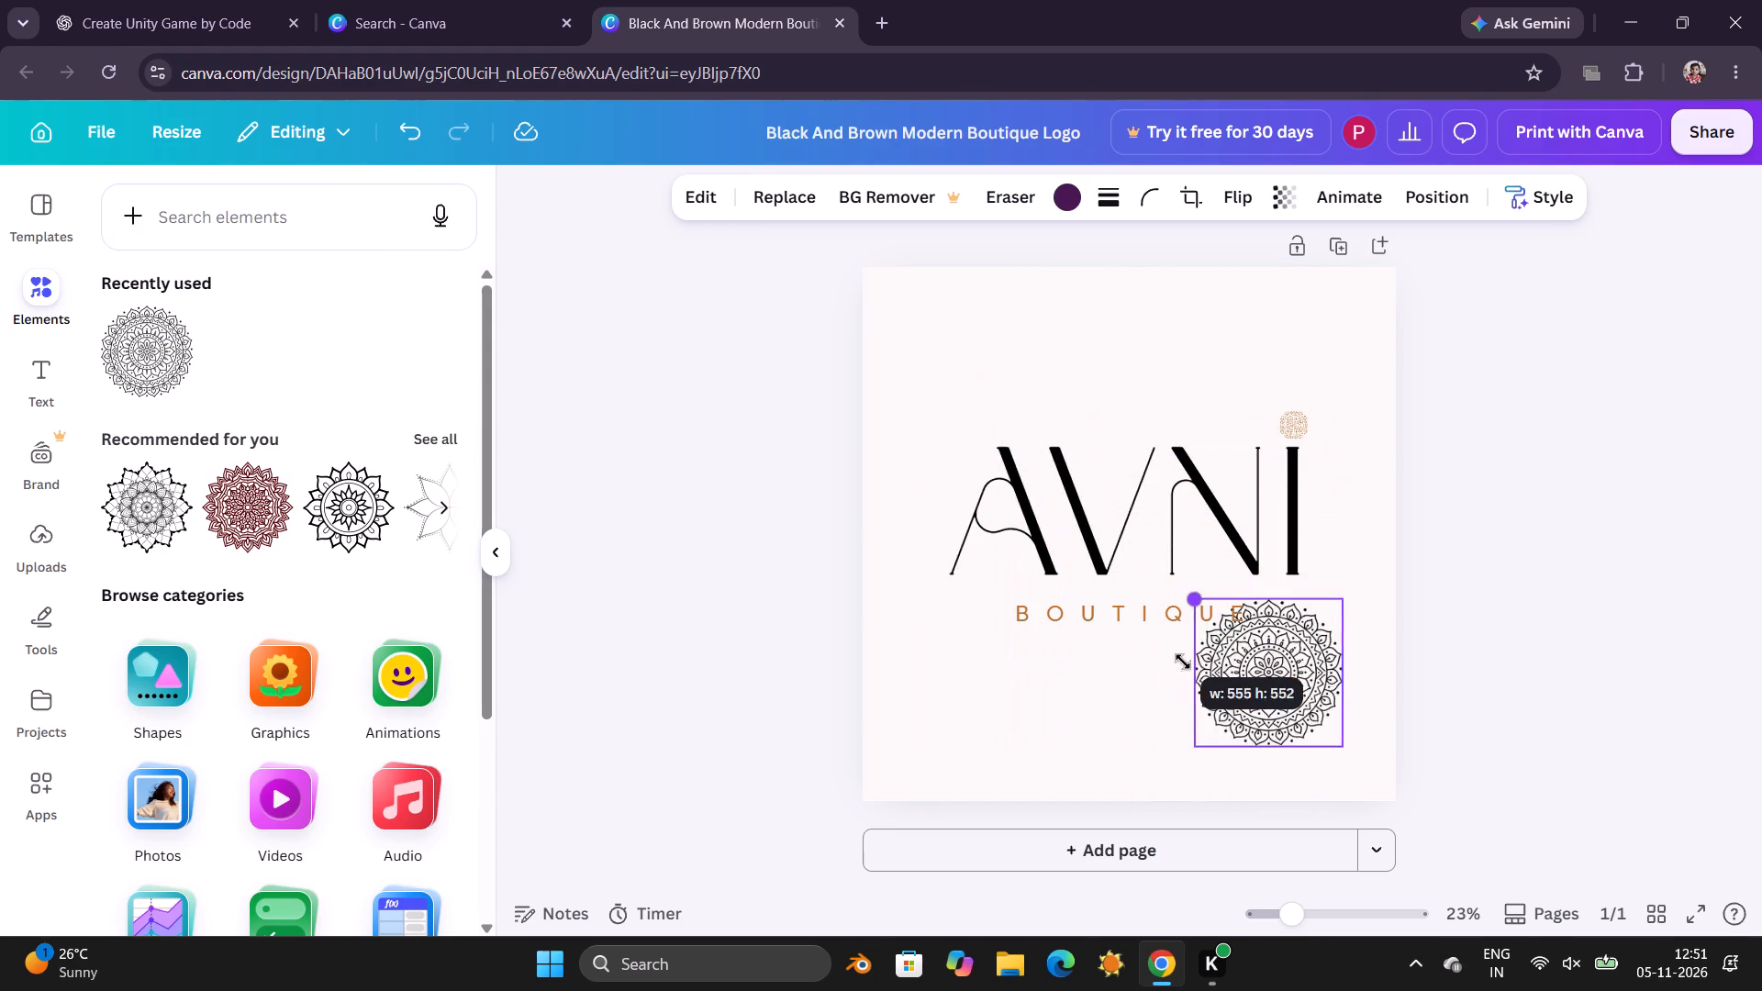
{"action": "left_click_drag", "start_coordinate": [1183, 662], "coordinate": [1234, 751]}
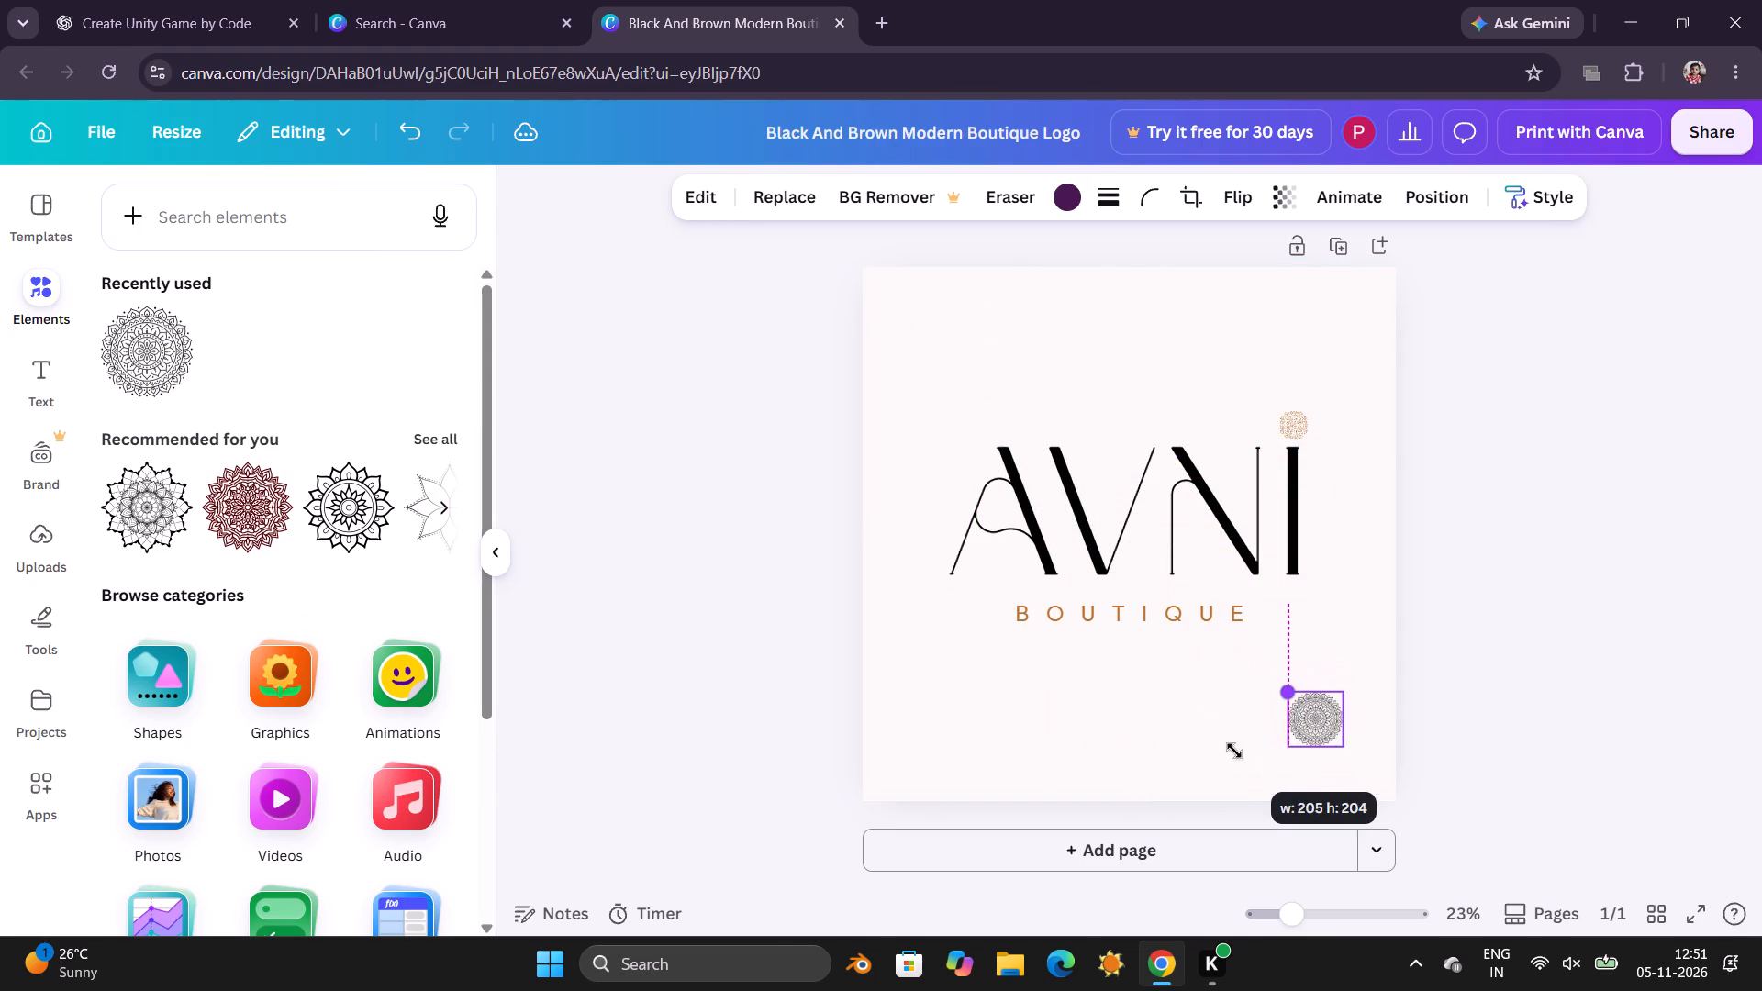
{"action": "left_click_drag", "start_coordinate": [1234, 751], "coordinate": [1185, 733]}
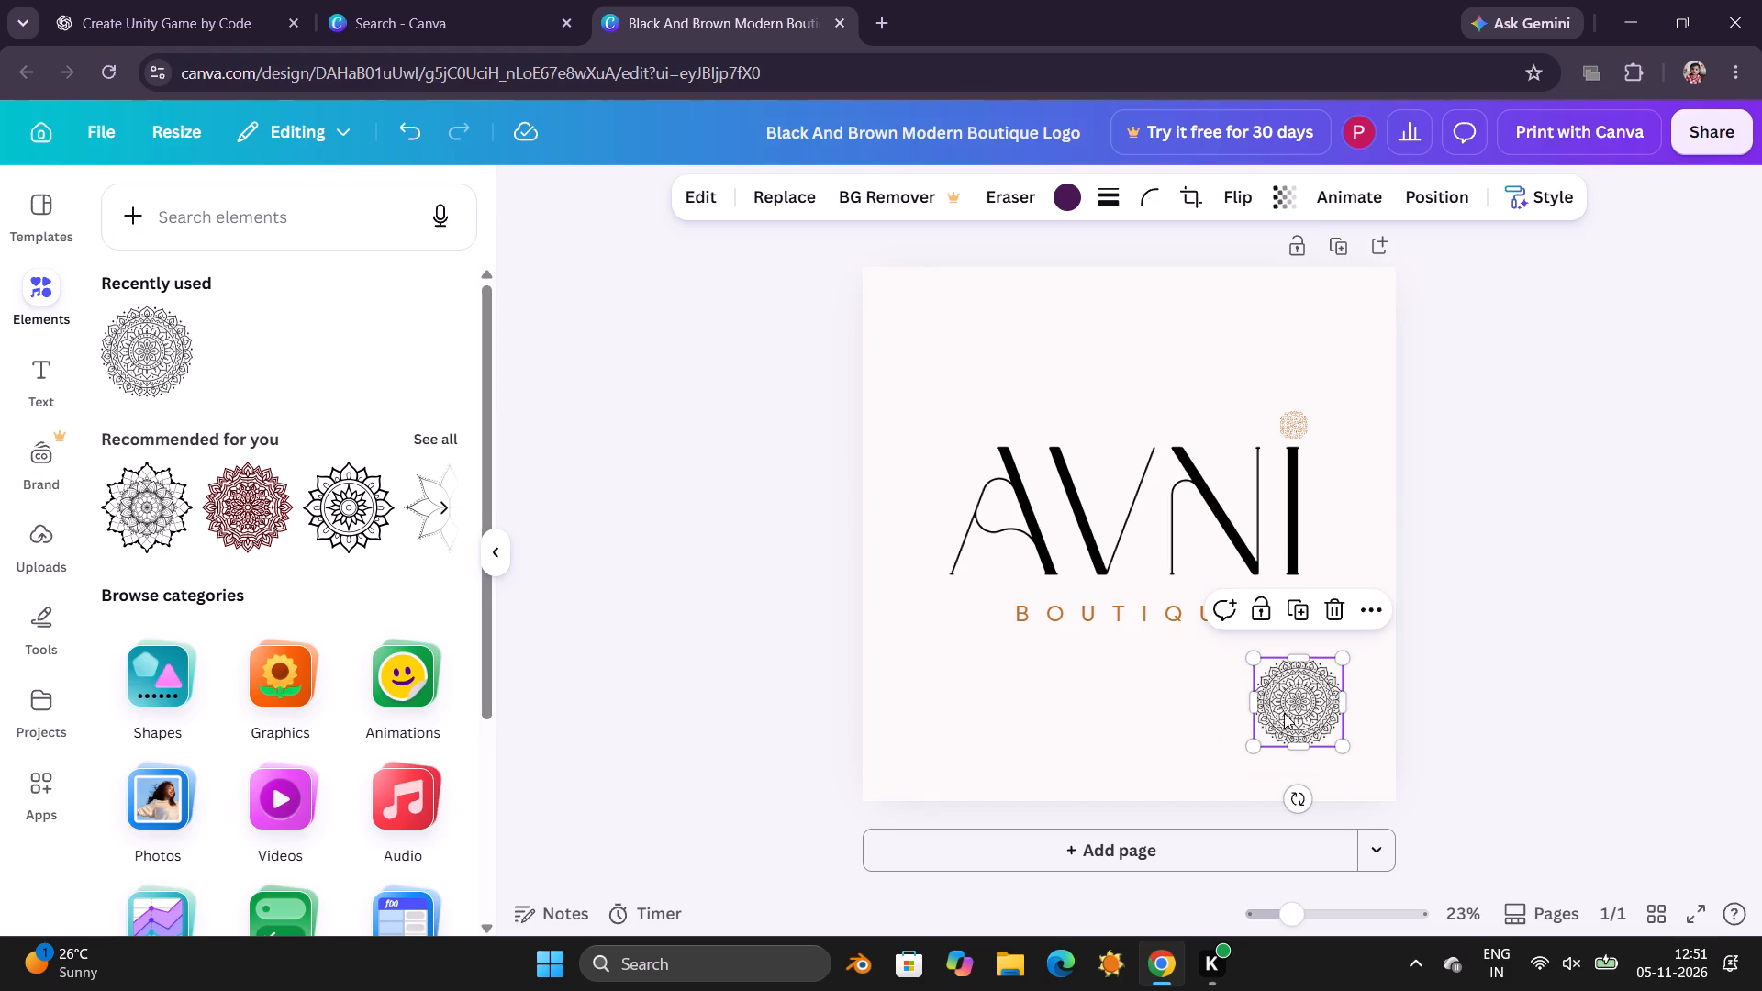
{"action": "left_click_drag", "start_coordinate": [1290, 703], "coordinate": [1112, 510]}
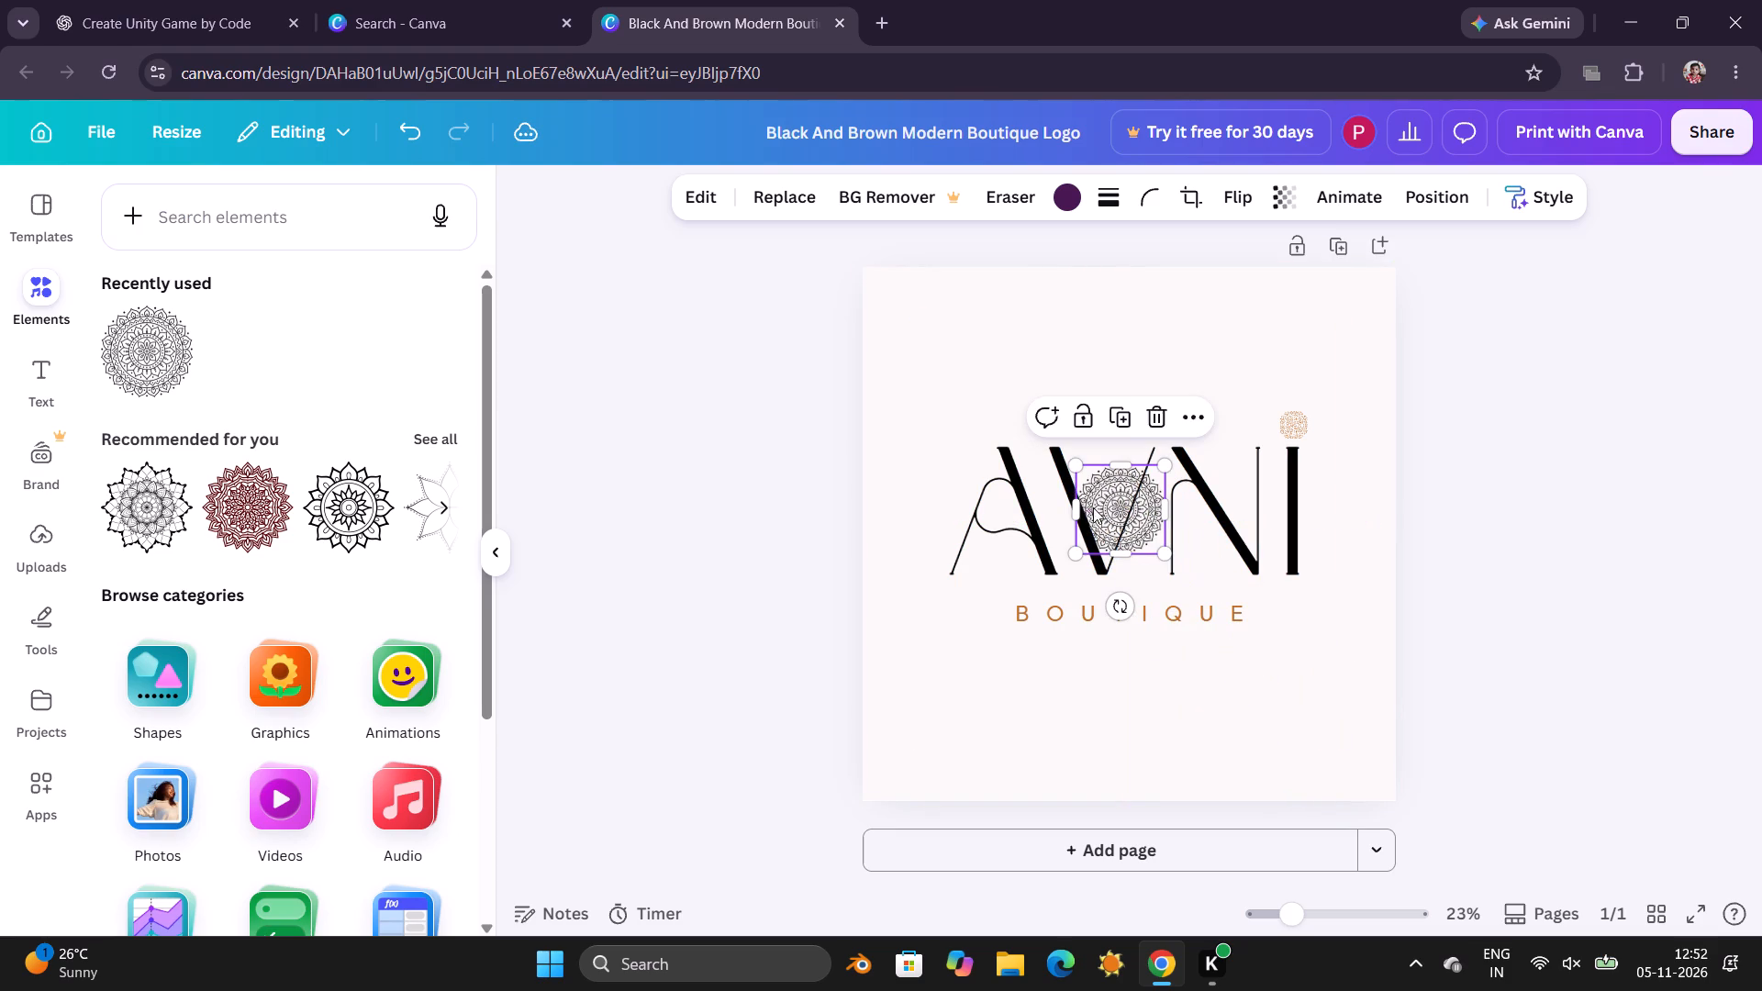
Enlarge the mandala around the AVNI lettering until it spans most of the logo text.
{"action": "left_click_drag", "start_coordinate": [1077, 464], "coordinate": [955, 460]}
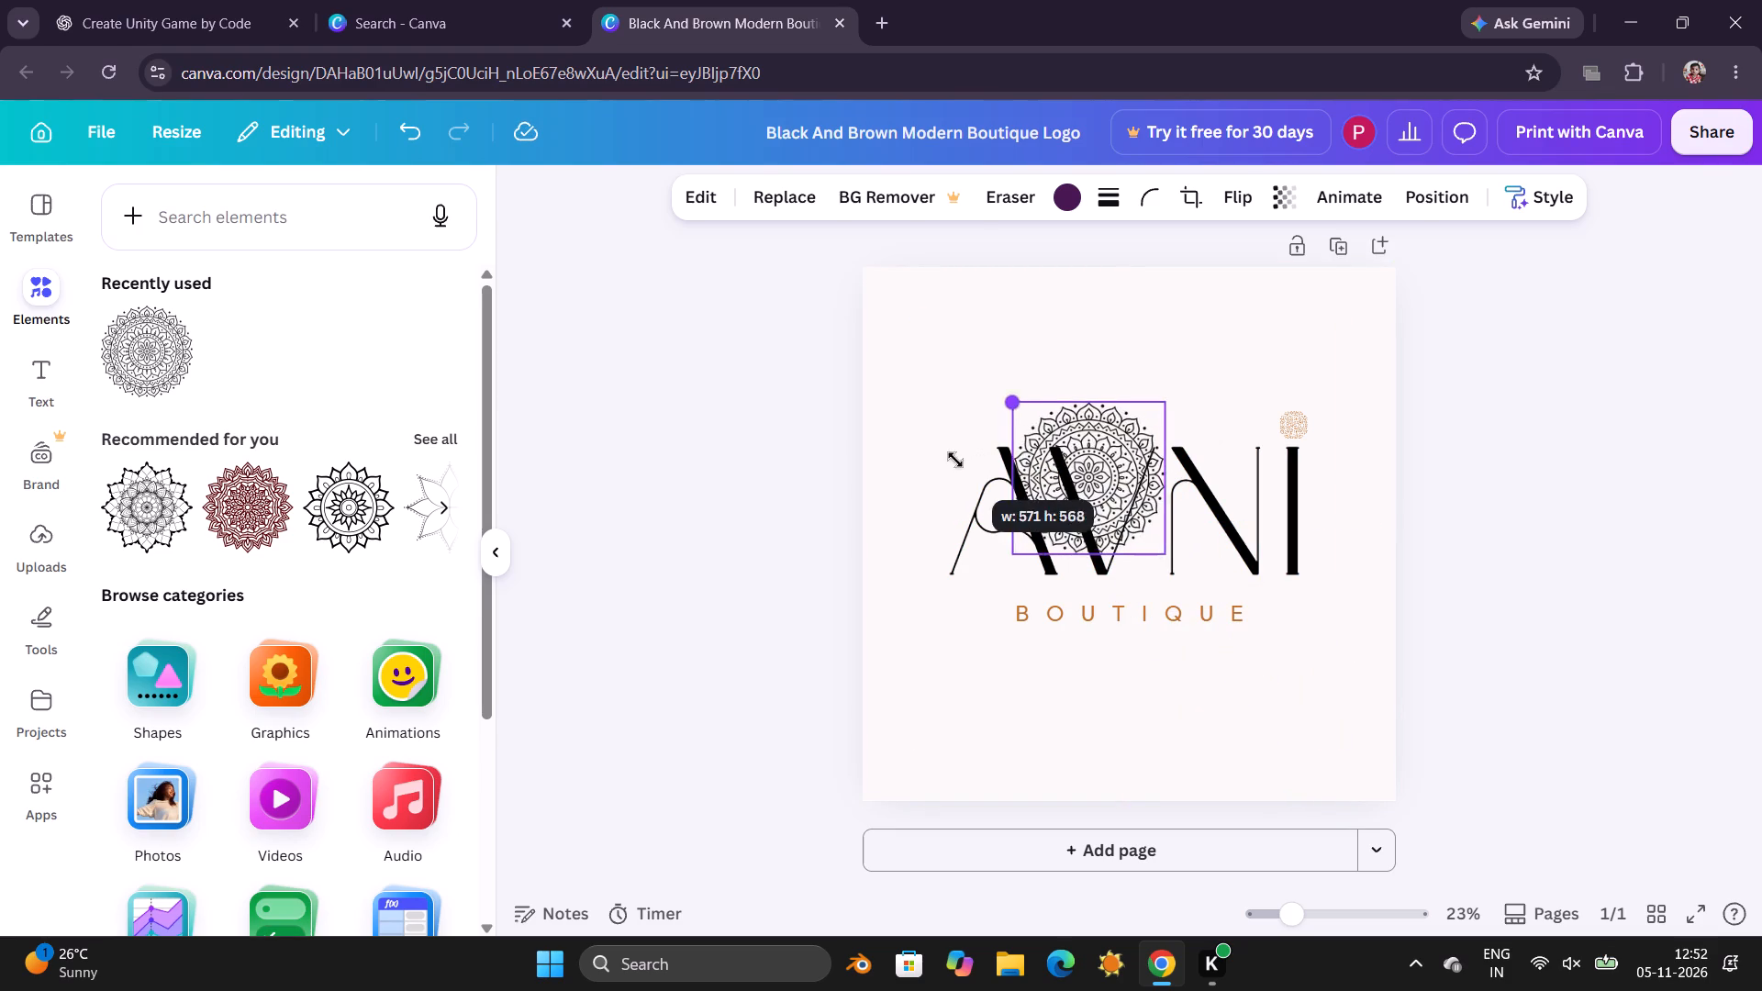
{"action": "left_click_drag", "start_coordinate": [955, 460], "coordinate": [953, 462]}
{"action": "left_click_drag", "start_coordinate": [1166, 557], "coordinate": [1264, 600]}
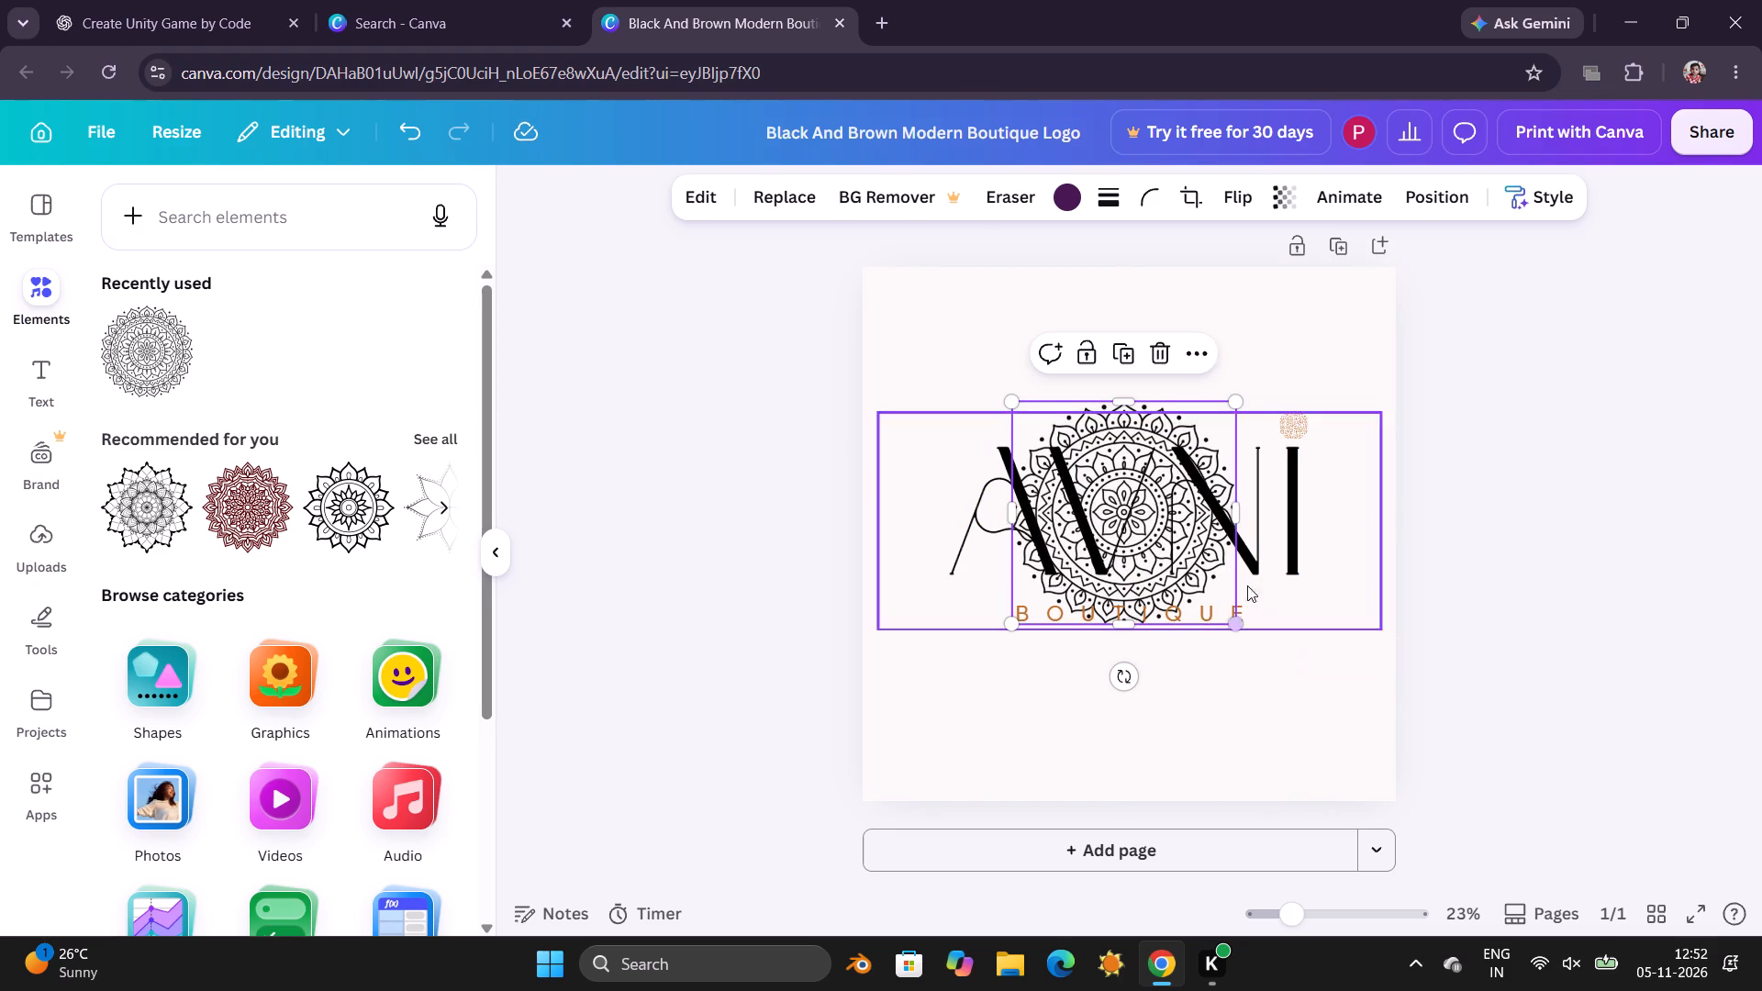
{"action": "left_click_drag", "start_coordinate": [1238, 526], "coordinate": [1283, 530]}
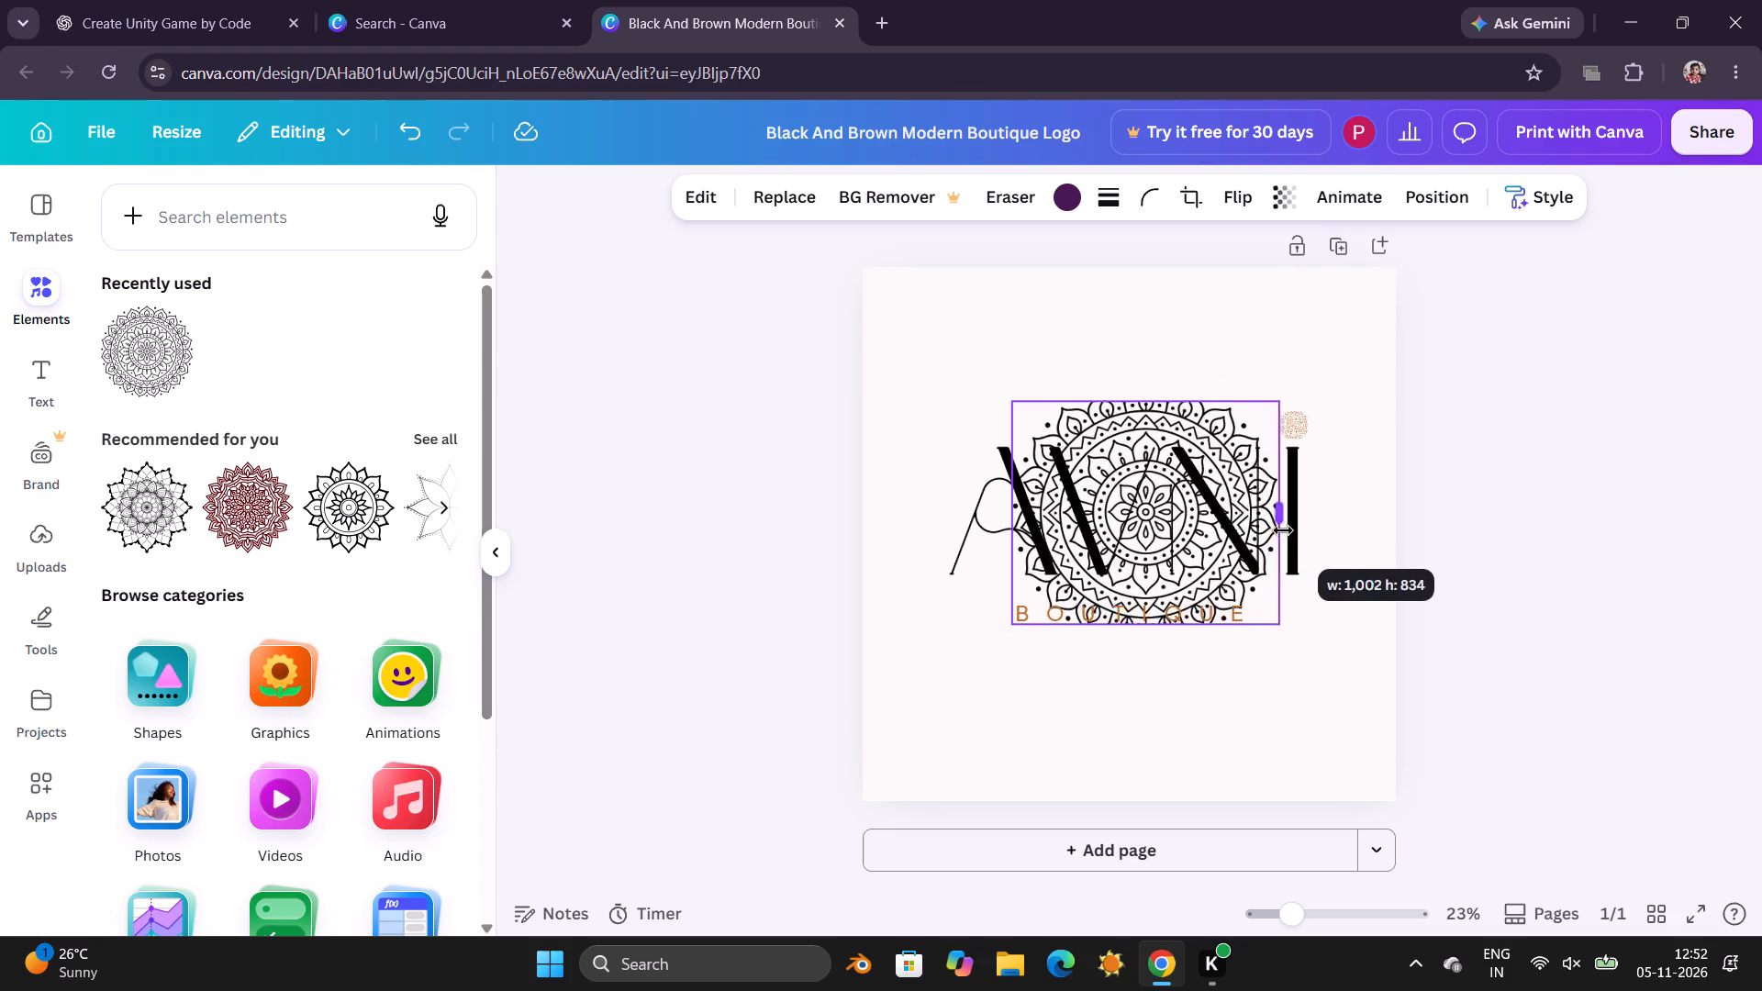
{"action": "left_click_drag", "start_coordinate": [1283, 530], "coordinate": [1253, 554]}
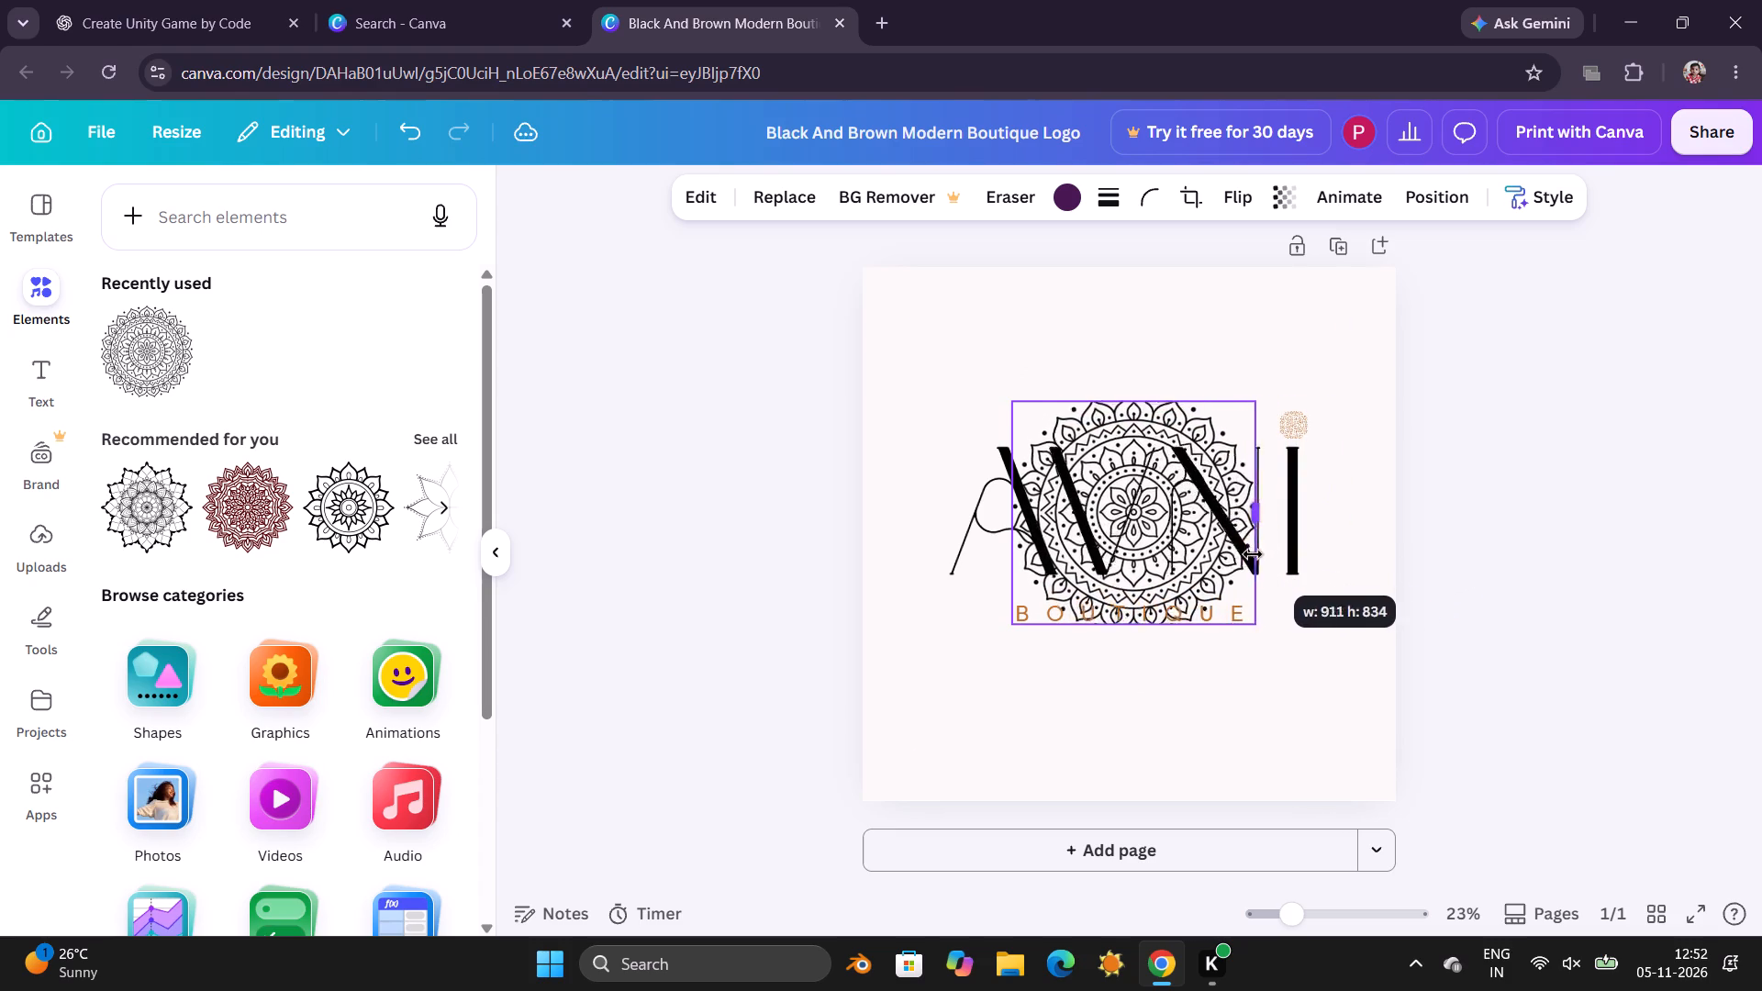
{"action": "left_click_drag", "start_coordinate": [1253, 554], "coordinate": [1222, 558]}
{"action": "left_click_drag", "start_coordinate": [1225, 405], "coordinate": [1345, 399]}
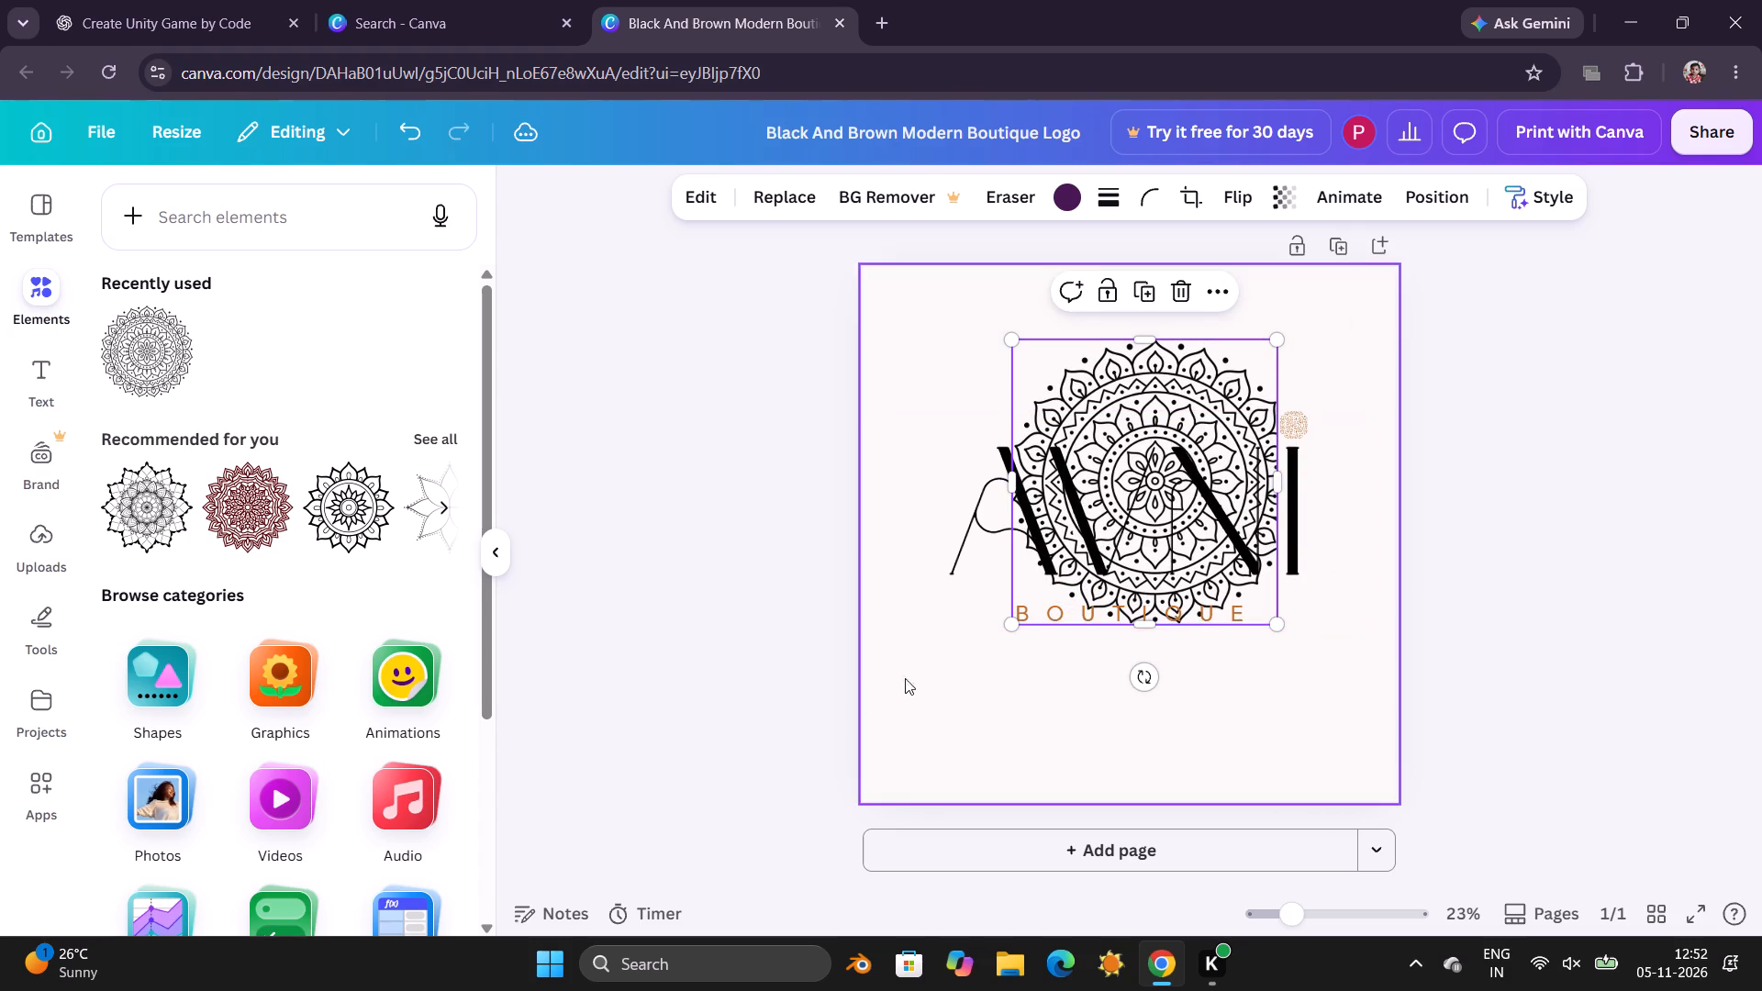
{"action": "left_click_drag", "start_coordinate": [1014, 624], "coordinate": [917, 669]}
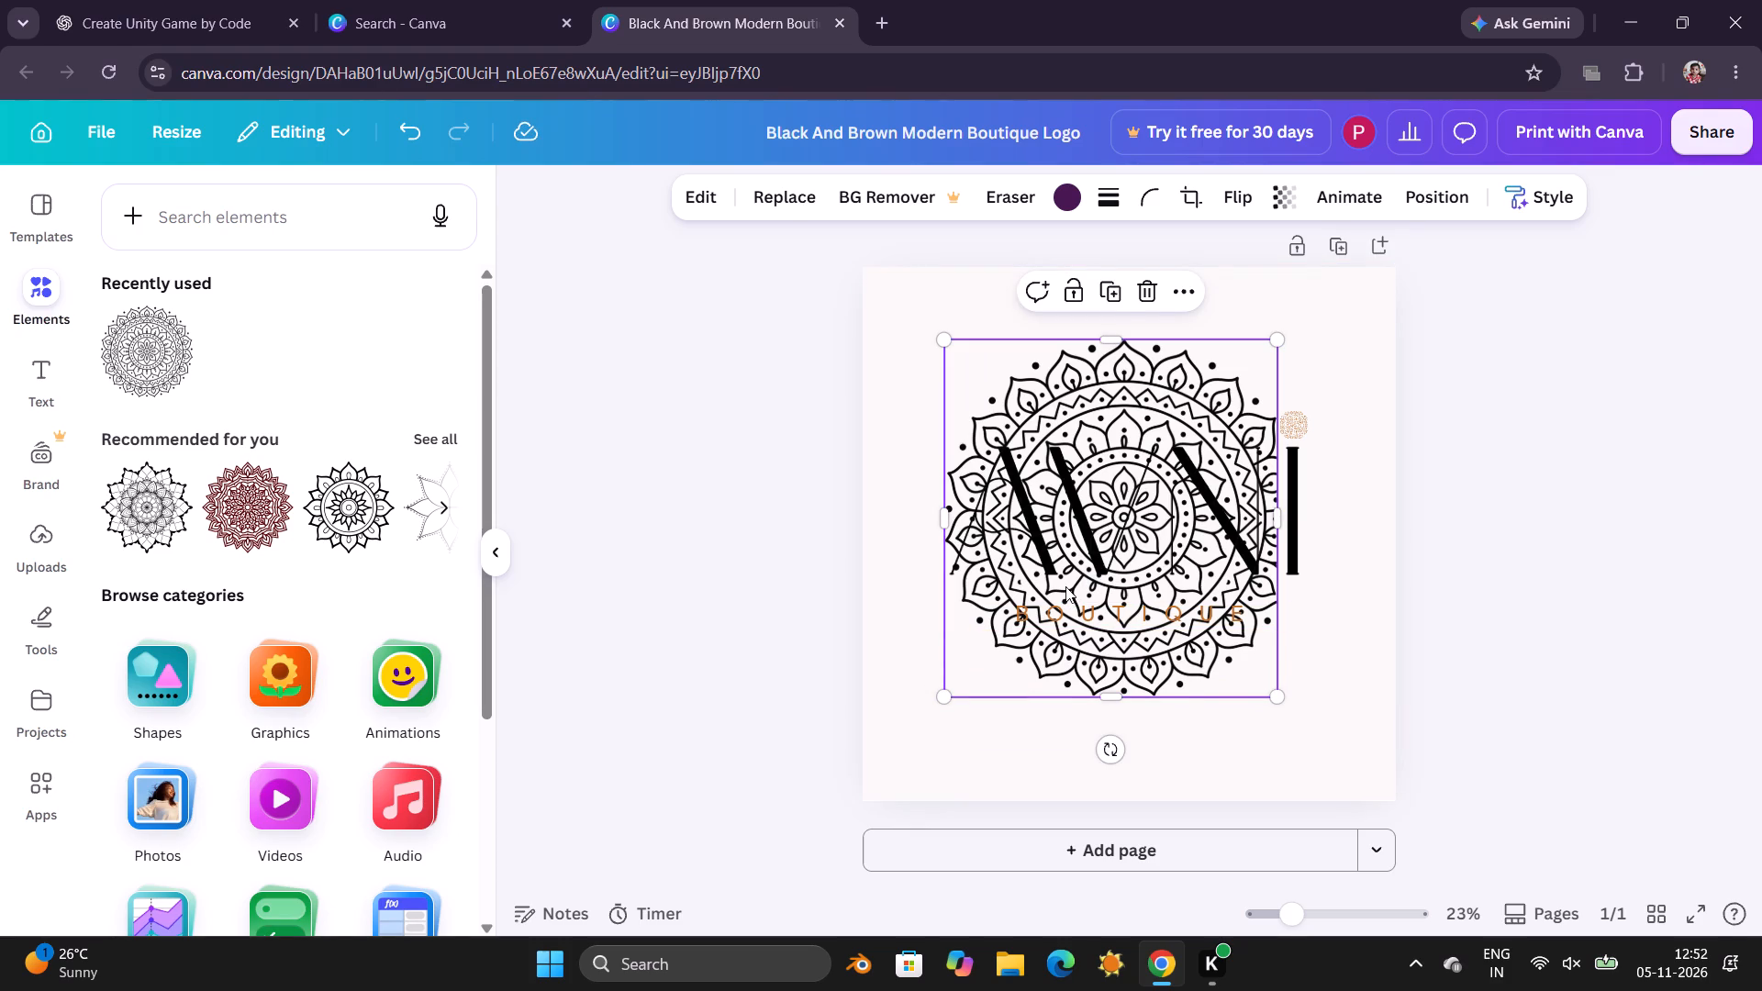
Replace the page background with the mandala graphic.
{"action": "right_click", "coordinate": [1065, 586]}
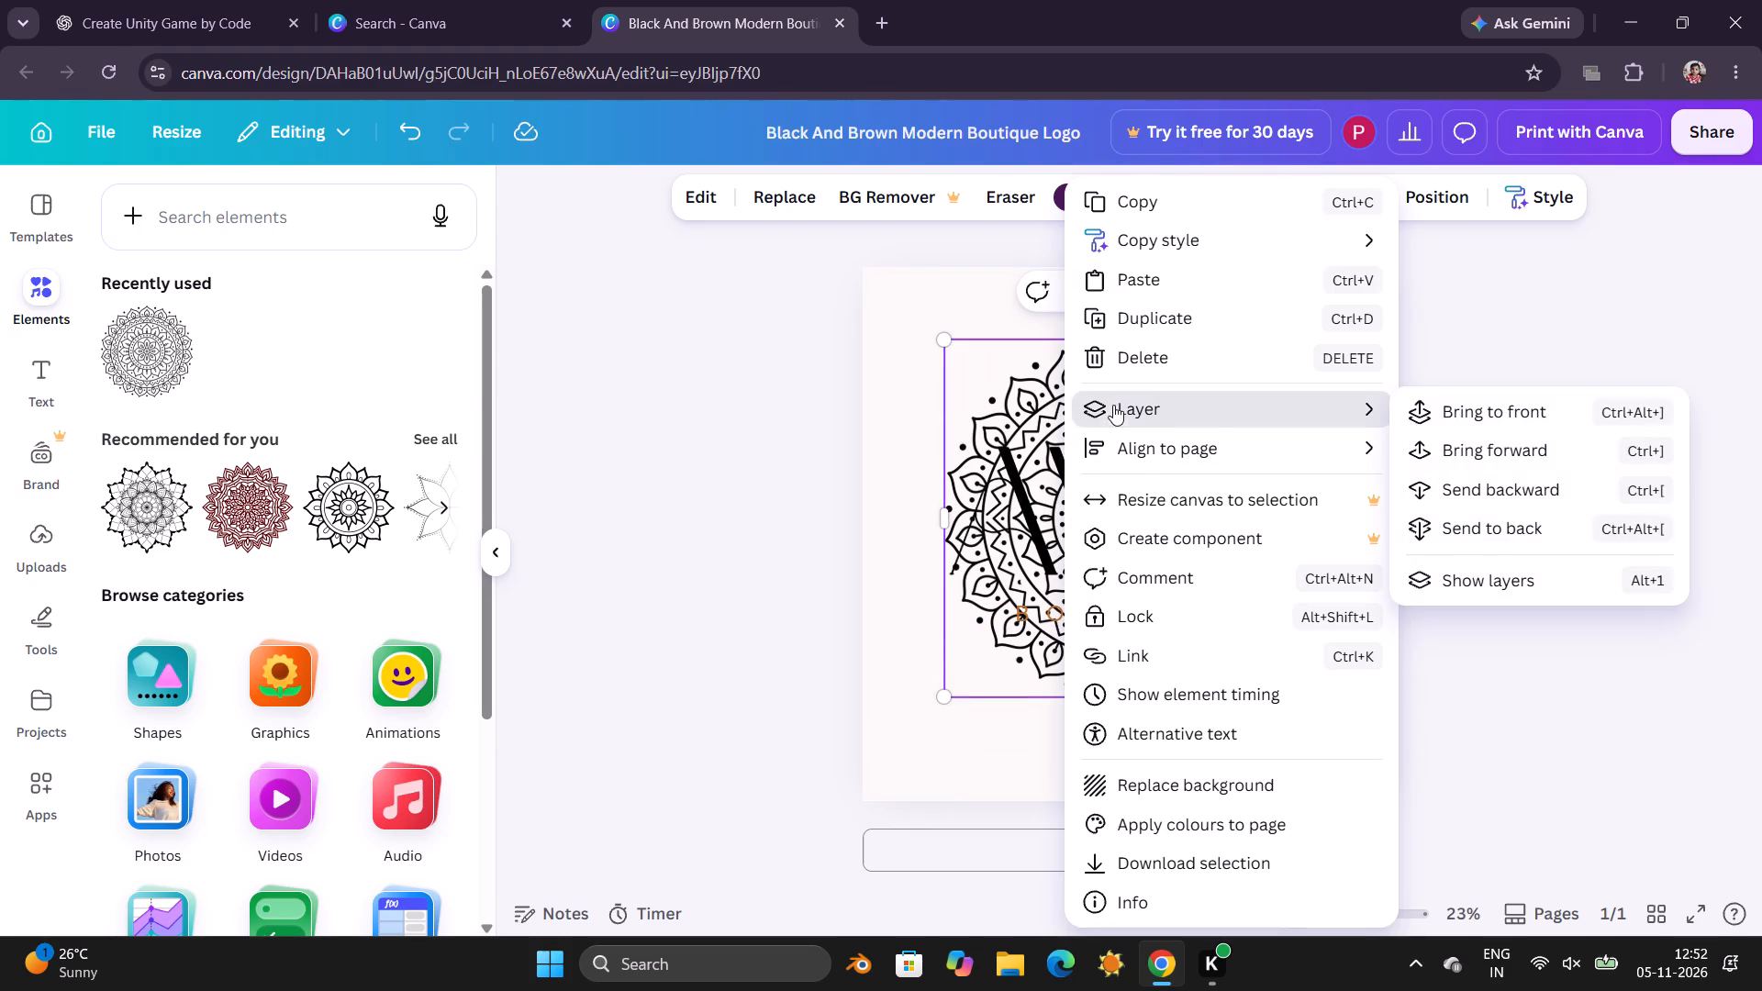
{"action": "left_click", "coordinate": [1201, 779]}
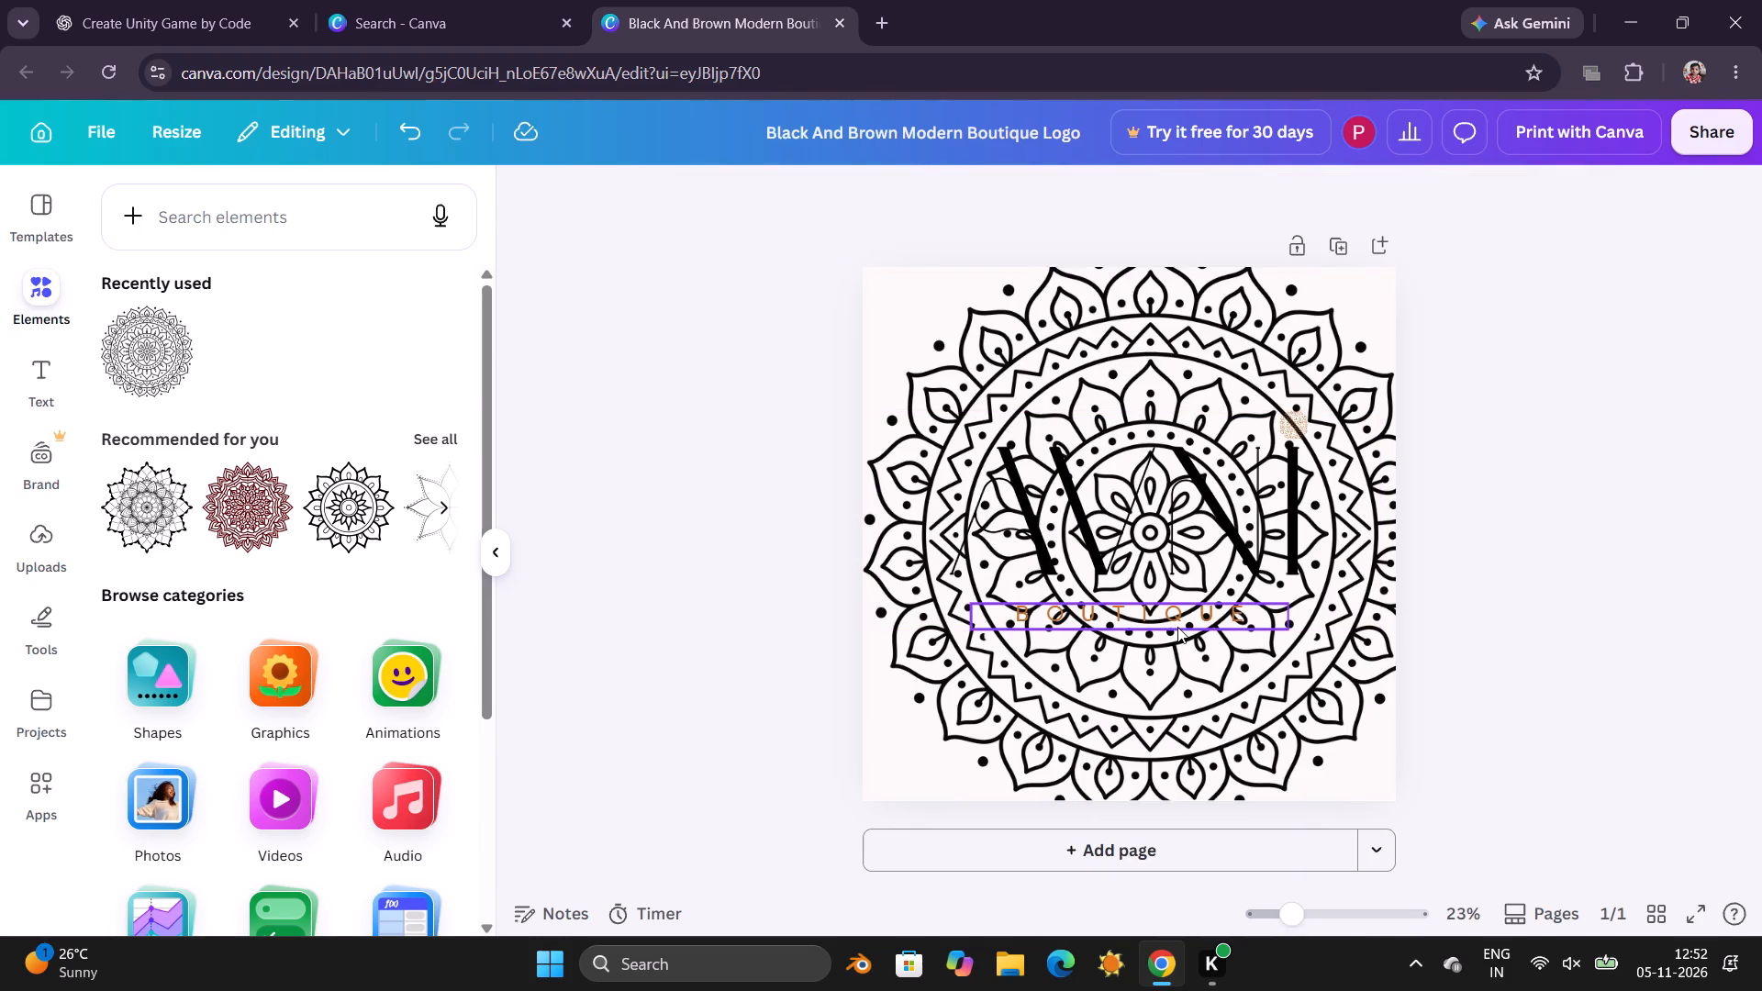
Lower the mandala background's transparency value until its black lines fade to light grey behind the AVNI lettering.
{"action": "left_click", "coordinate": [1227, 327]}
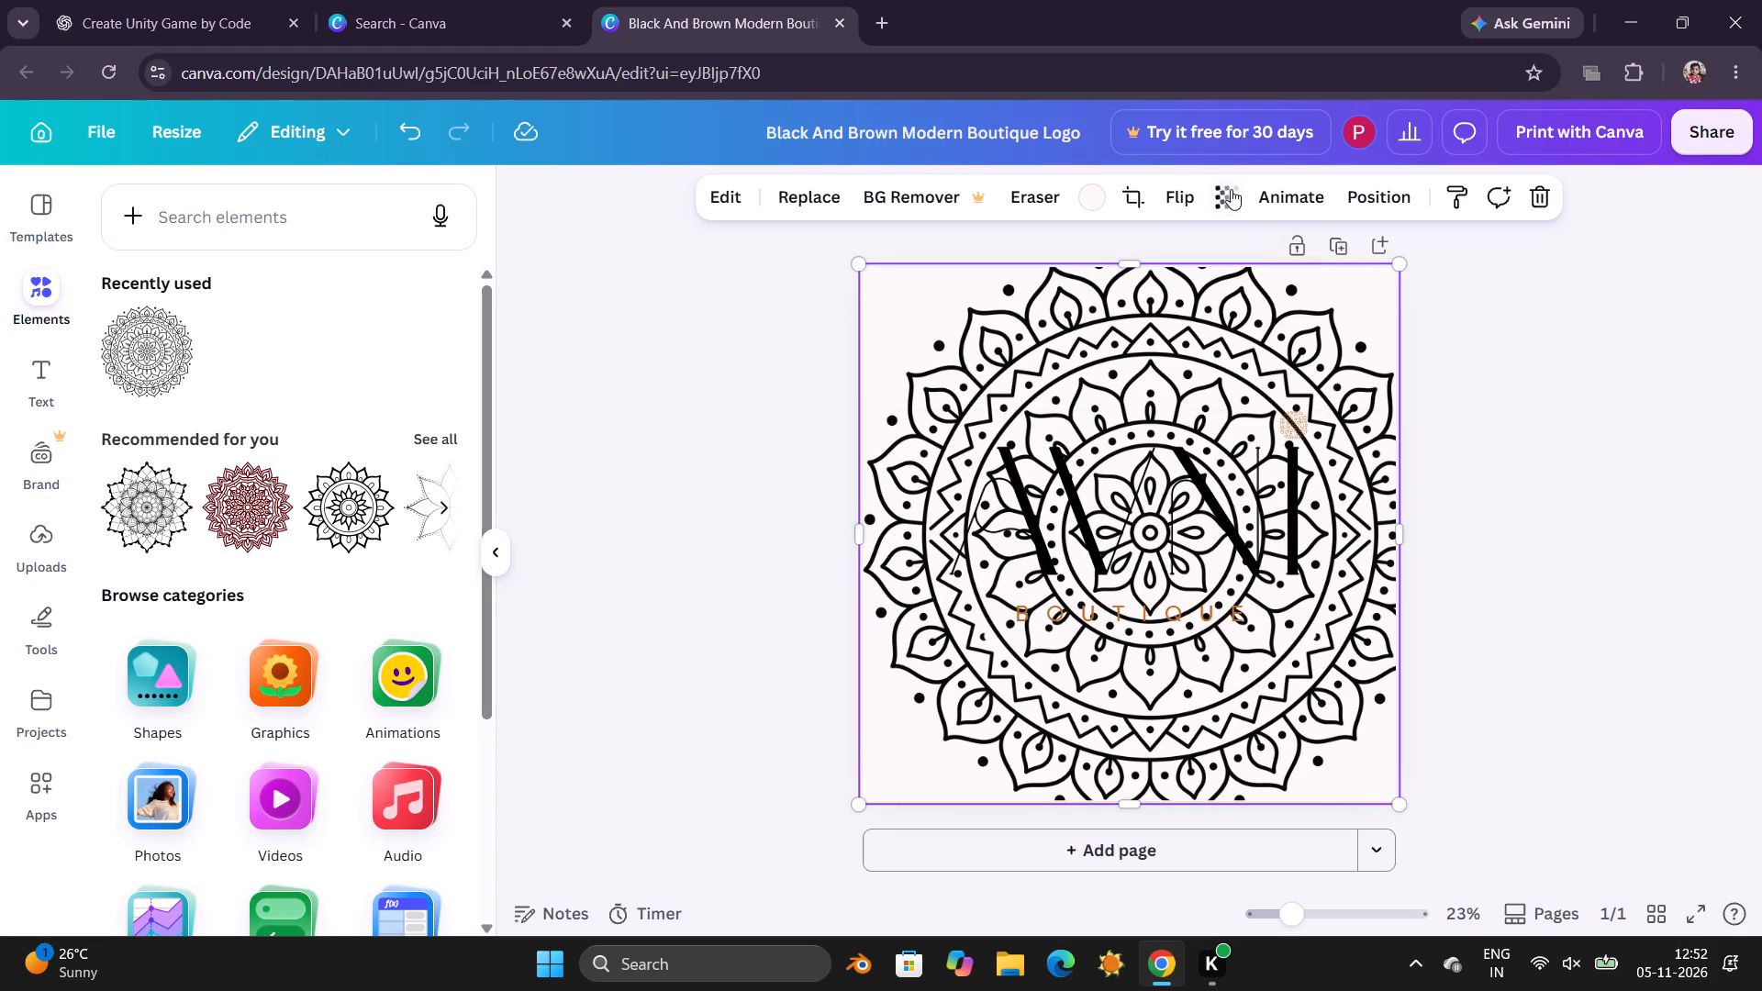
{"action": "left_click", "coordinate": [1233, 196]}
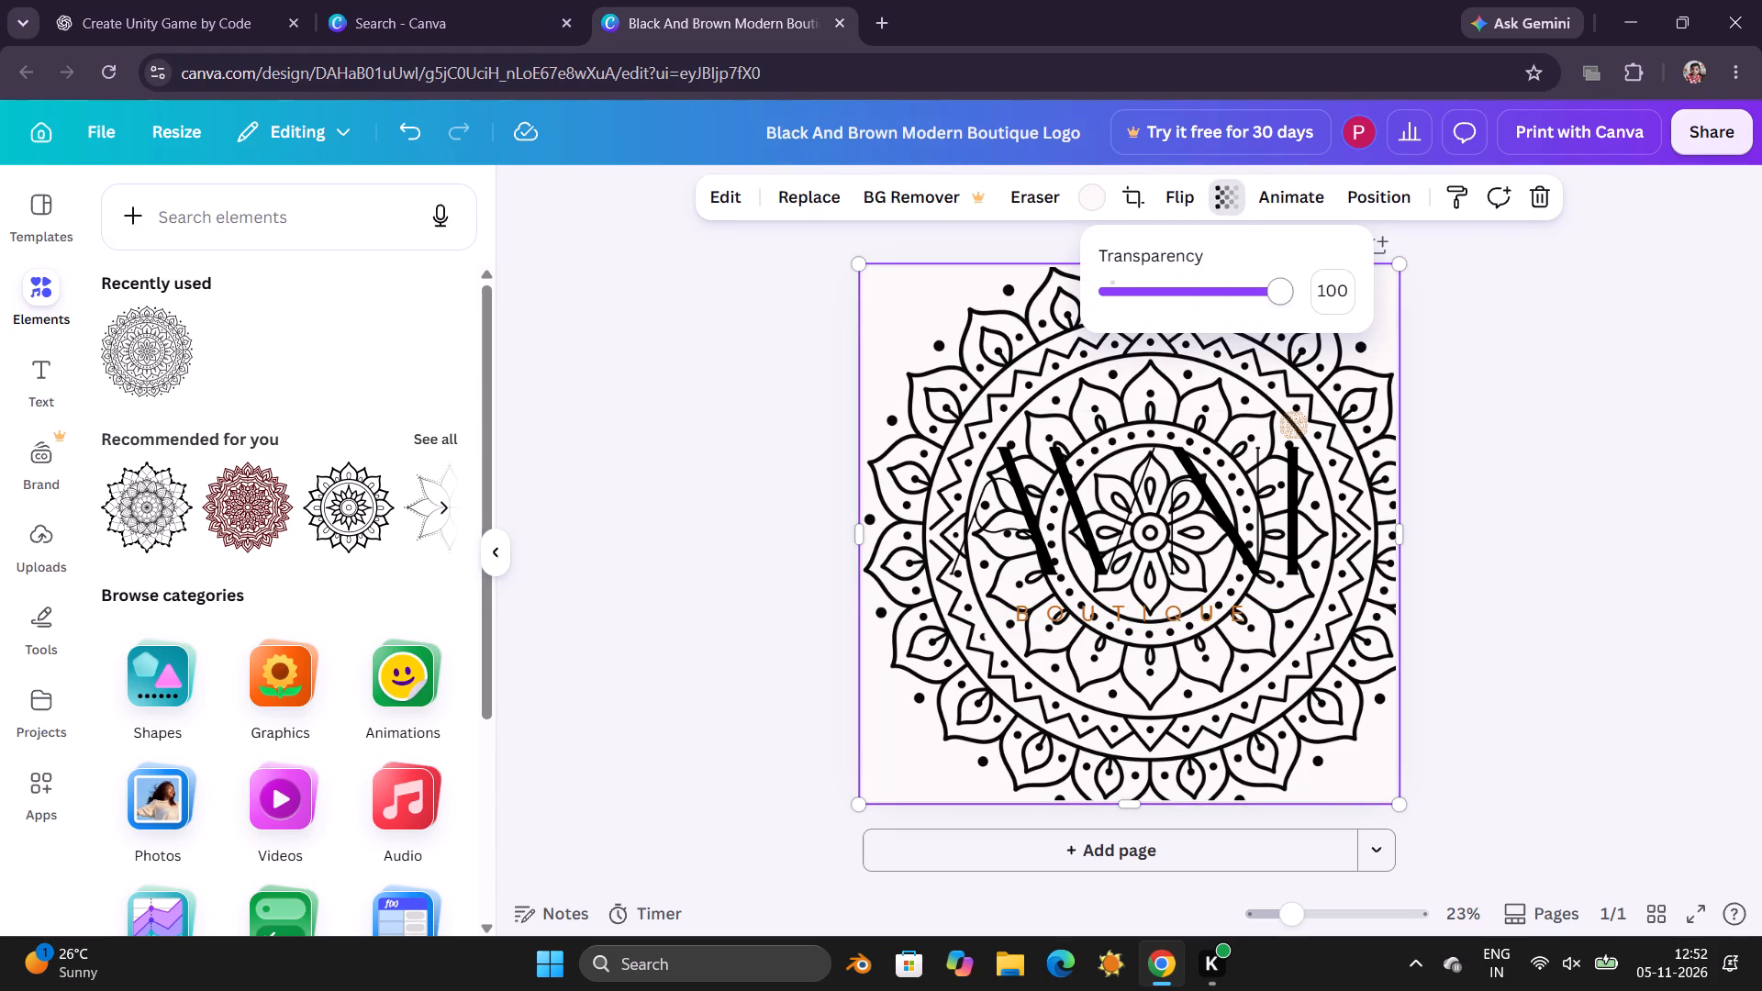
{"action": "left_click_drag", "start_coordinate": [1277, 295], "coordinate": [1171, 328]}
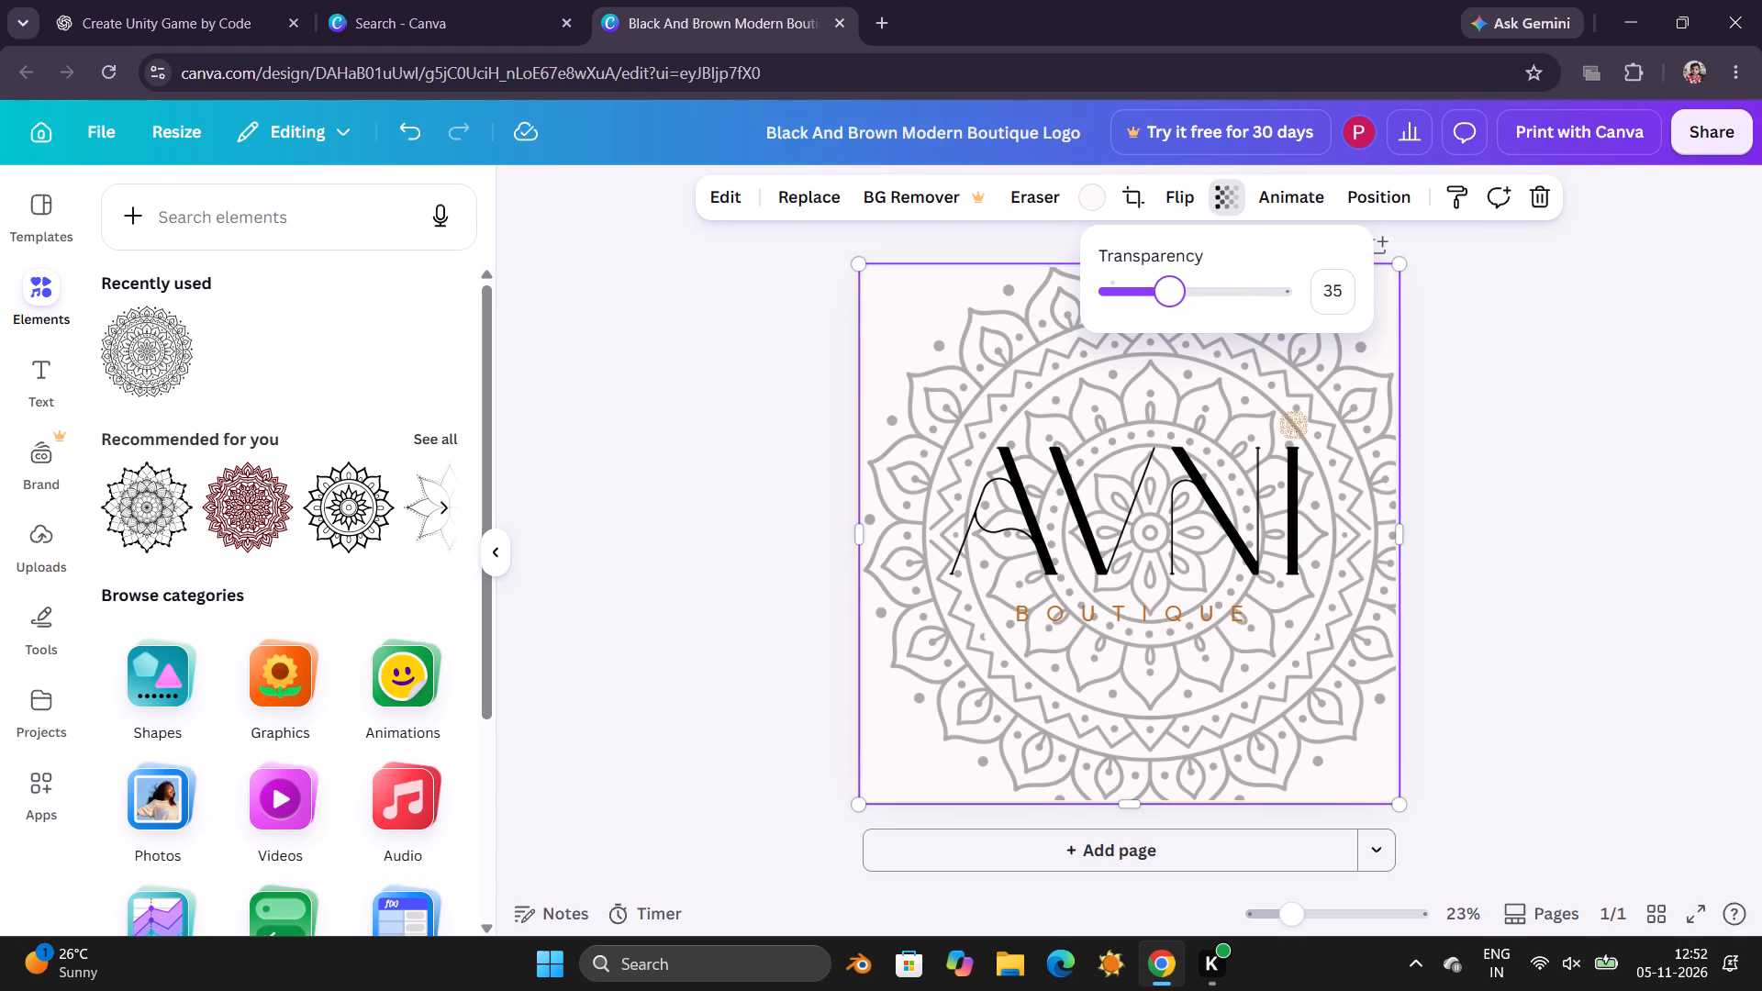
{"action": "left_click_drag", "start_coordinate": [1171, 328], "coordinate": [1180, 328]}
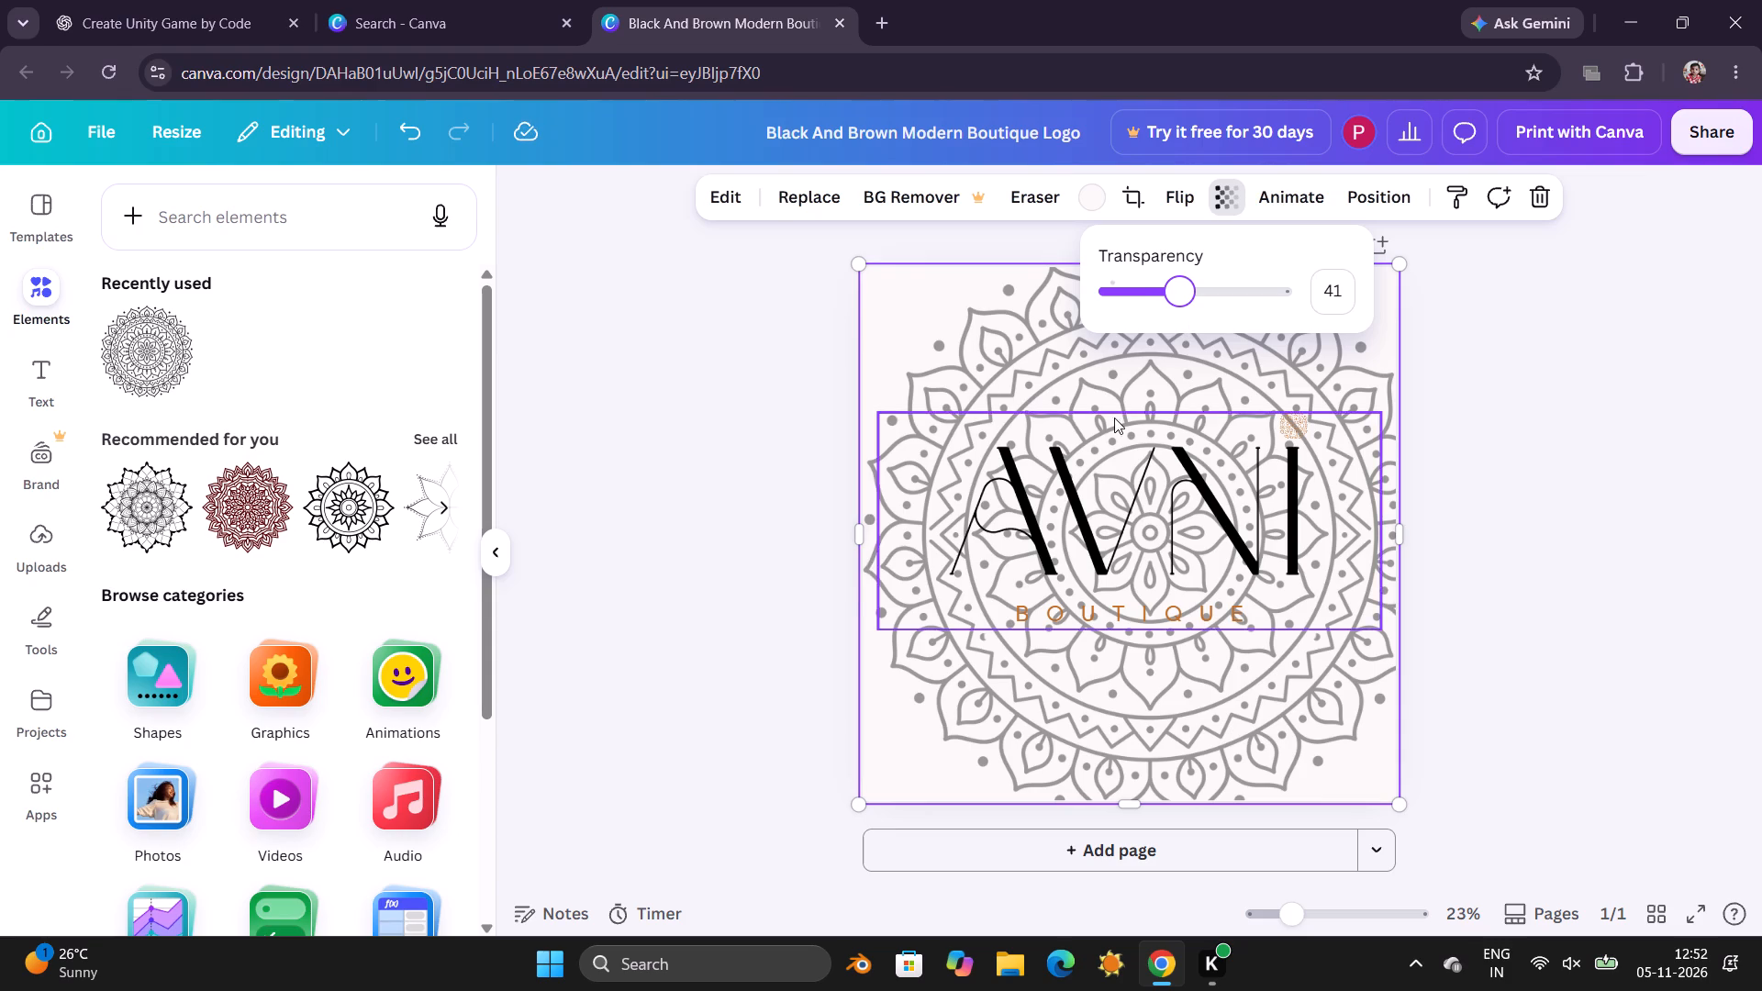
{"action": "left_click", "coordinate": [1435, 457]}
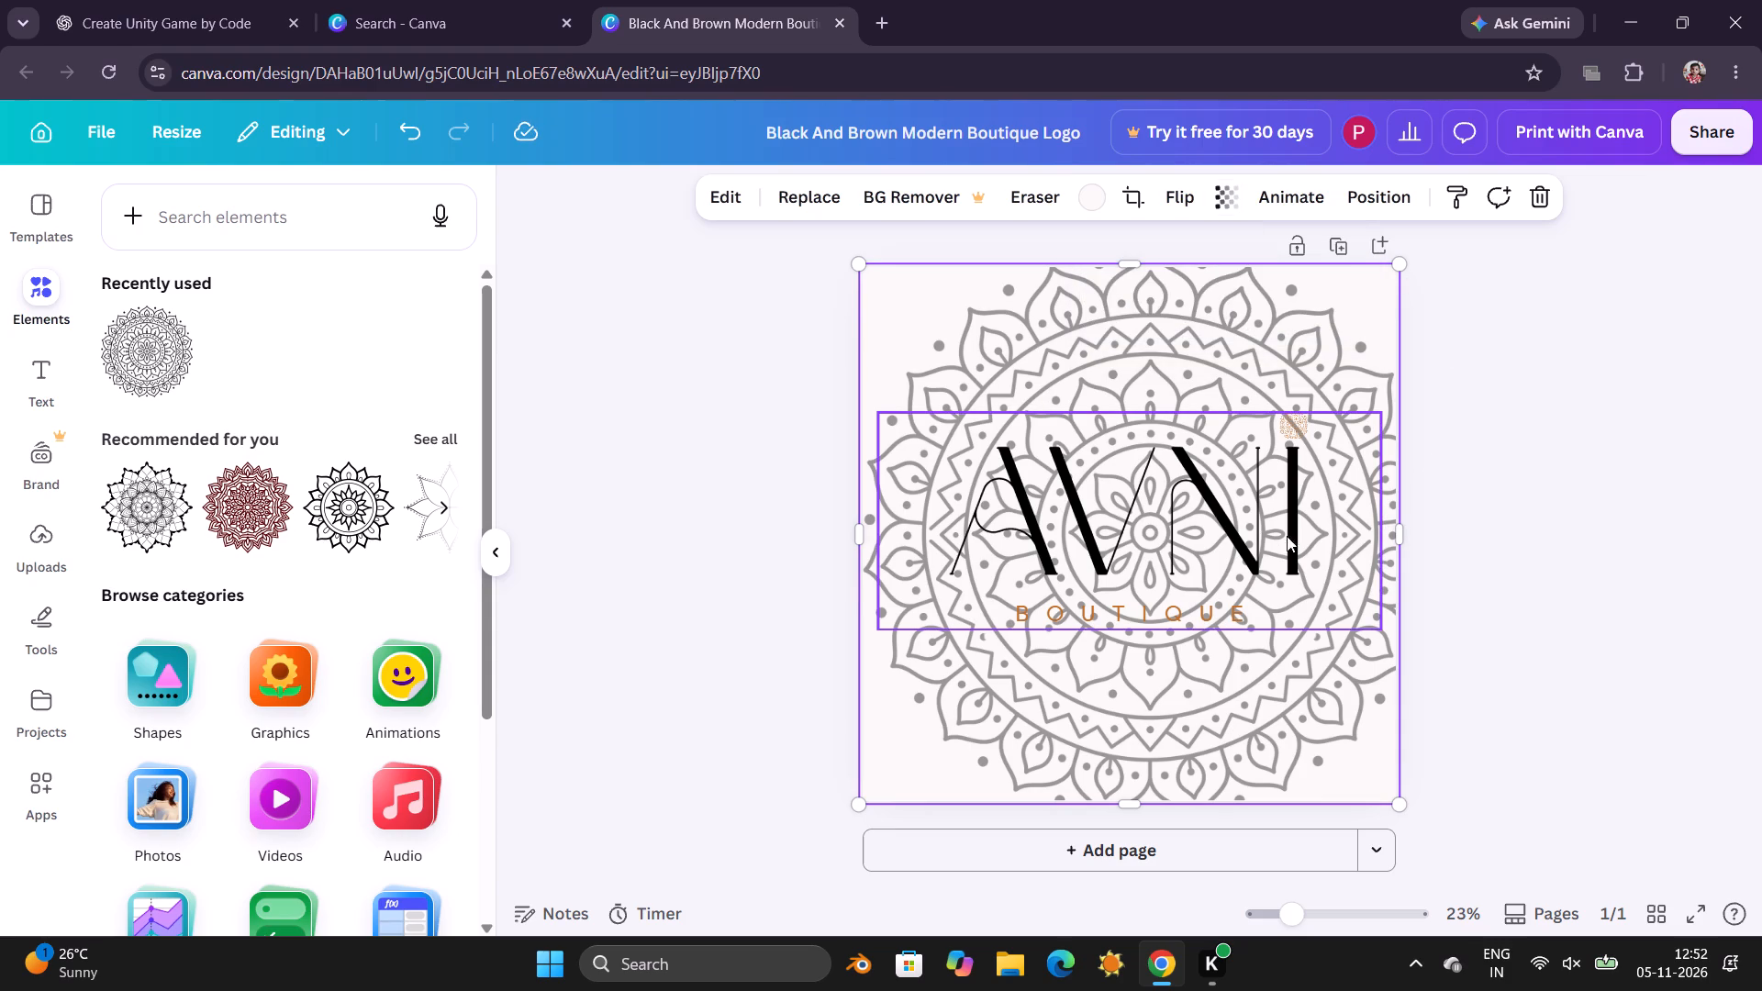
{"action": "left_click", "coordinate": [1229, 200]}
{"action": "left_click_drag", "start_coordinate": [1186, 293], "coordinate": [1283, 295]}
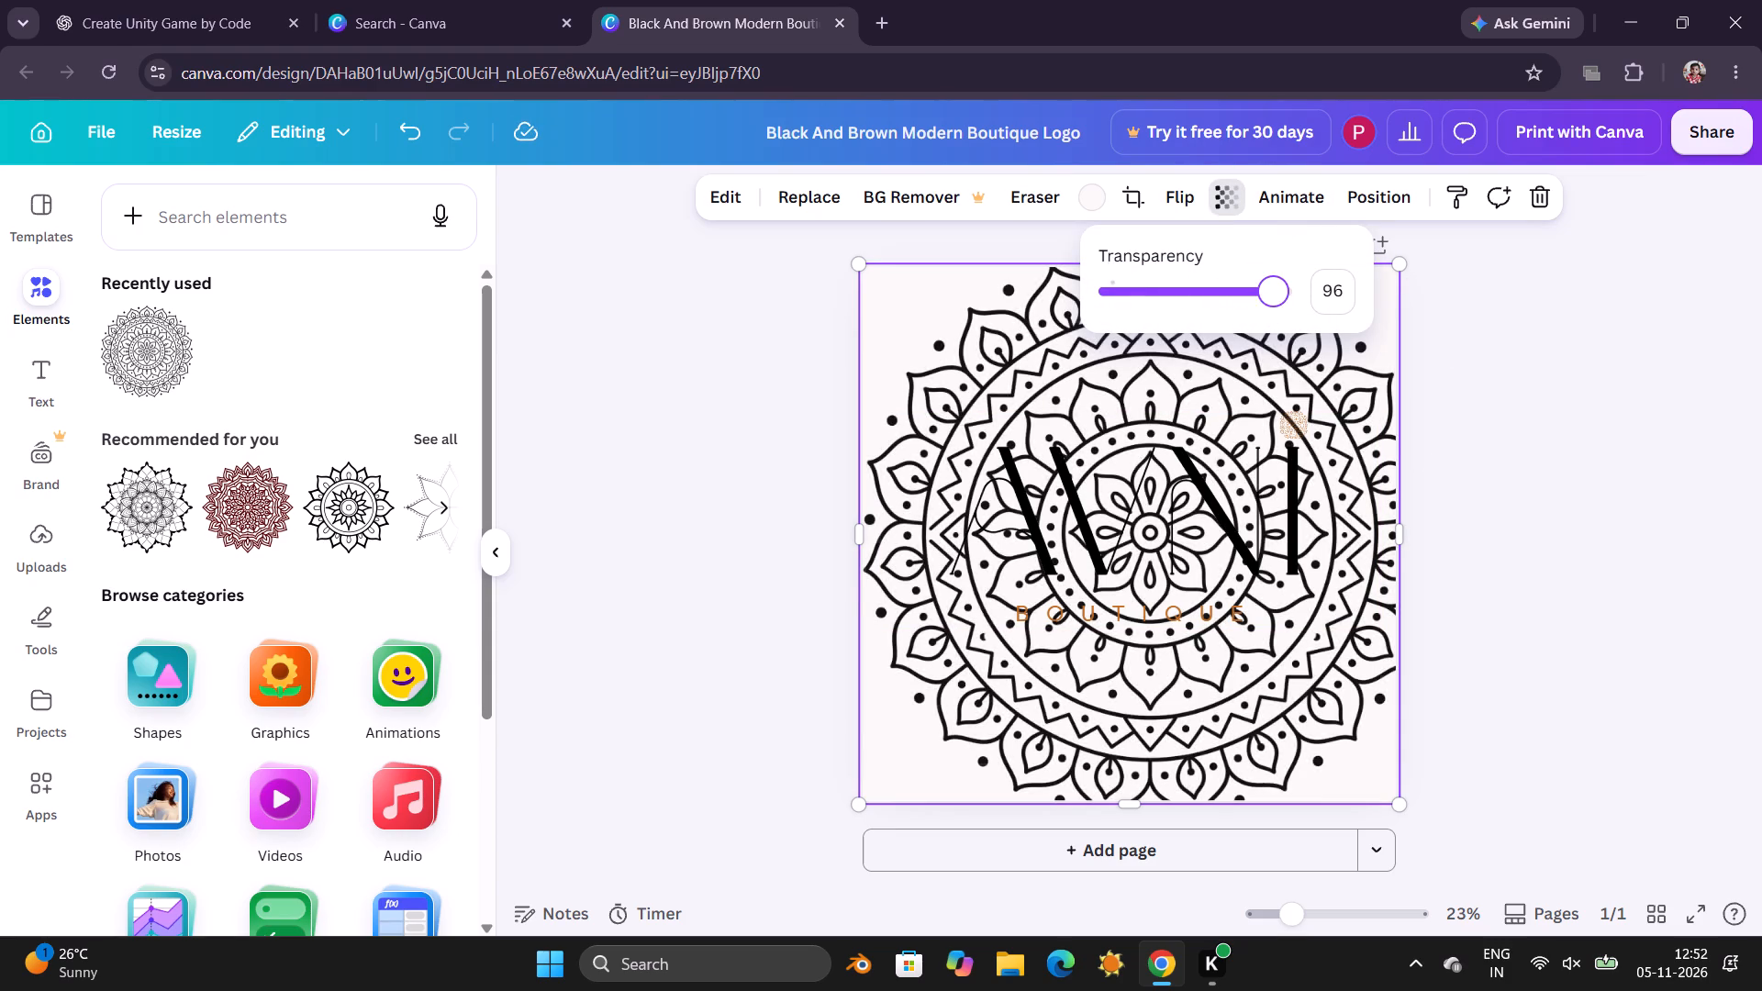
{"action": "left_click_drag", "start_coordinate": [1283, 295], "coordinate": [1168, 300]}
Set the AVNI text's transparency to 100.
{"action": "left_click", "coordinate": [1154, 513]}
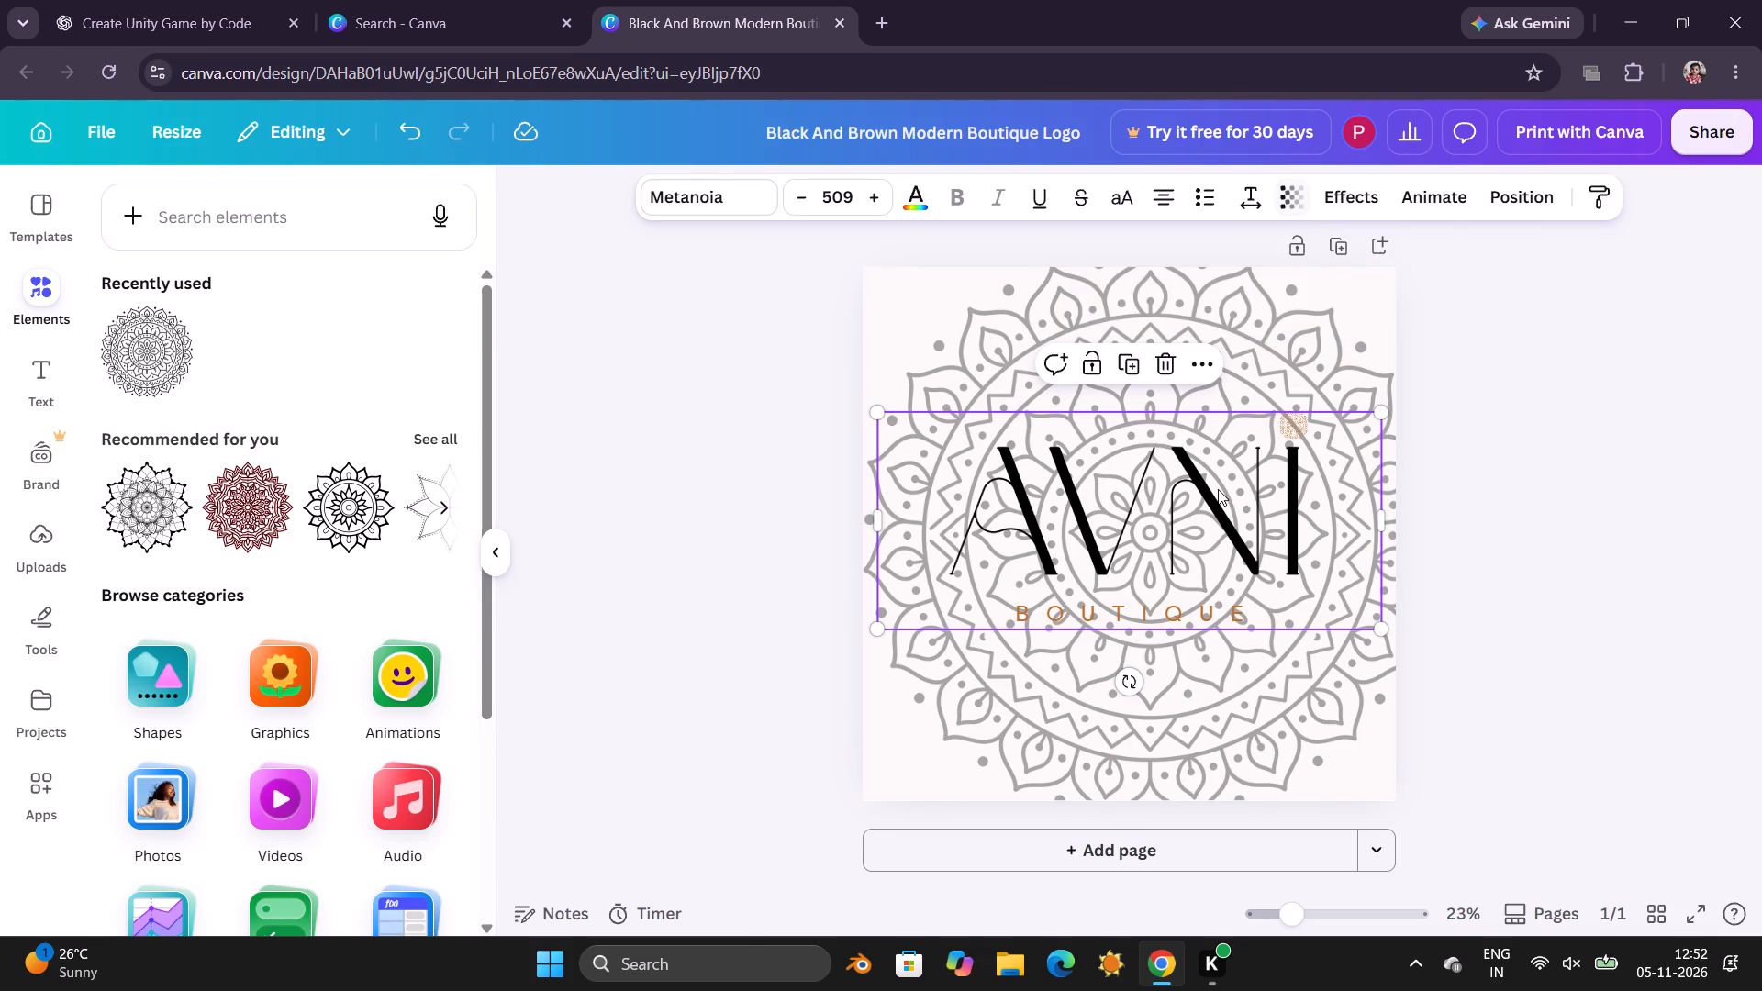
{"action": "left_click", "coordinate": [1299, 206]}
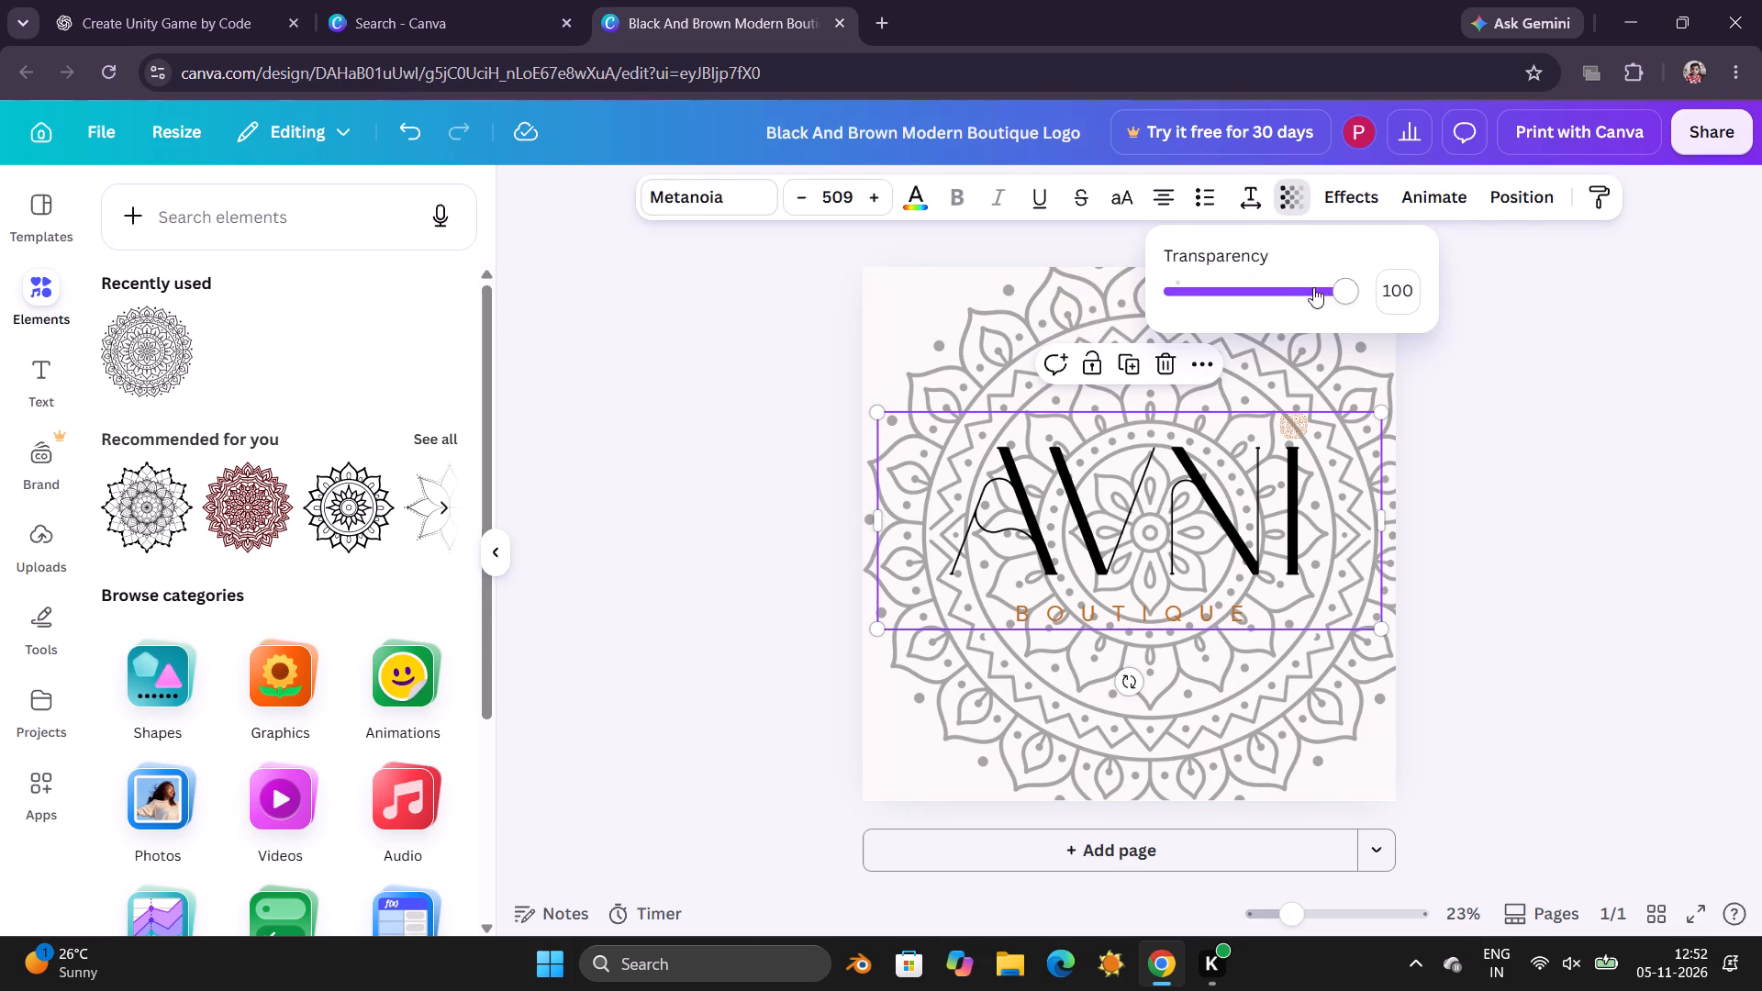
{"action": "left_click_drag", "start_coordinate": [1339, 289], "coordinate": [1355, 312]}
Browse the full set of recommended photos for imagery that suits the logo.
{"action": "left_click", "coordinate": [141, 789]}
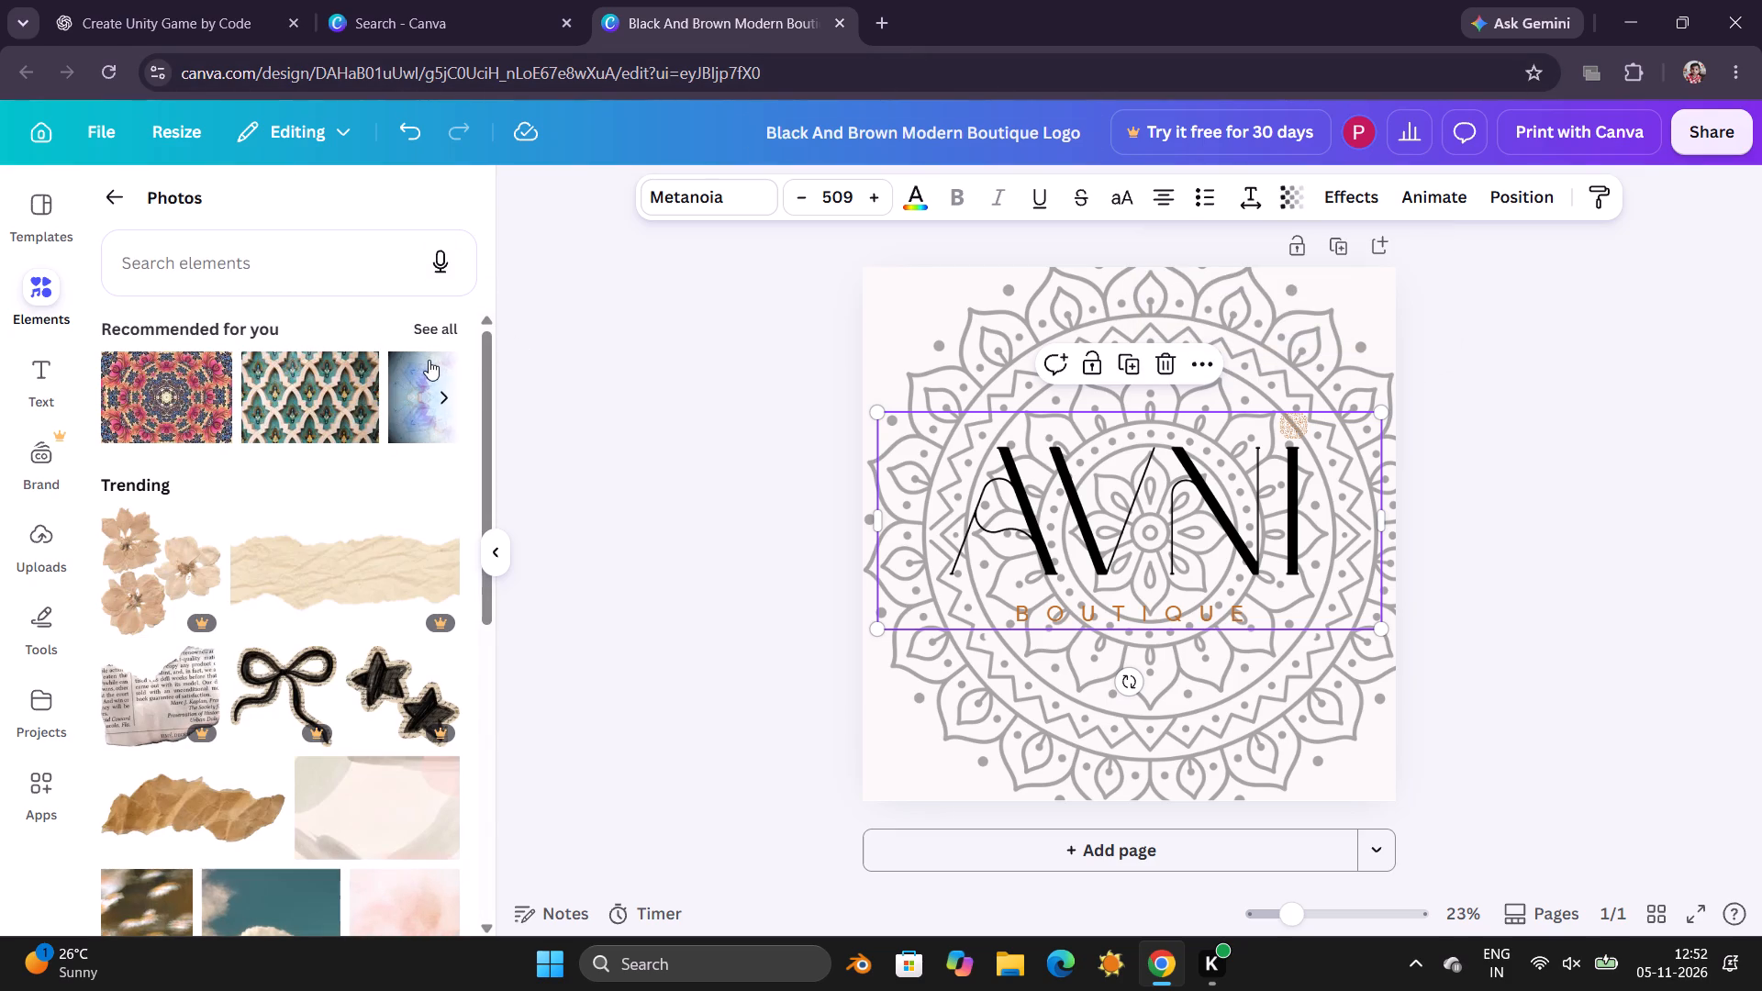
{"action": "left_click", "coordinate": [442, 330]}
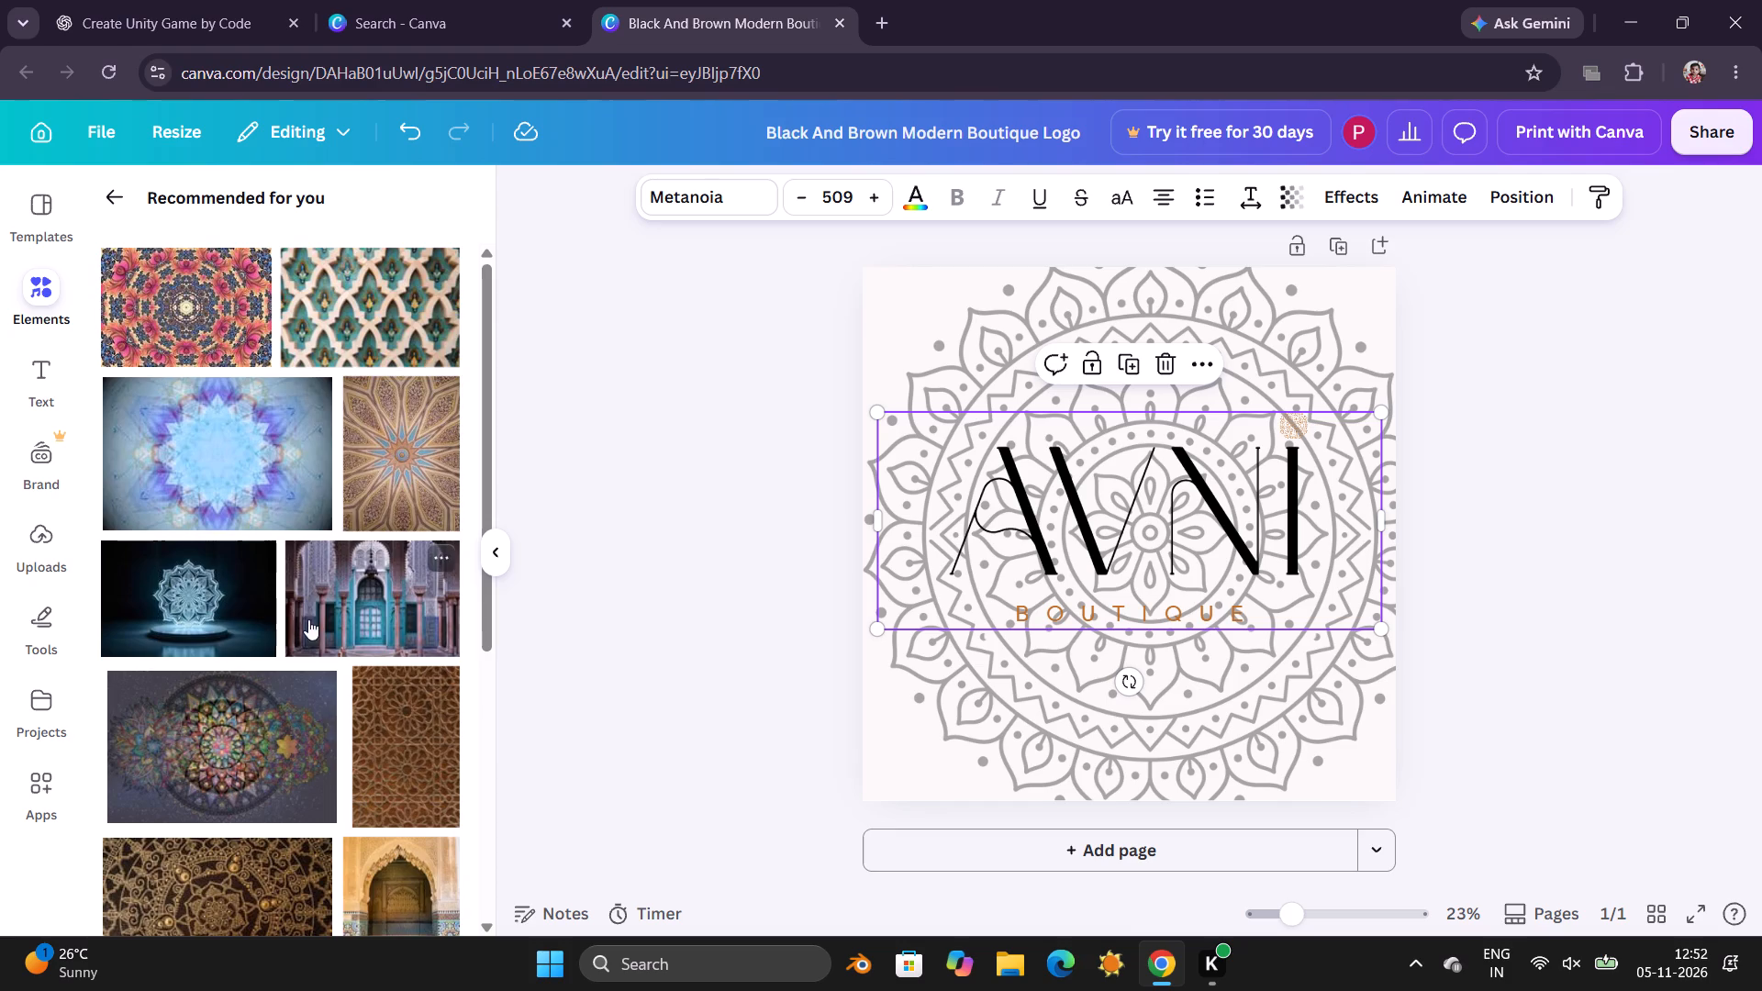
{"action": "scroll", "coordinate": [327, 614], "scroll_direction": "down", "scroll_amount": 6}
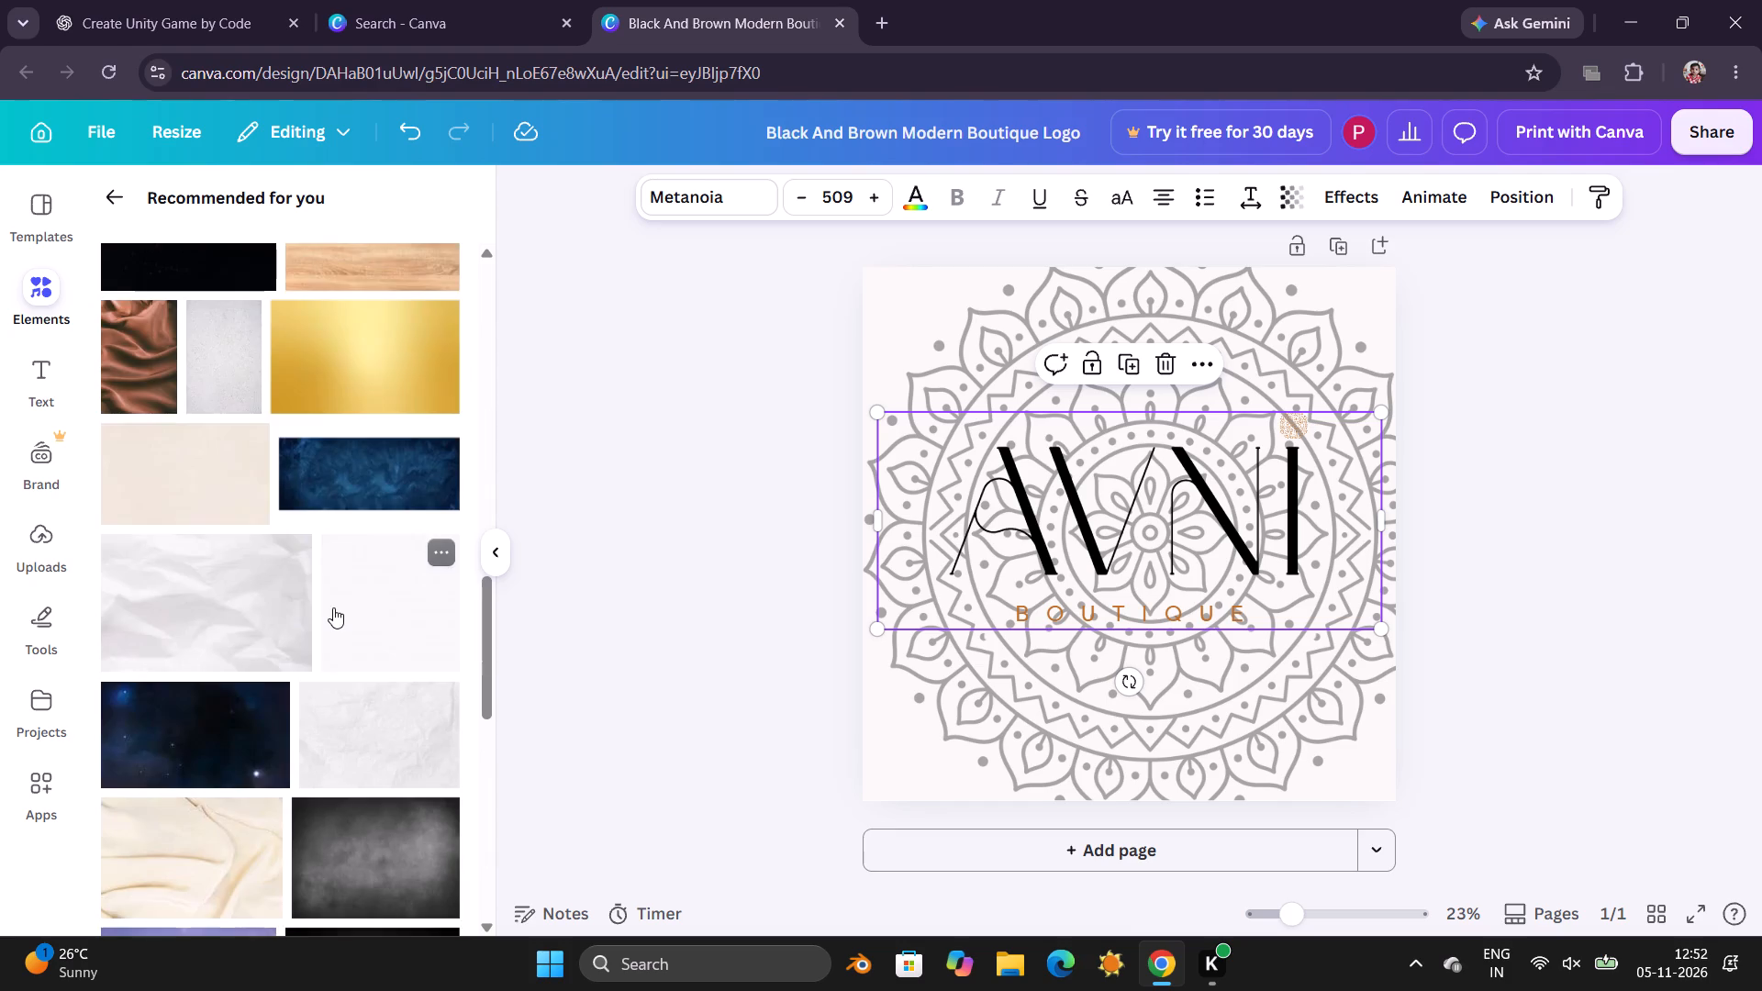
{"action": "scroll", "coordinate": [333, 607], "scroll_direction": "up", "scroll_amount": 1}
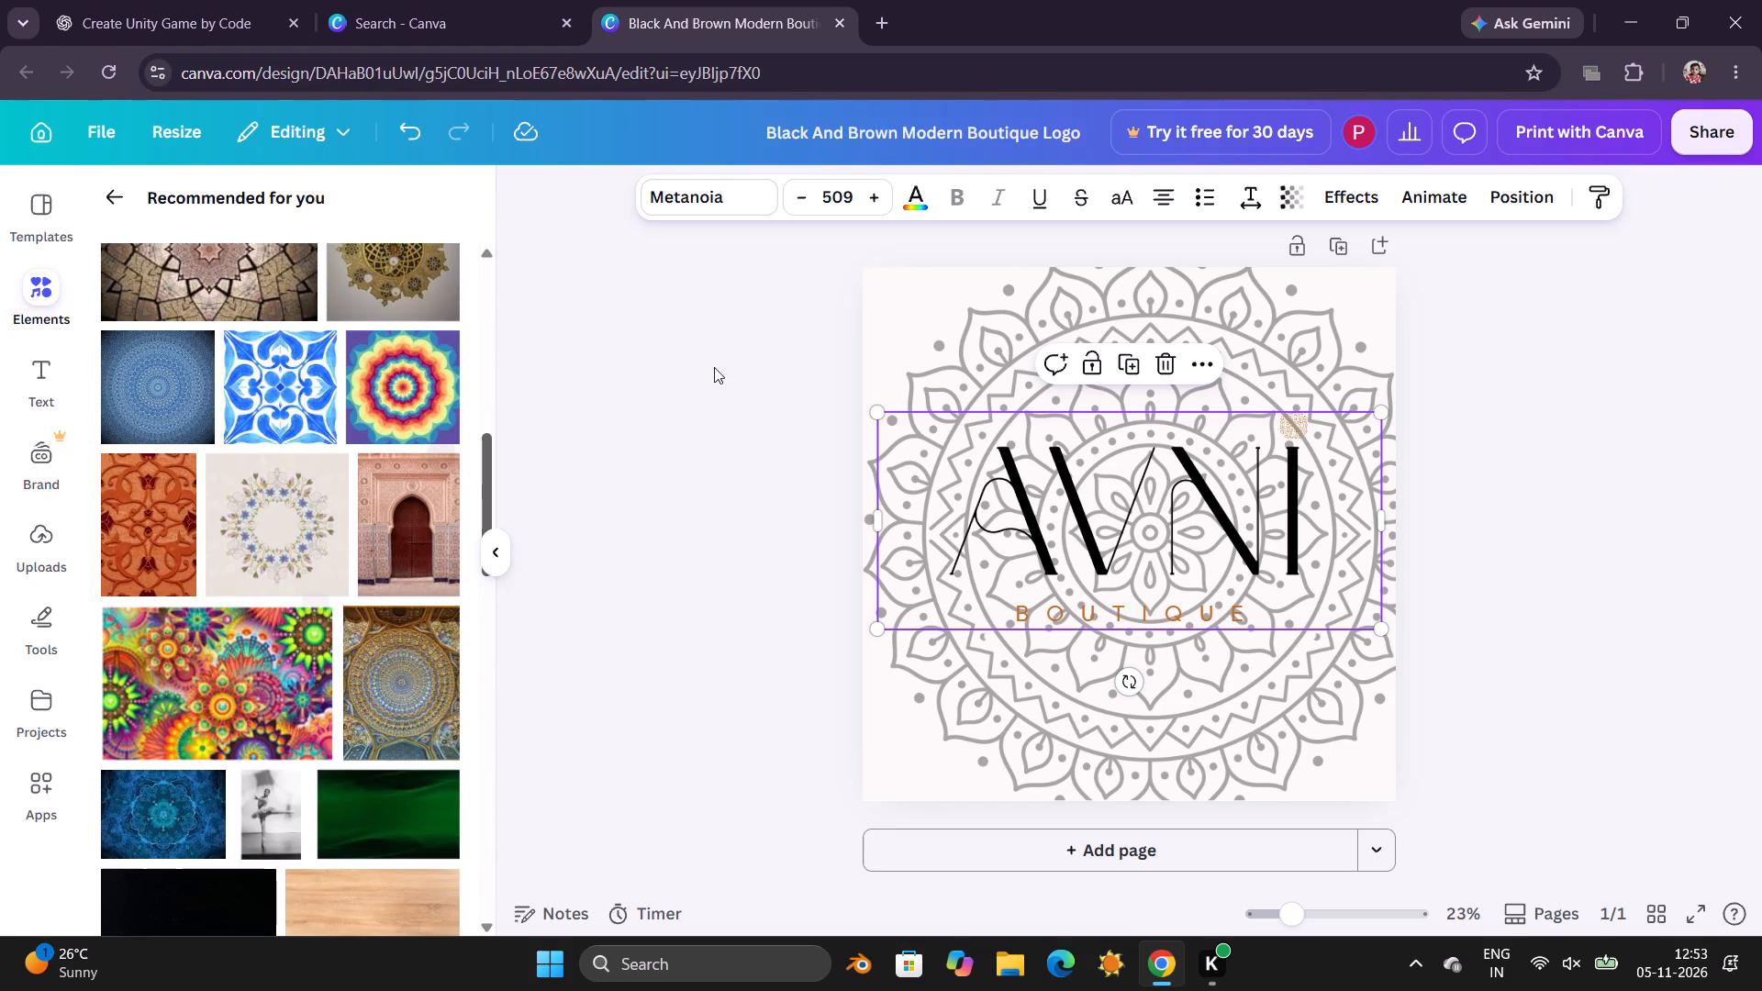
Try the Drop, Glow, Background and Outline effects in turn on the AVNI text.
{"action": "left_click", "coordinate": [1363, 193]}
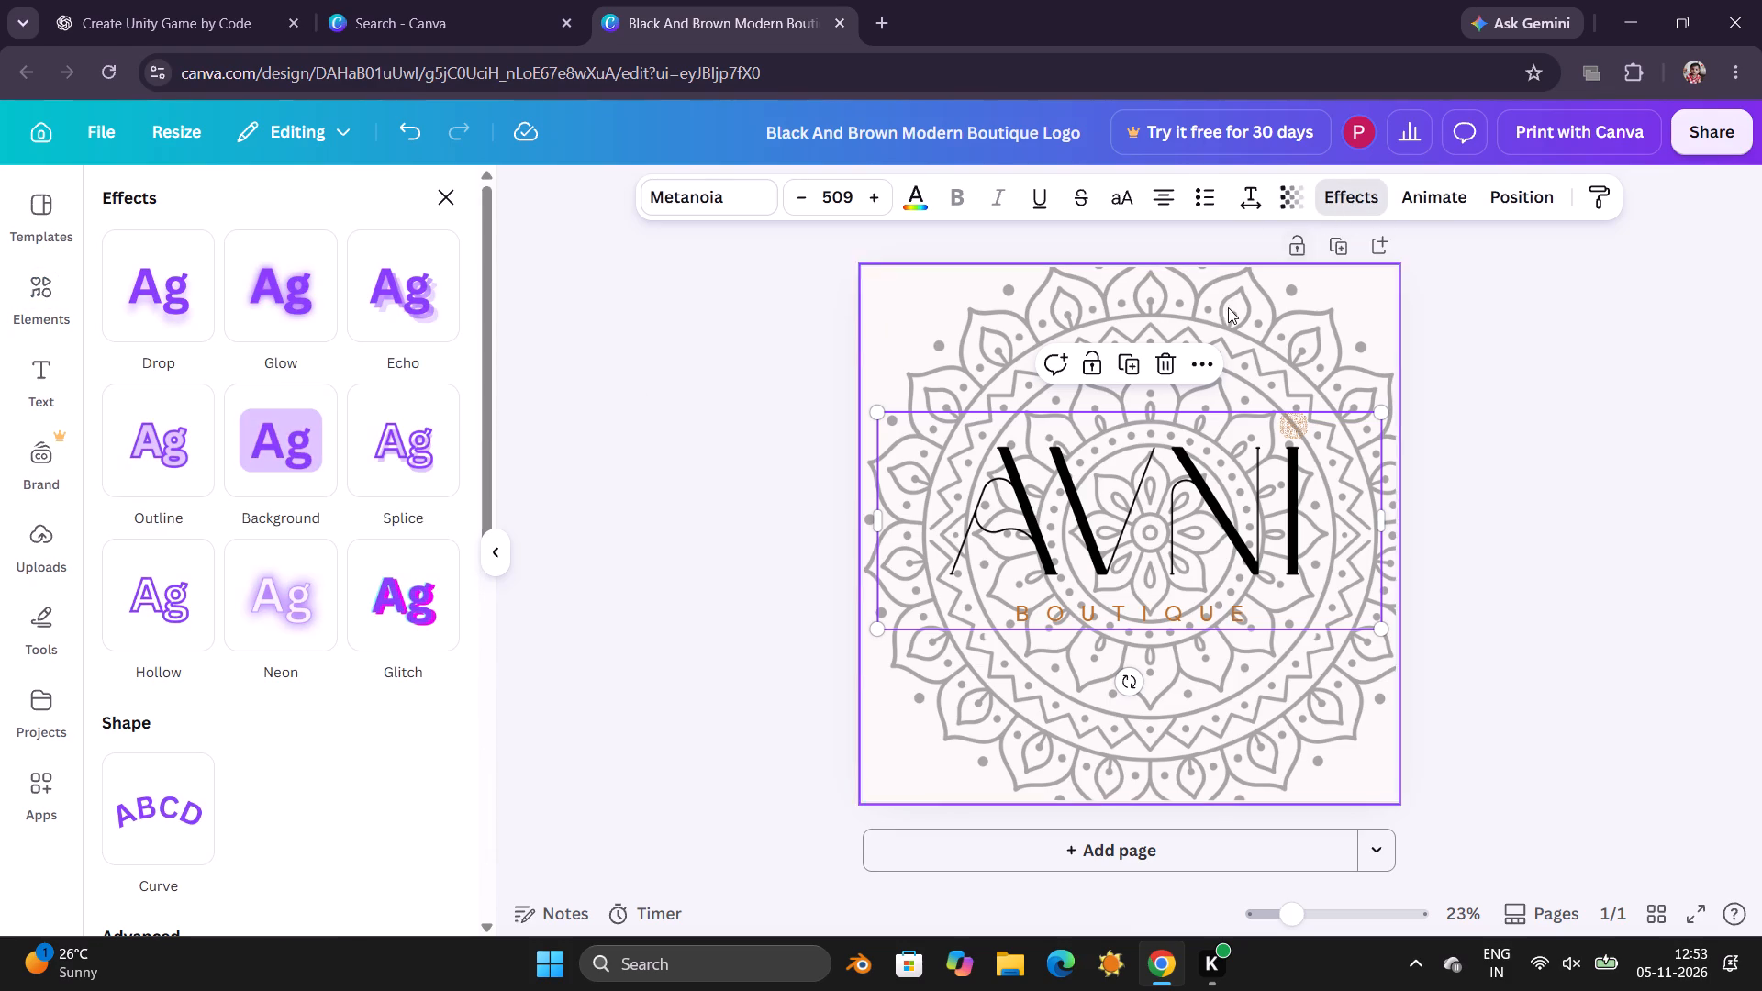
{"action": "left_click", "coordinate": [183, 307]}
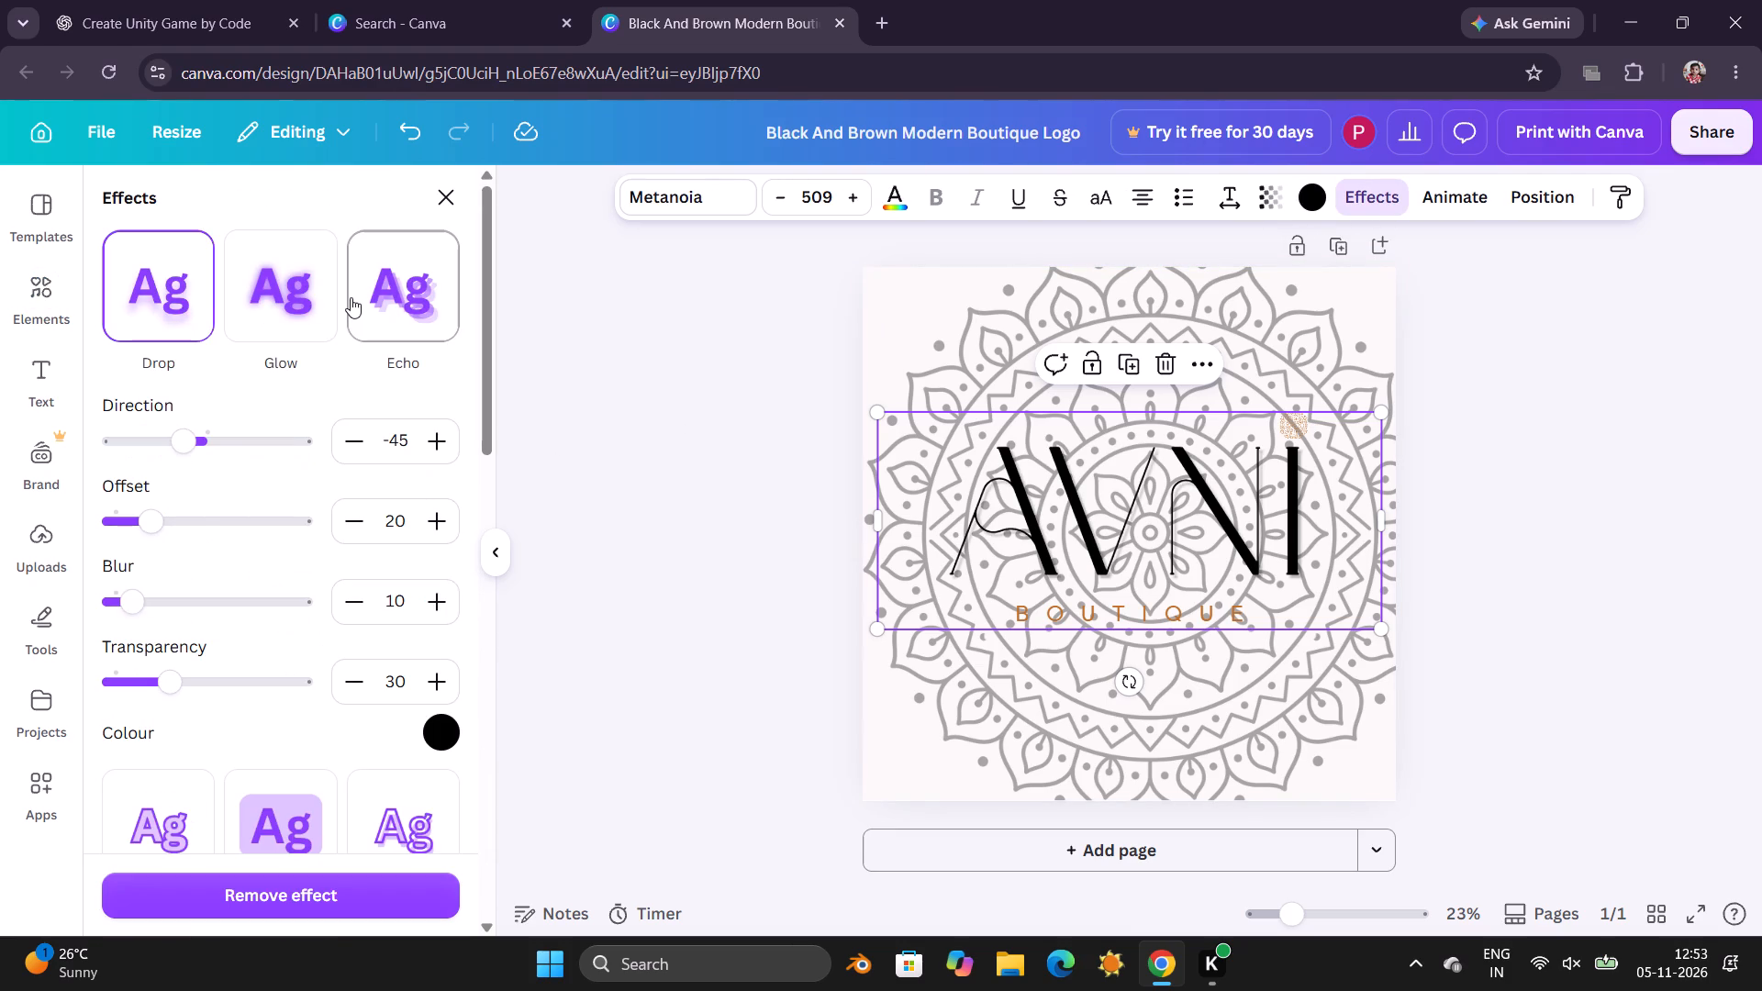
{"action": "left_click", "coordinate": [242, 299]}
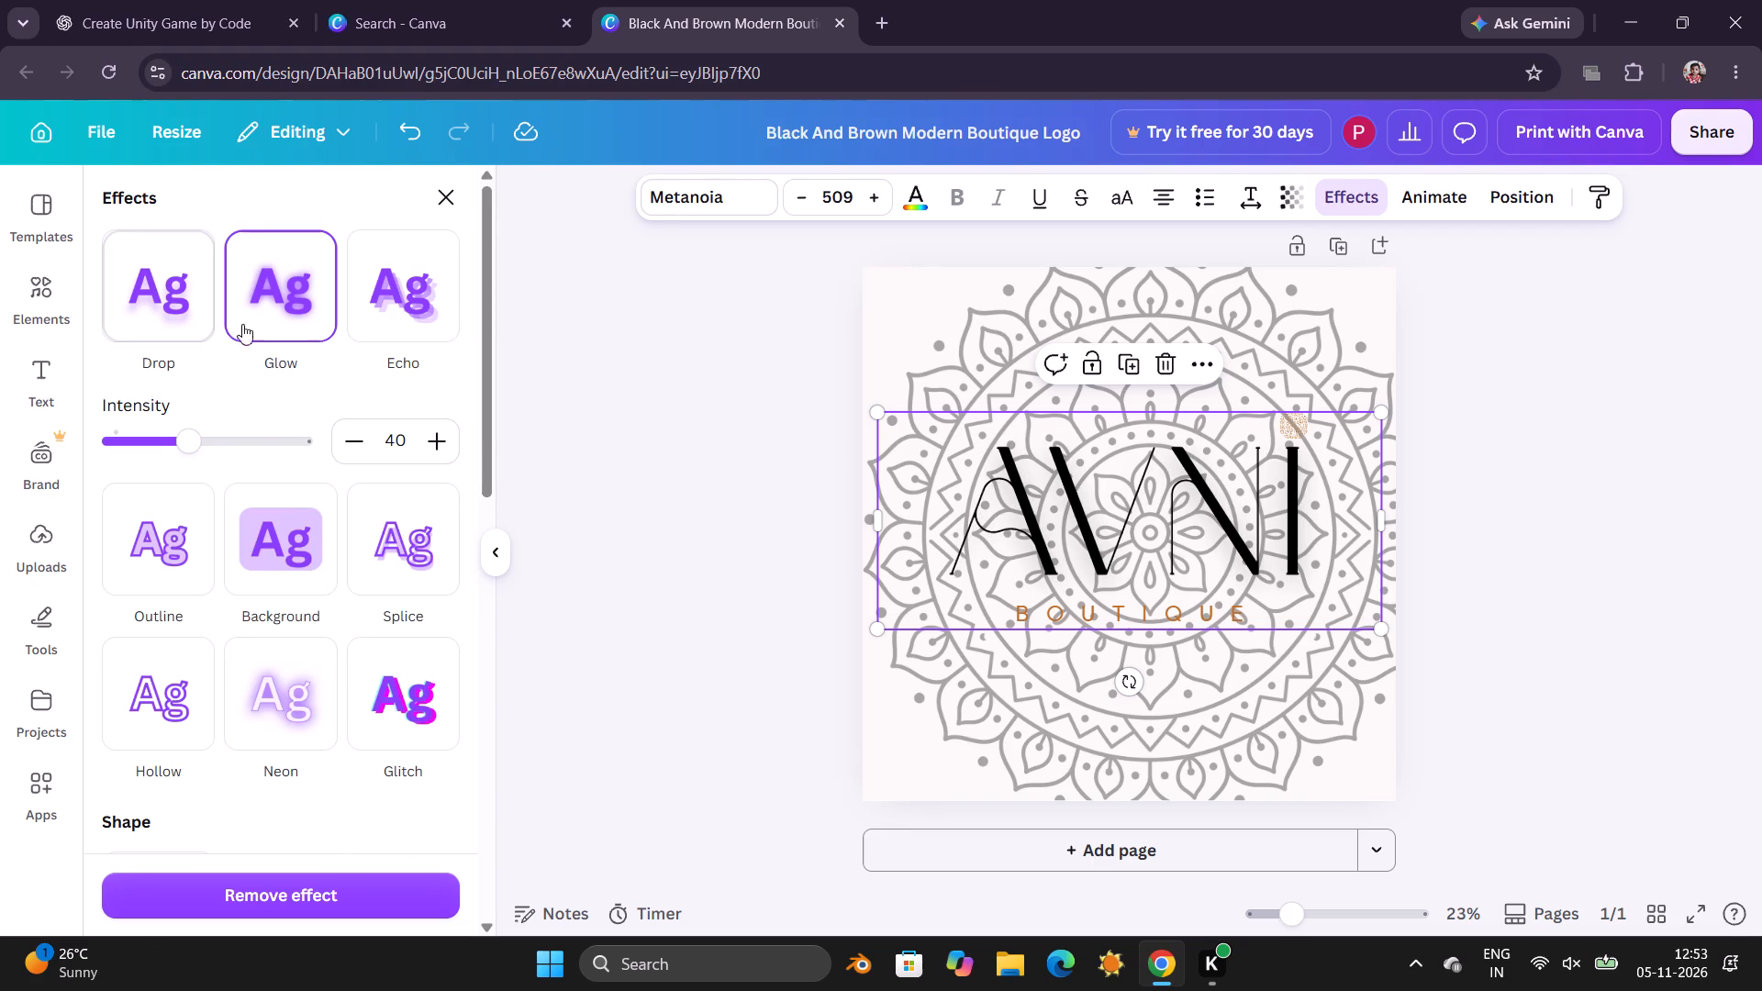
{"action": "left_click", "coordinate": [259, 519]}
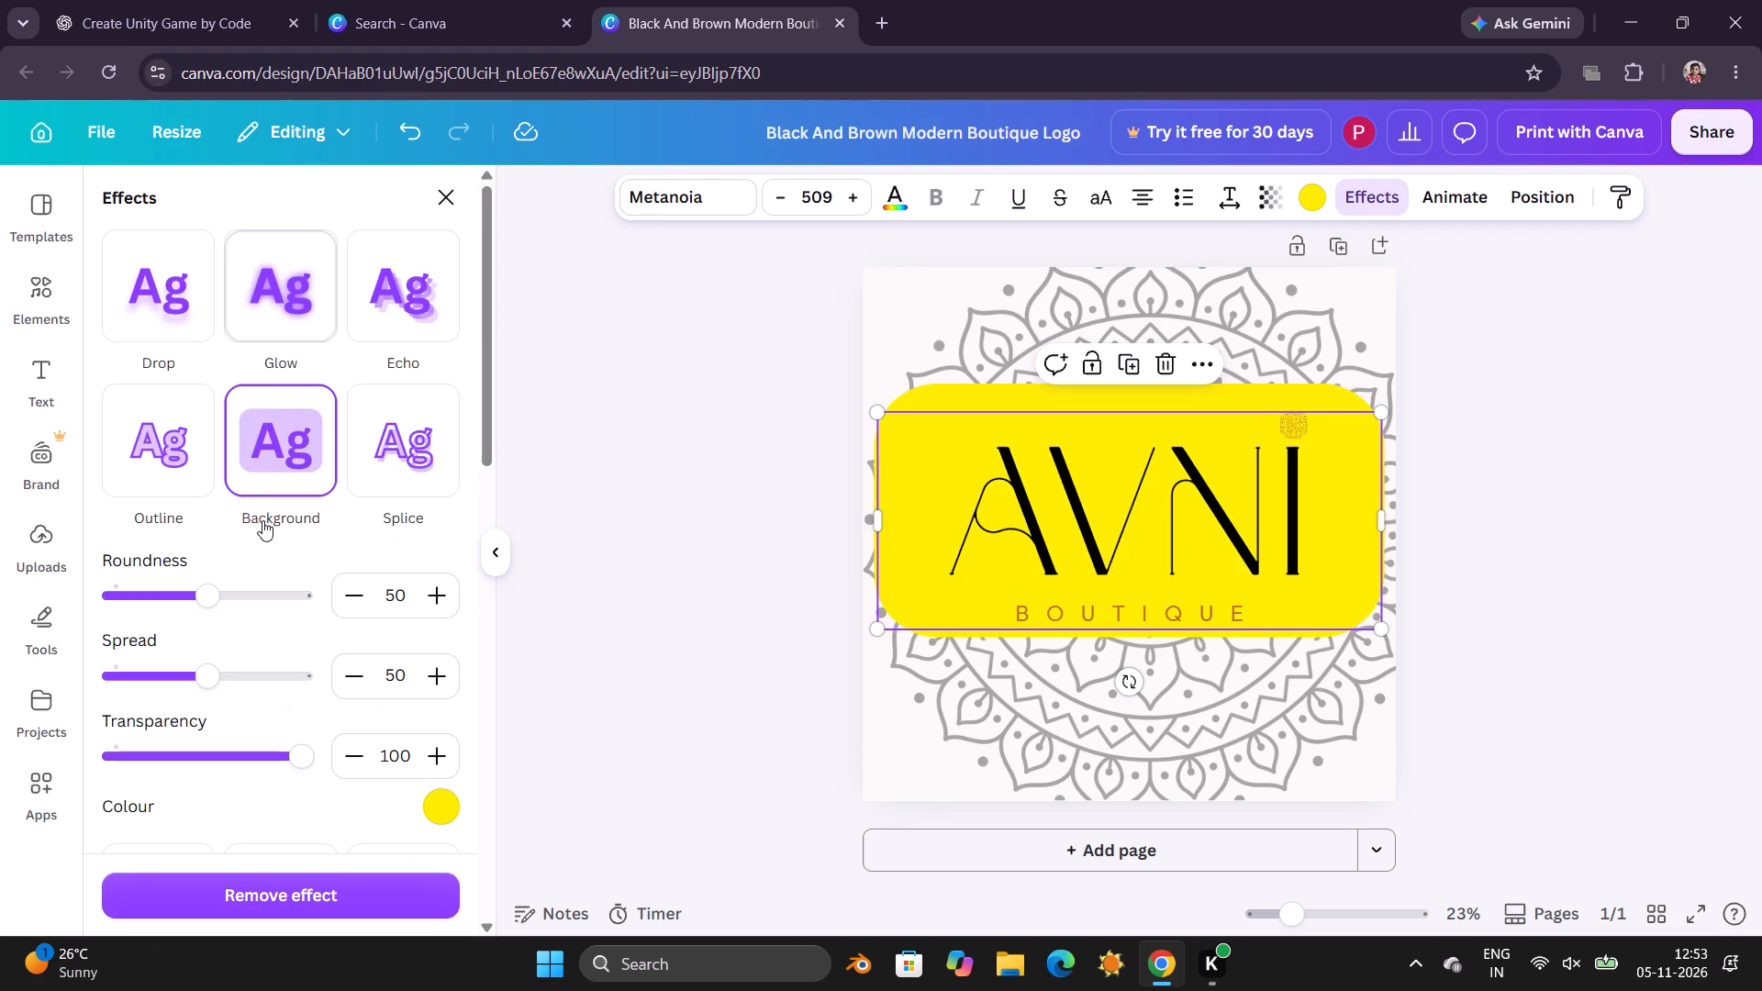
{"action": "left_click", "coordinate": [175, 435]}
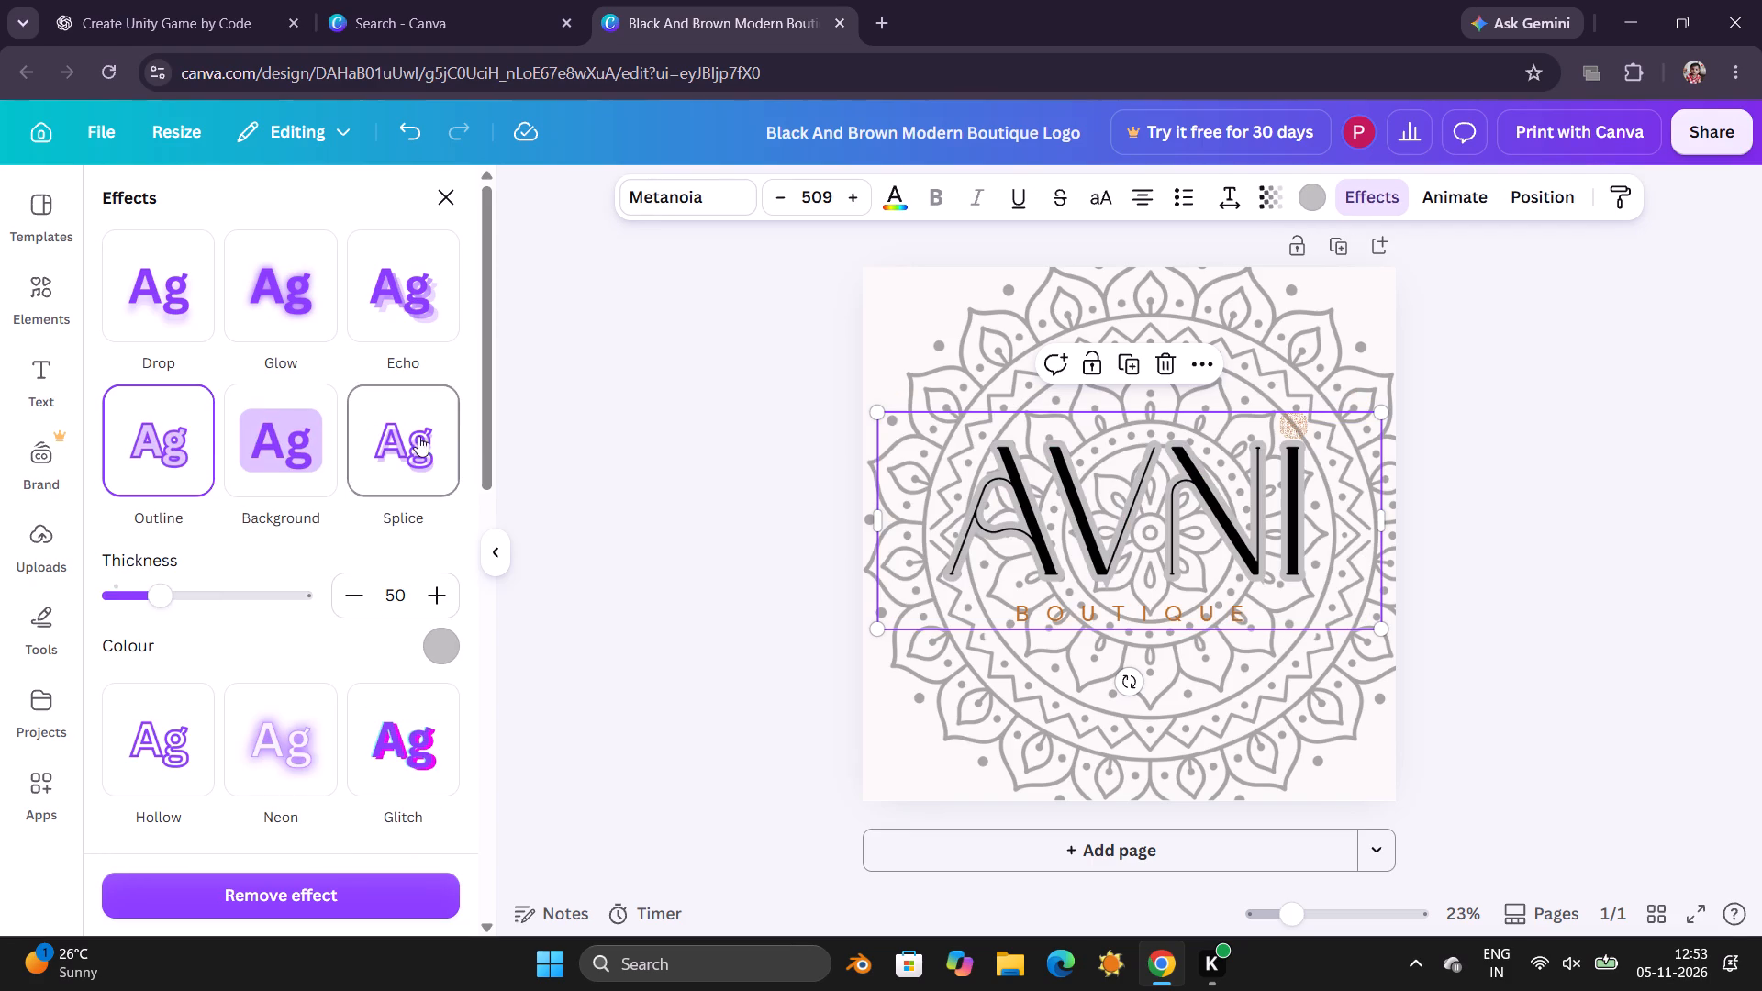
Apply the Neon effect to the AVNI text with an intensity of 47.
{"action": "left_click", "coordinate": [299, 755]}
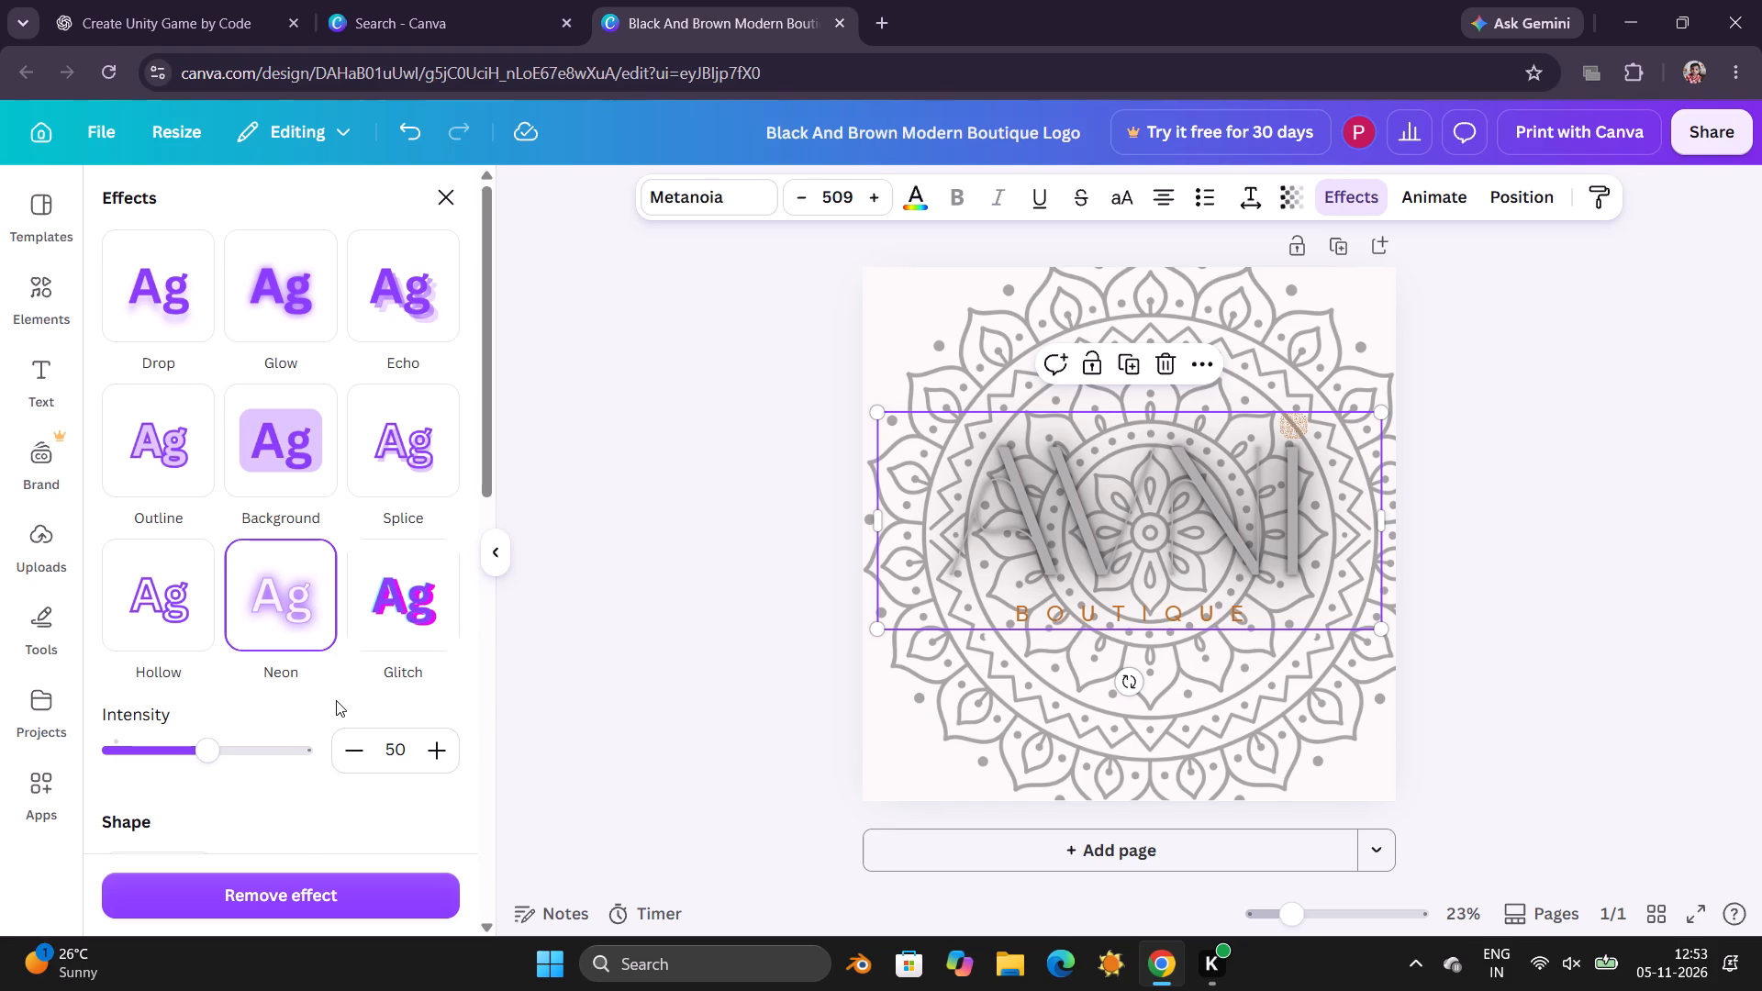
{"action": "left_click", "coordinate": [304, 745]}
{"action": "left_click", "coordinate": [203, 743]}
Apply the Curve shape to the AVNI text with a curve value of 100.
{"action": "scroll", "coordinate": [184, 761], "scroll_direction": "down", "scroll_amount": 3}
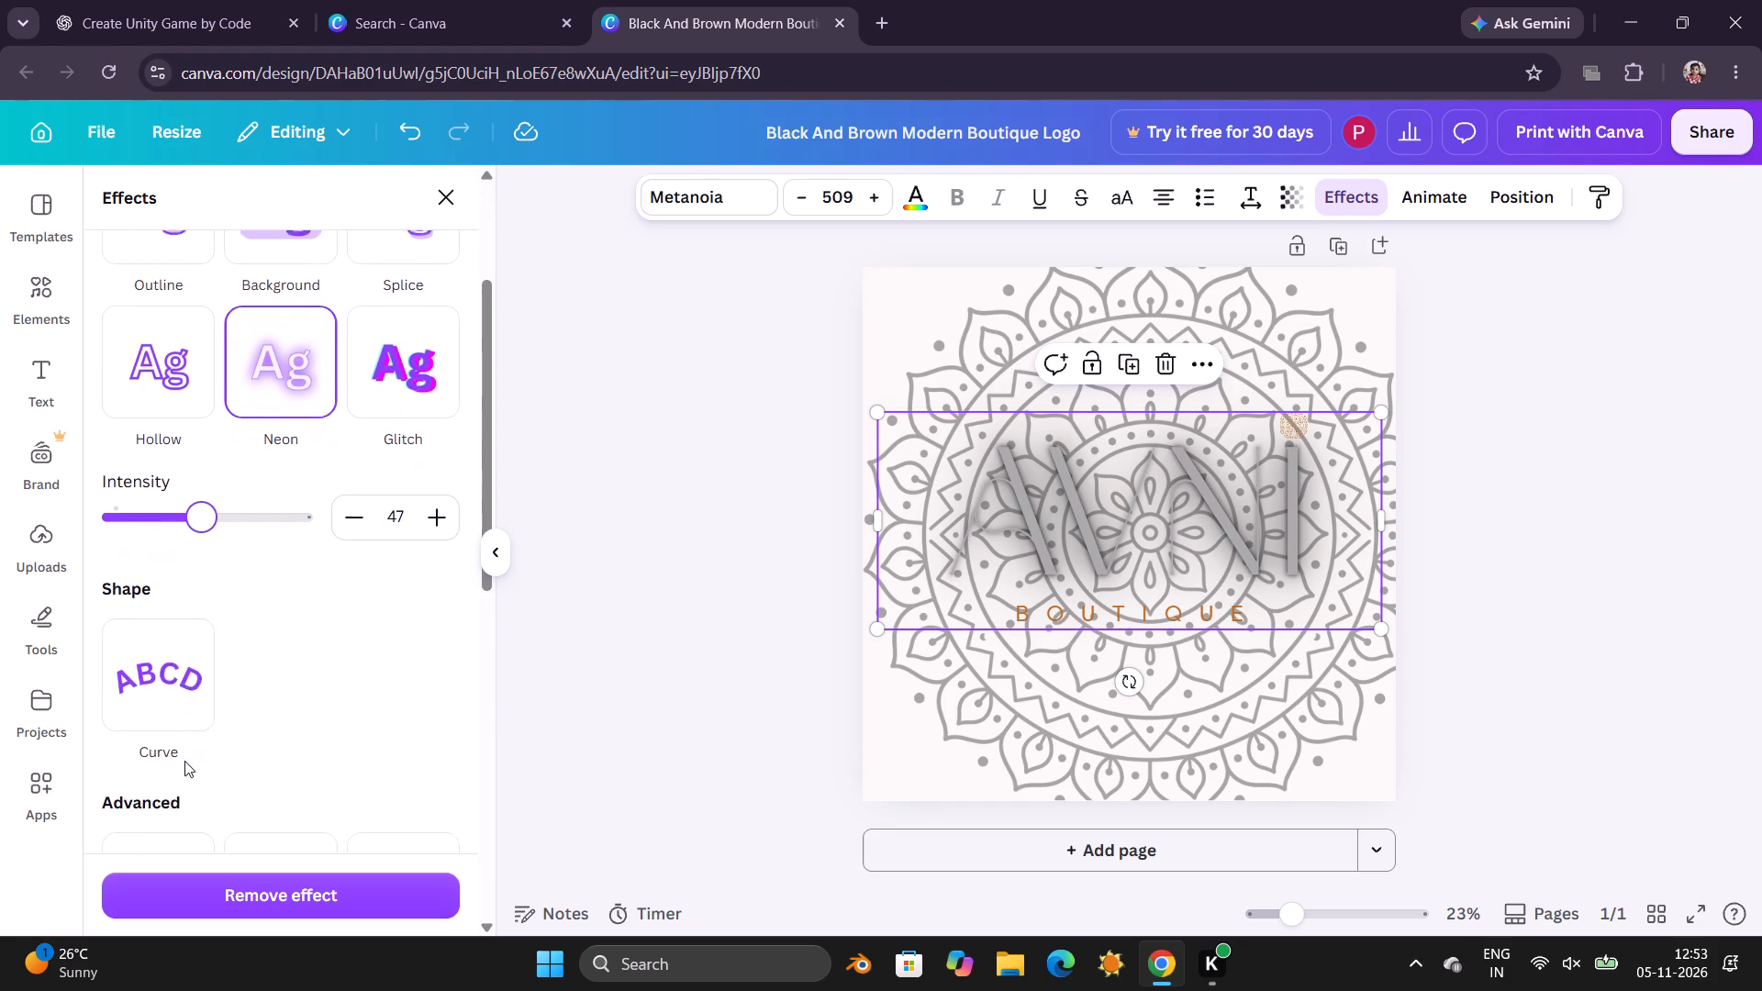
{"action": "scroll", "coordinate": [184, 761], "scroll_direction": "down", "scroll_amount": 1}
{"action": "left_click", "coordinate": [165, 503]}
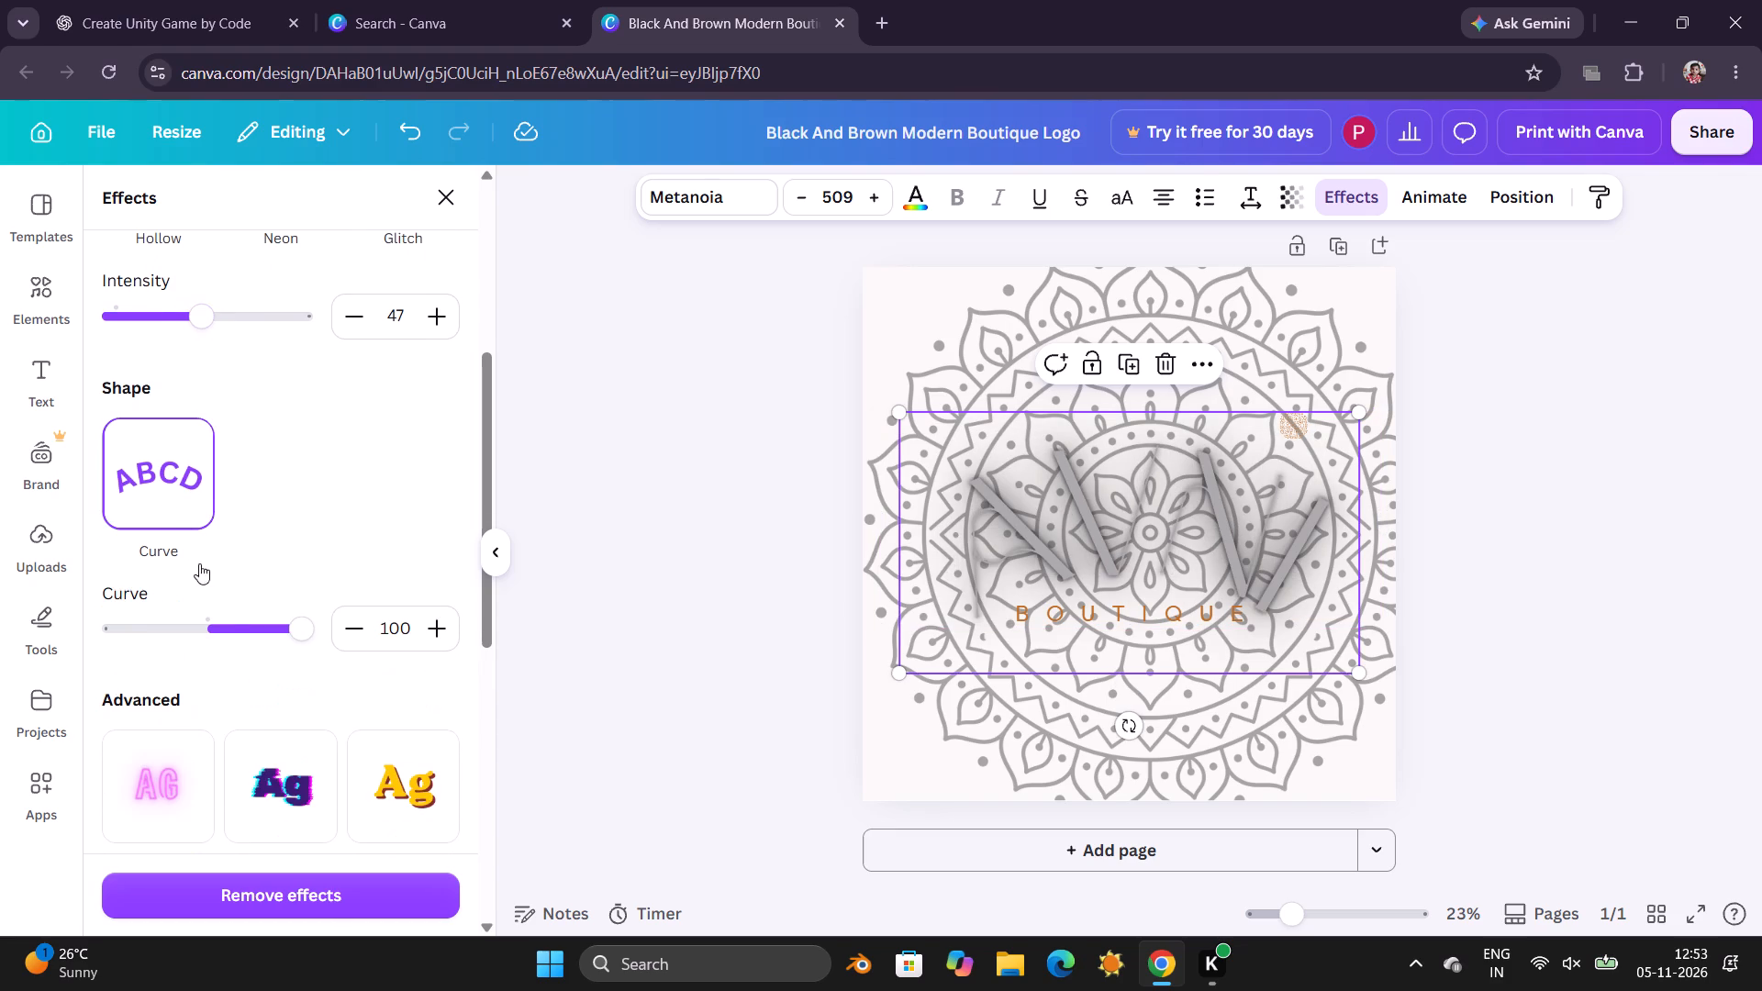
Look through the advanced text effects, such as Neon Lights, TV Static and 70s, for the AVNI text.
{"action": "scroll", "coordinate": [273, 693], "scroll_direction": "down", "scroll_amount": 1}
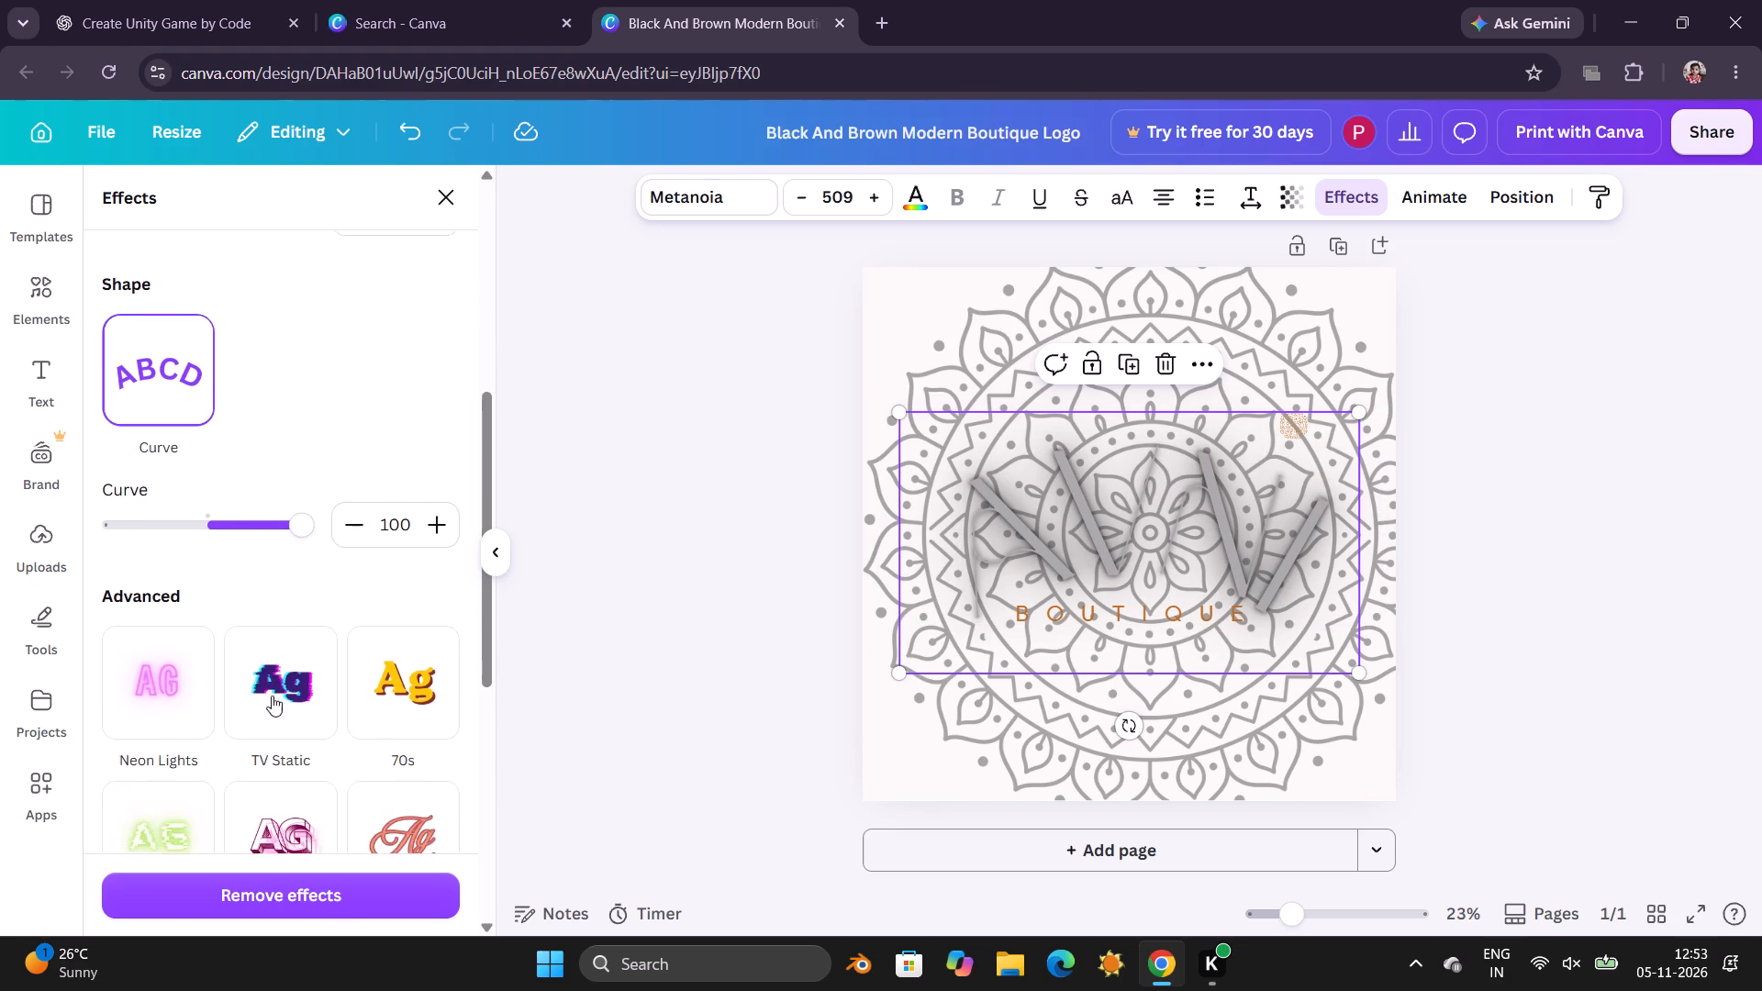
{"action": "scroll", "coordinate": [272, 696], "scroll_direction": "down", "scroll_amount": 5}
{"action": "scroll", "coordinate": [276, 688], "scroll_direction": "up", "scroll_amount": 6}
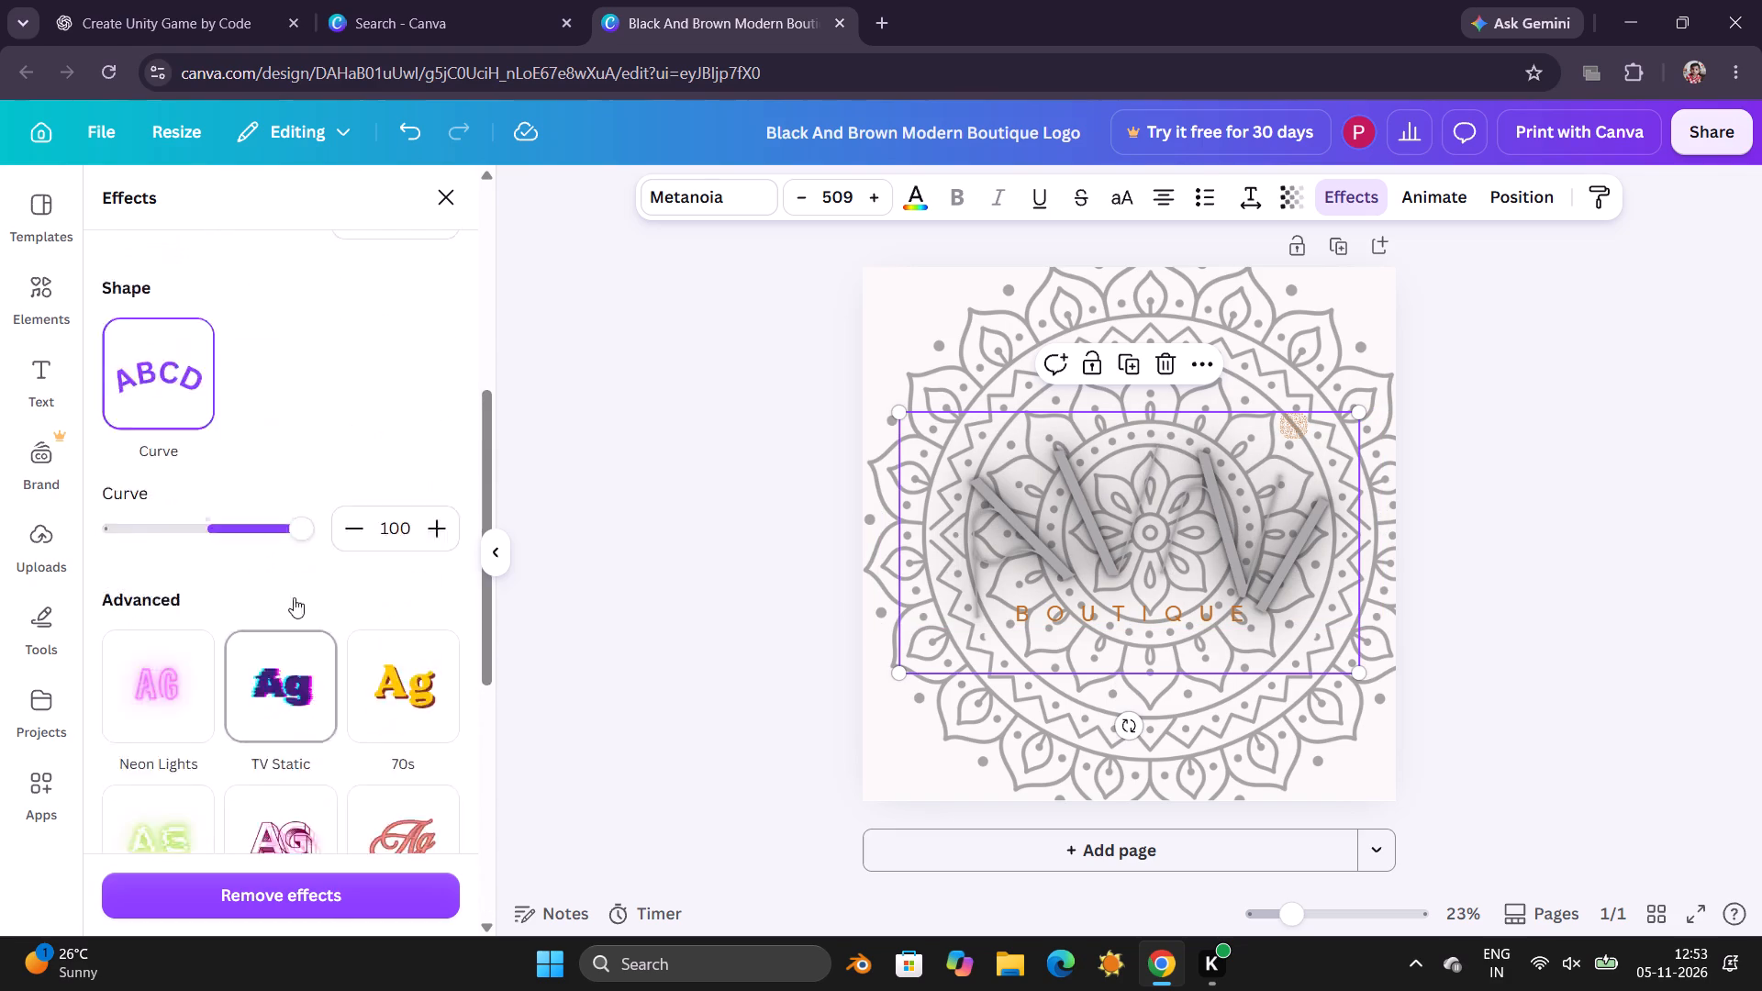
{"action": "scroll", "coordinate": [294, 597], "scroll_direction": "up", "scroll_amount": 1}
{"action": "scroll", "coordinate": [283, 454], "scroll_direction": "up", "scroll_amount": 4}
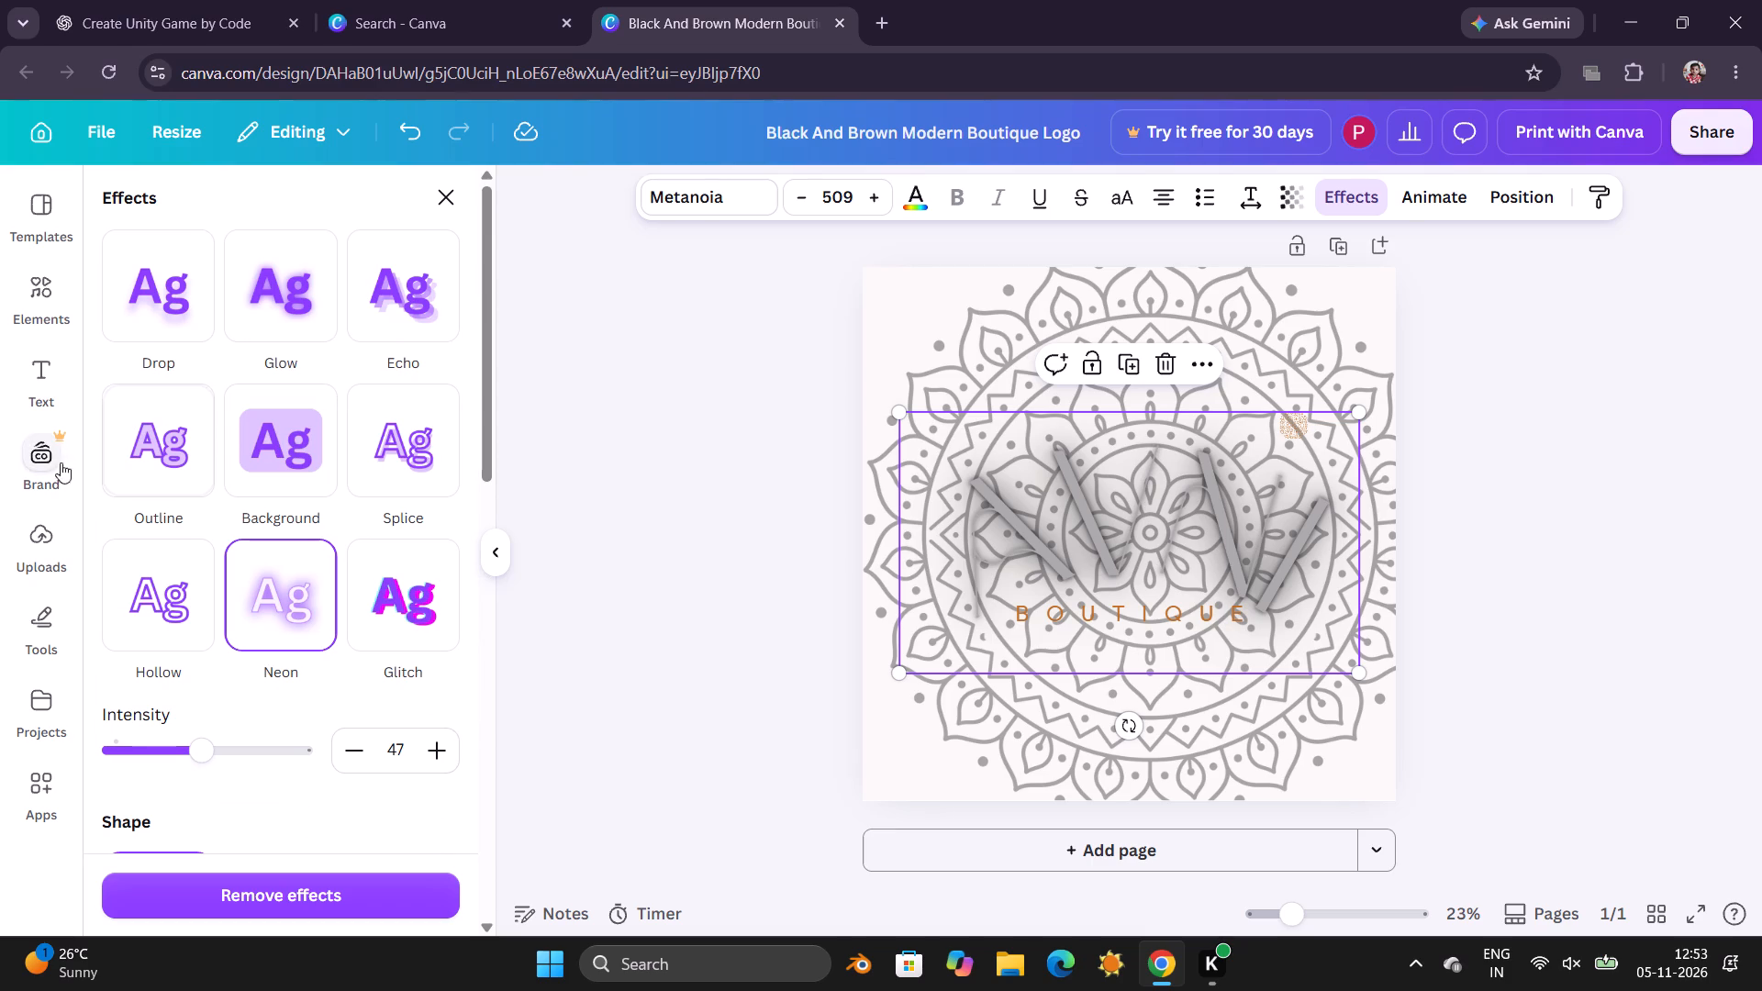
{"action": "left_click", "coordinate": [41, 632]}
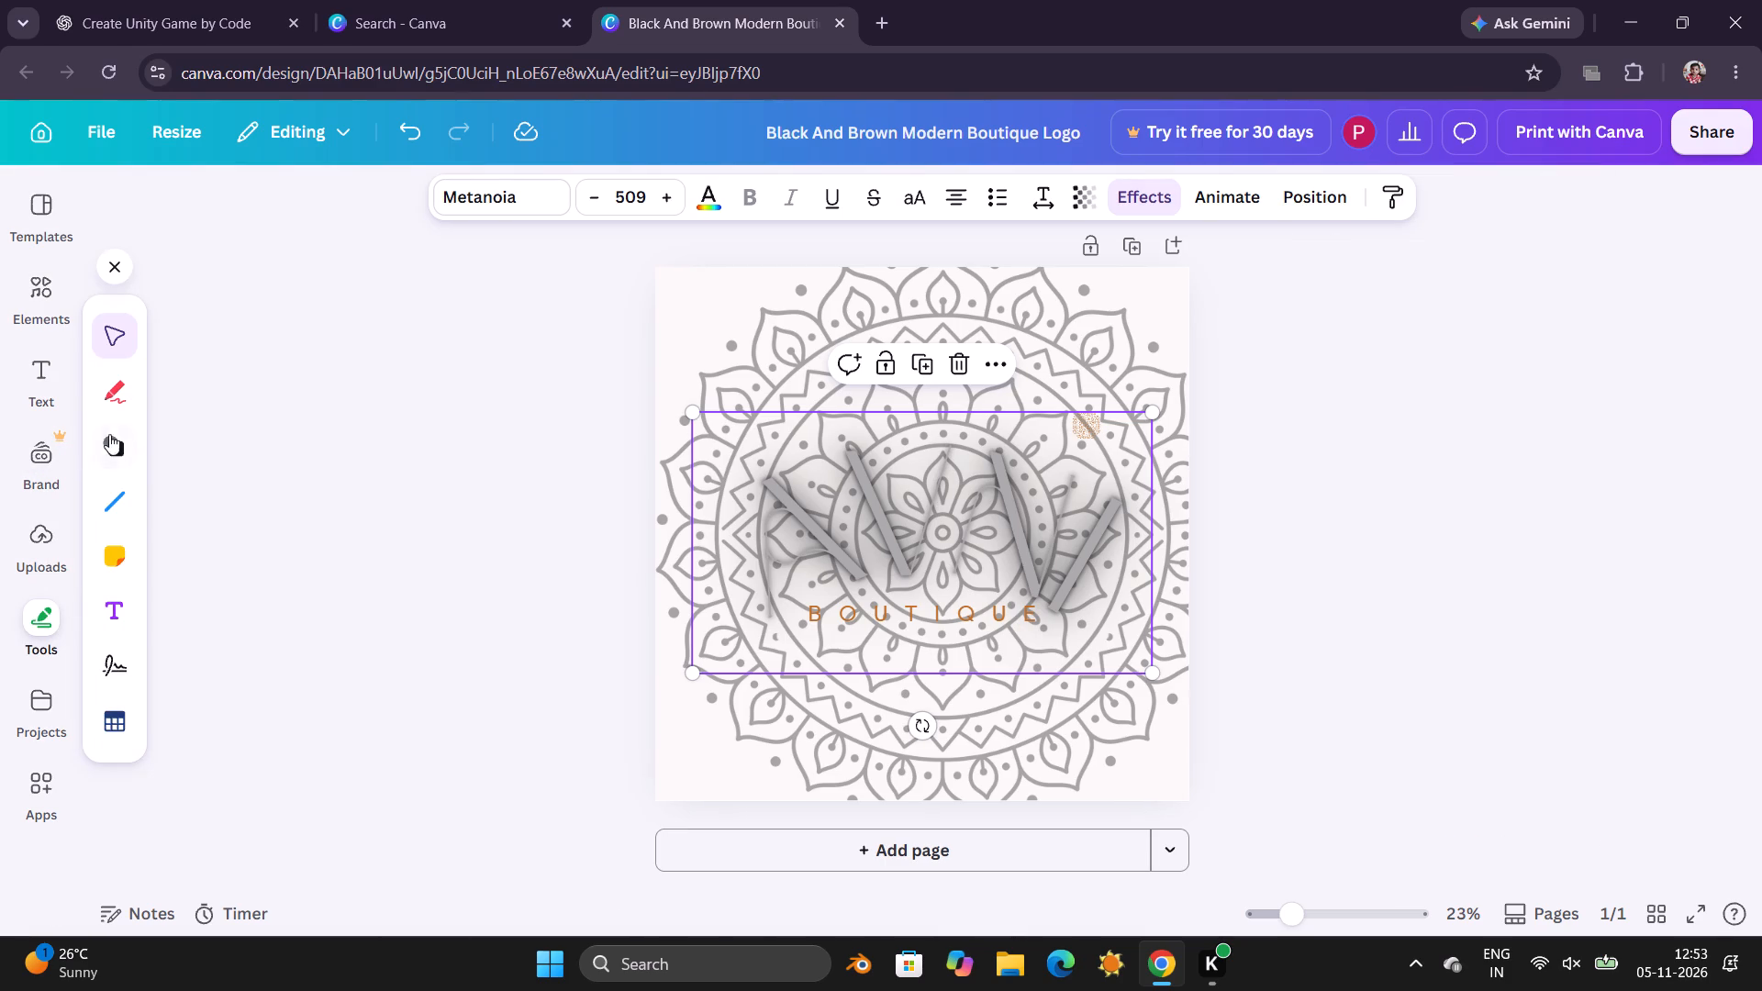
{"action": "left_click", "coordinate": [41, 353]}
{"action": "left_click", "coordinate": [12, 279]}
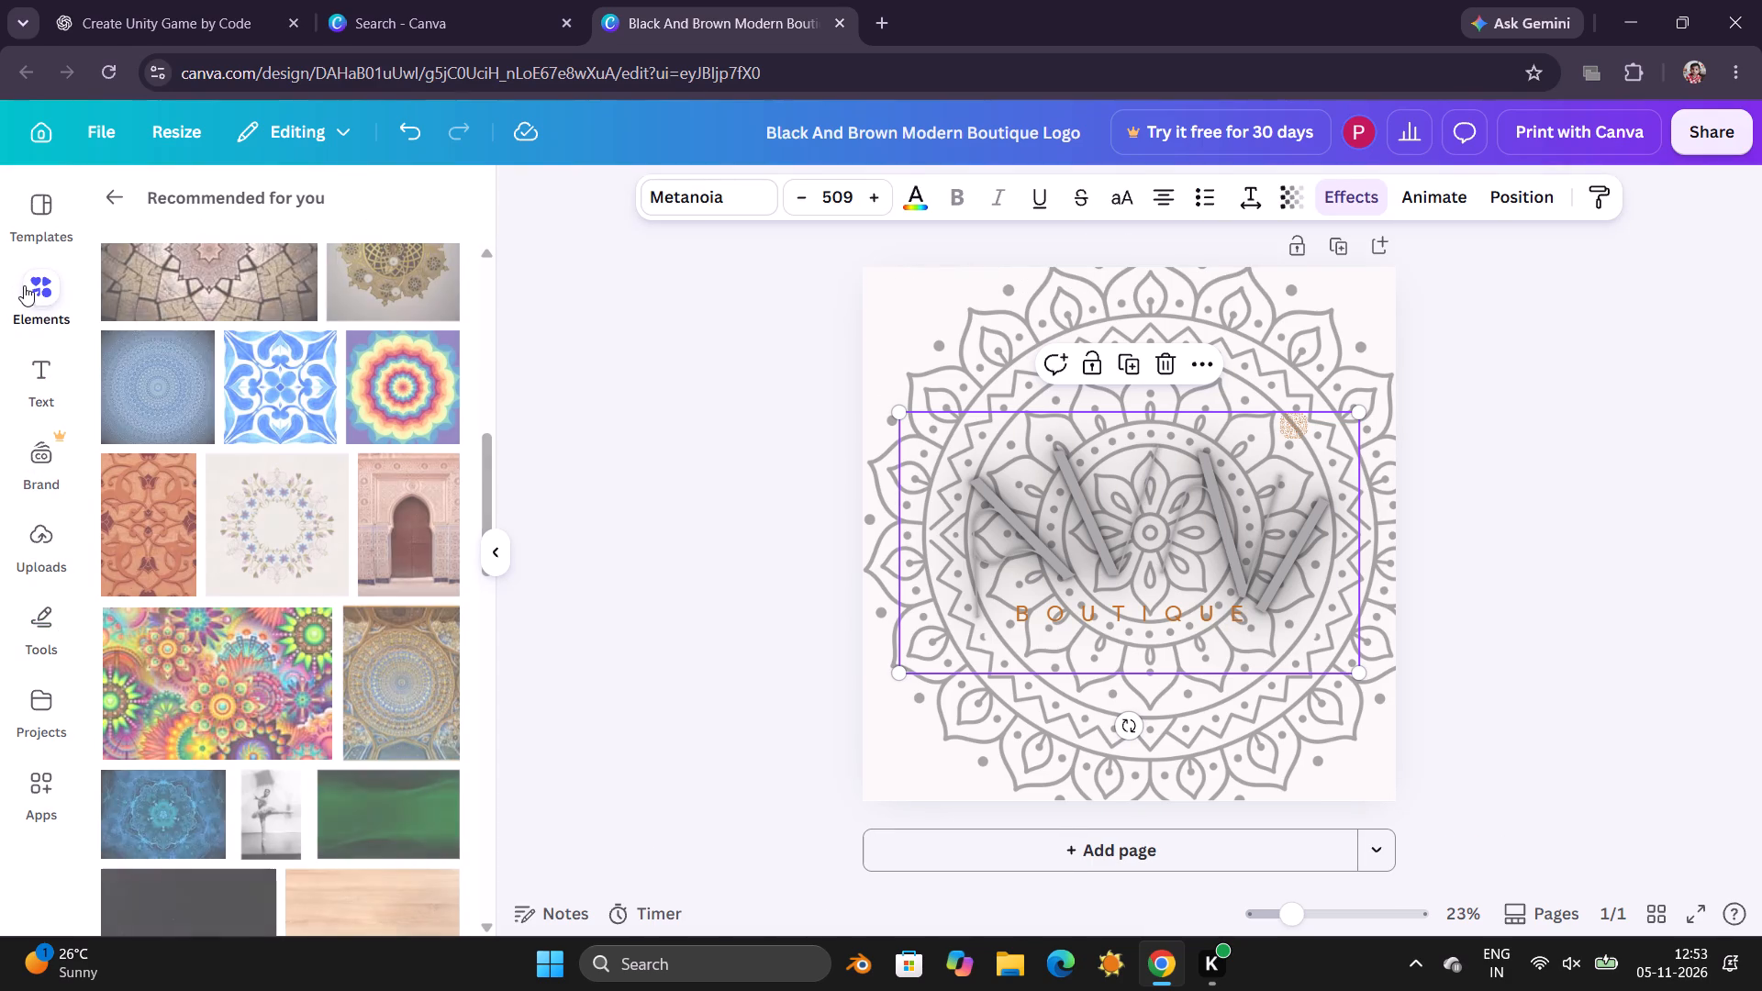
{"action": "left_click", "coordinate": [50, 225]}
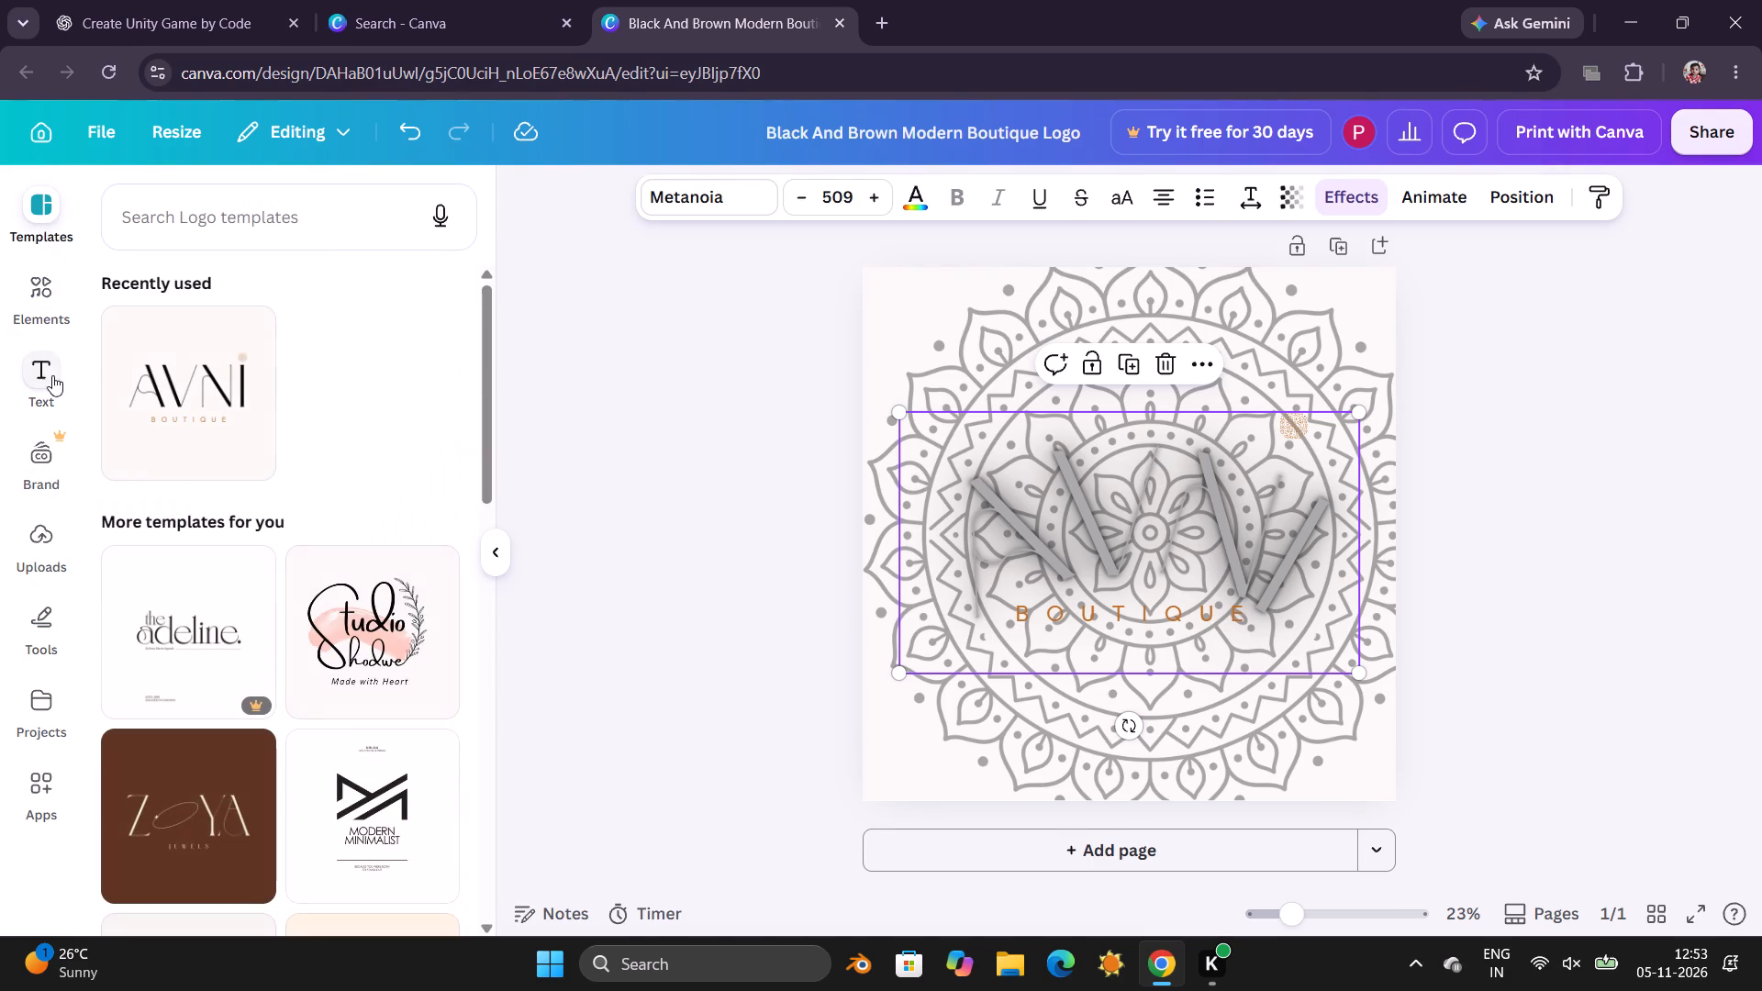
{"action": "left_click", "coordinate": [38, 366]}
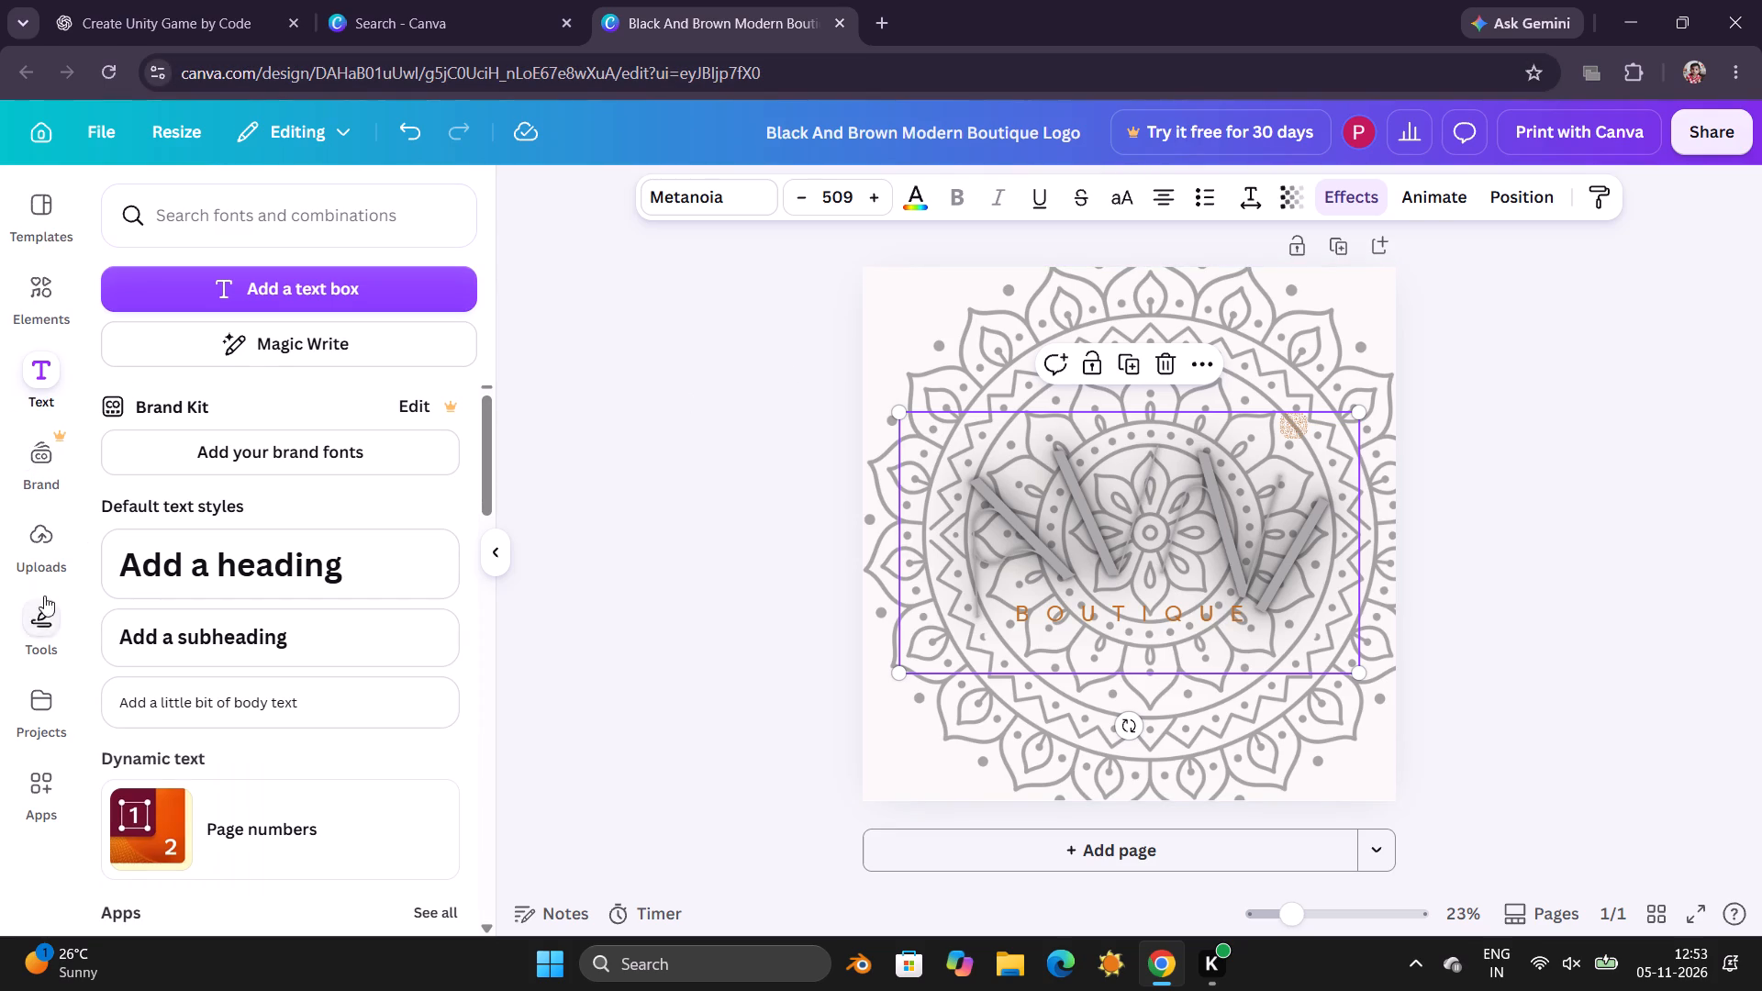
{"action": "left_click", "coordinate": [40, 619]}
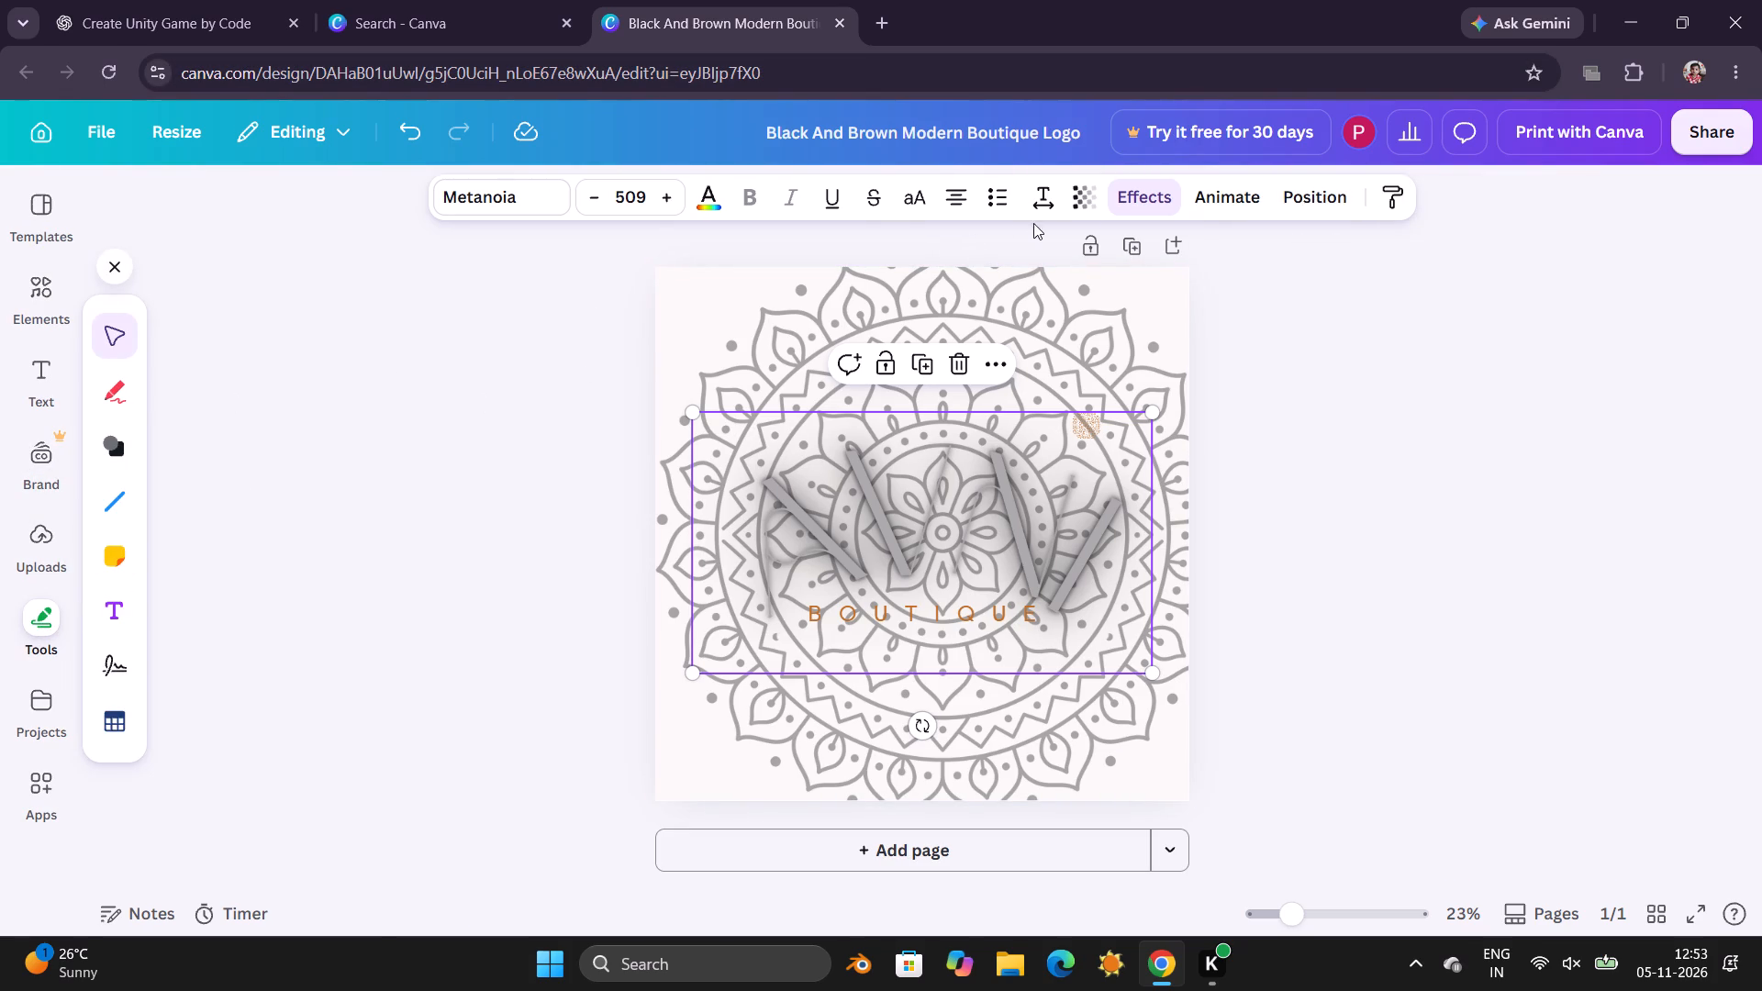
Try the Typewriter animation on the AVNI text, and replace it with Ascend.
{"action": "left_click", "coordinate": [1210, 184]}
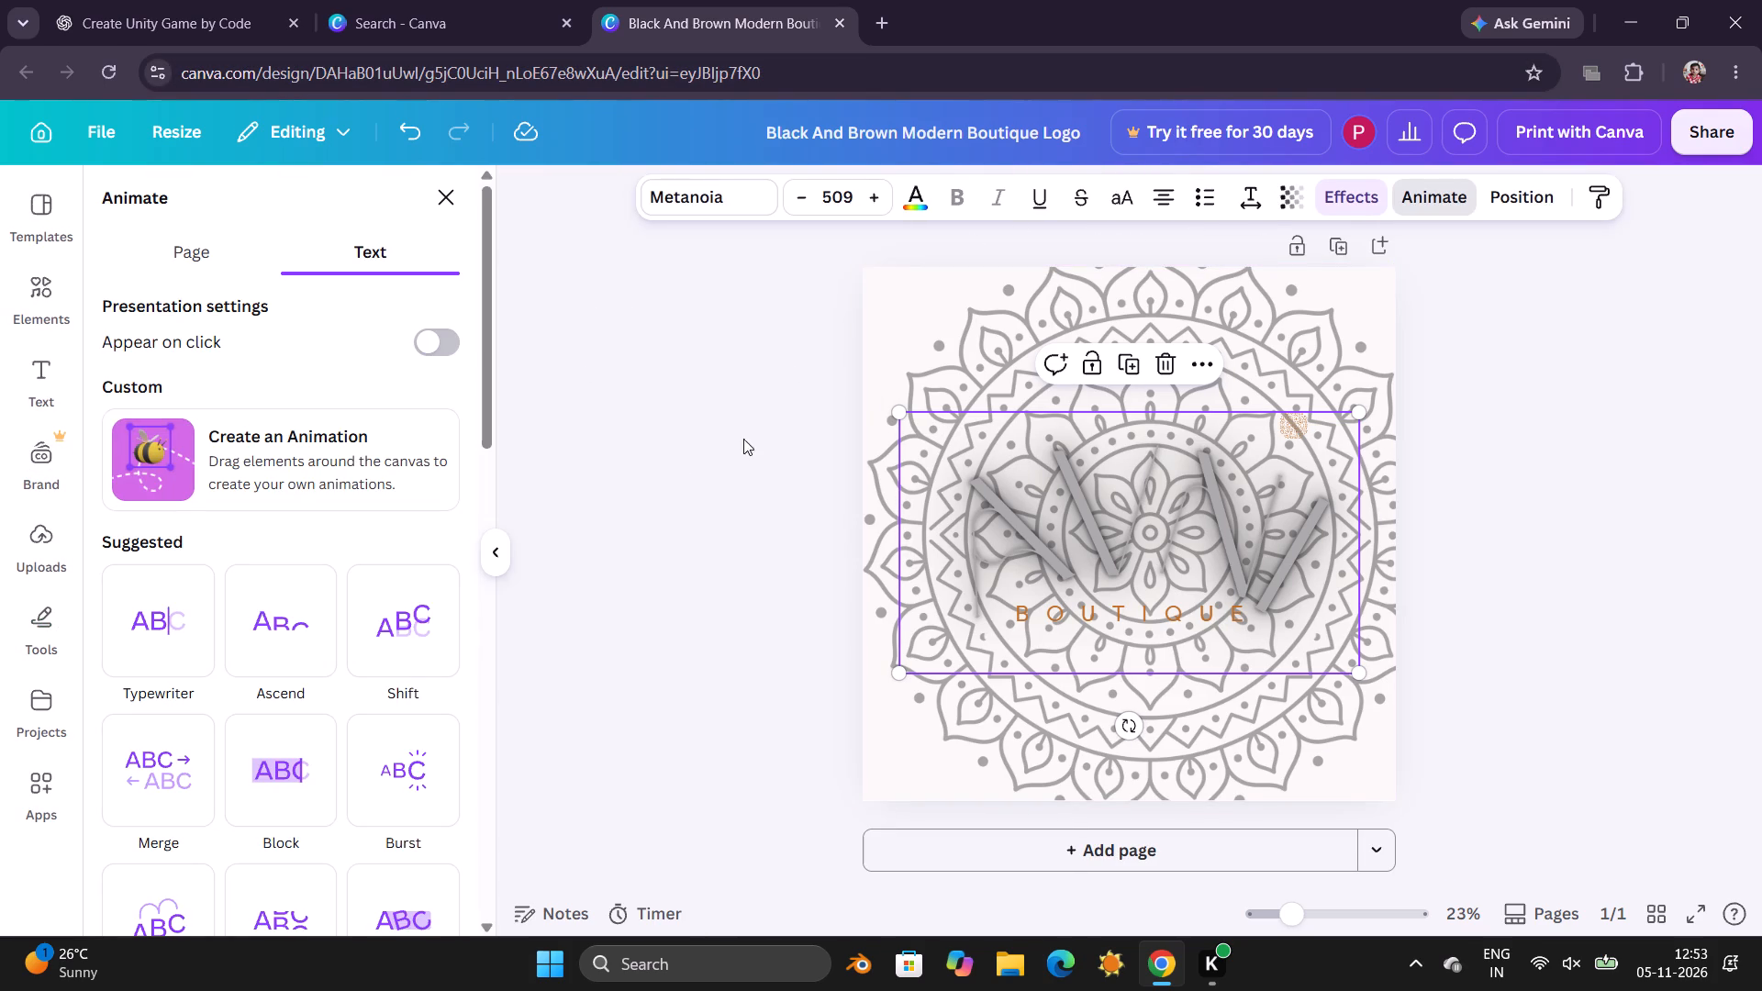
{"action": "left_click", "coordinate": [148, 640]}
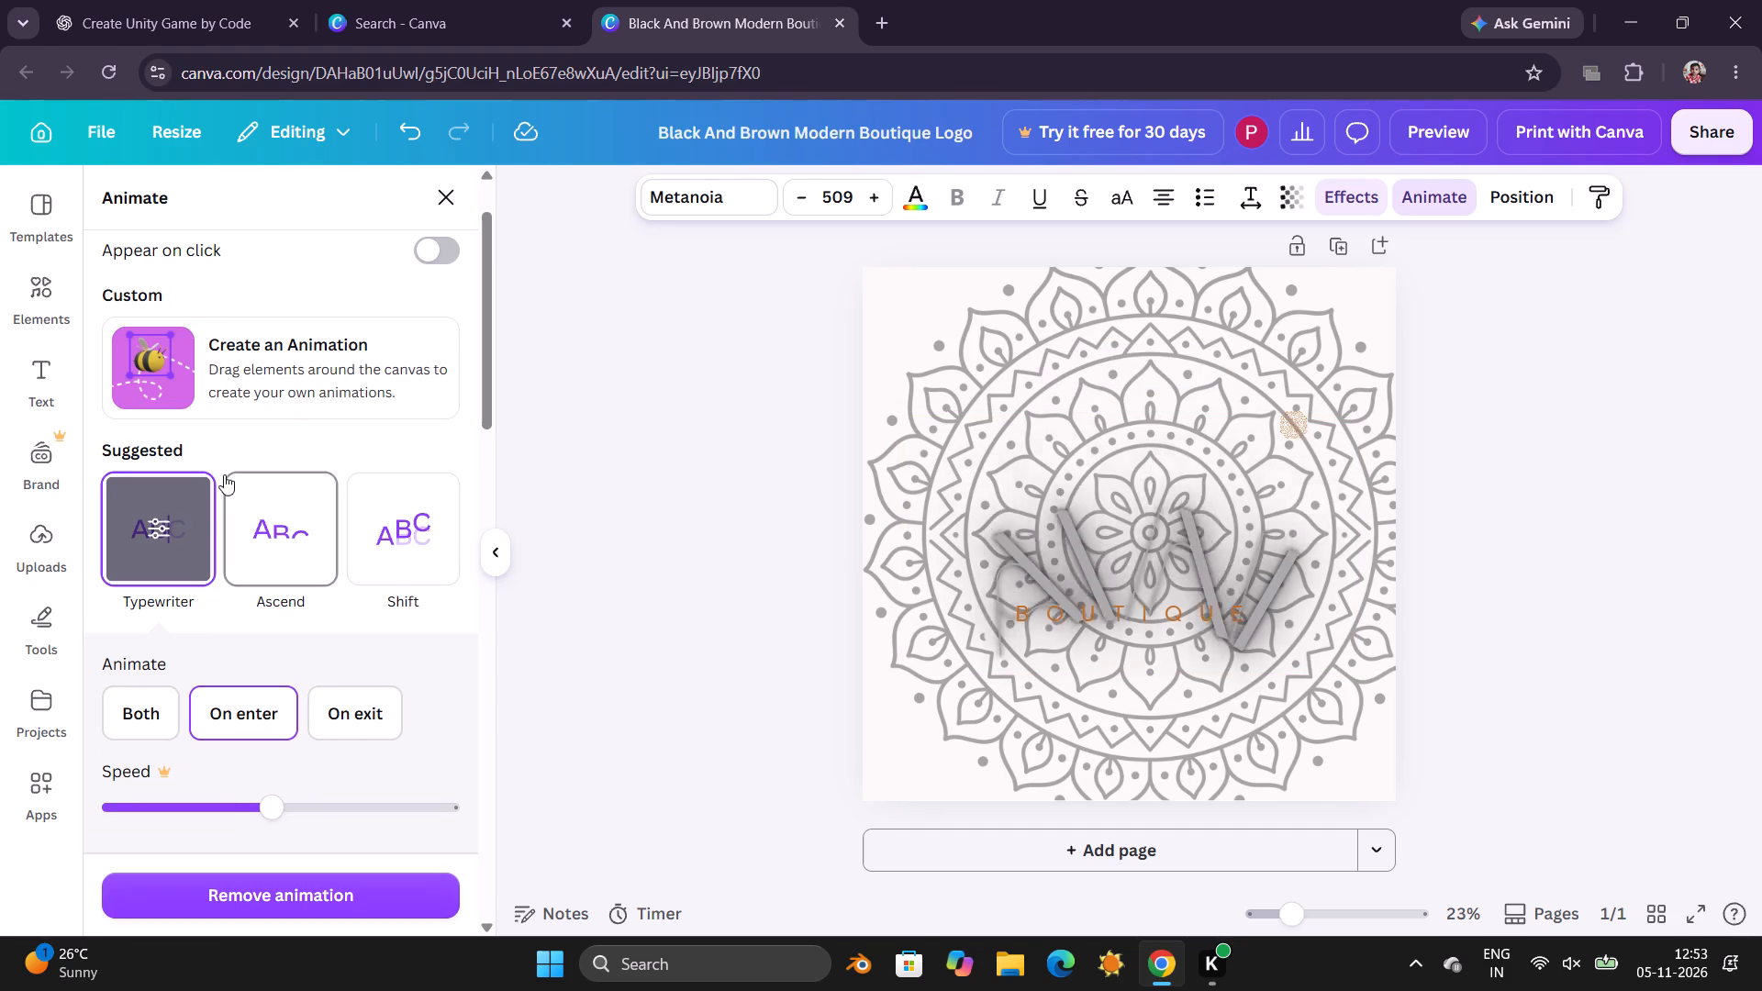
{"action": "left_click", "coordinate": [296, 553]}
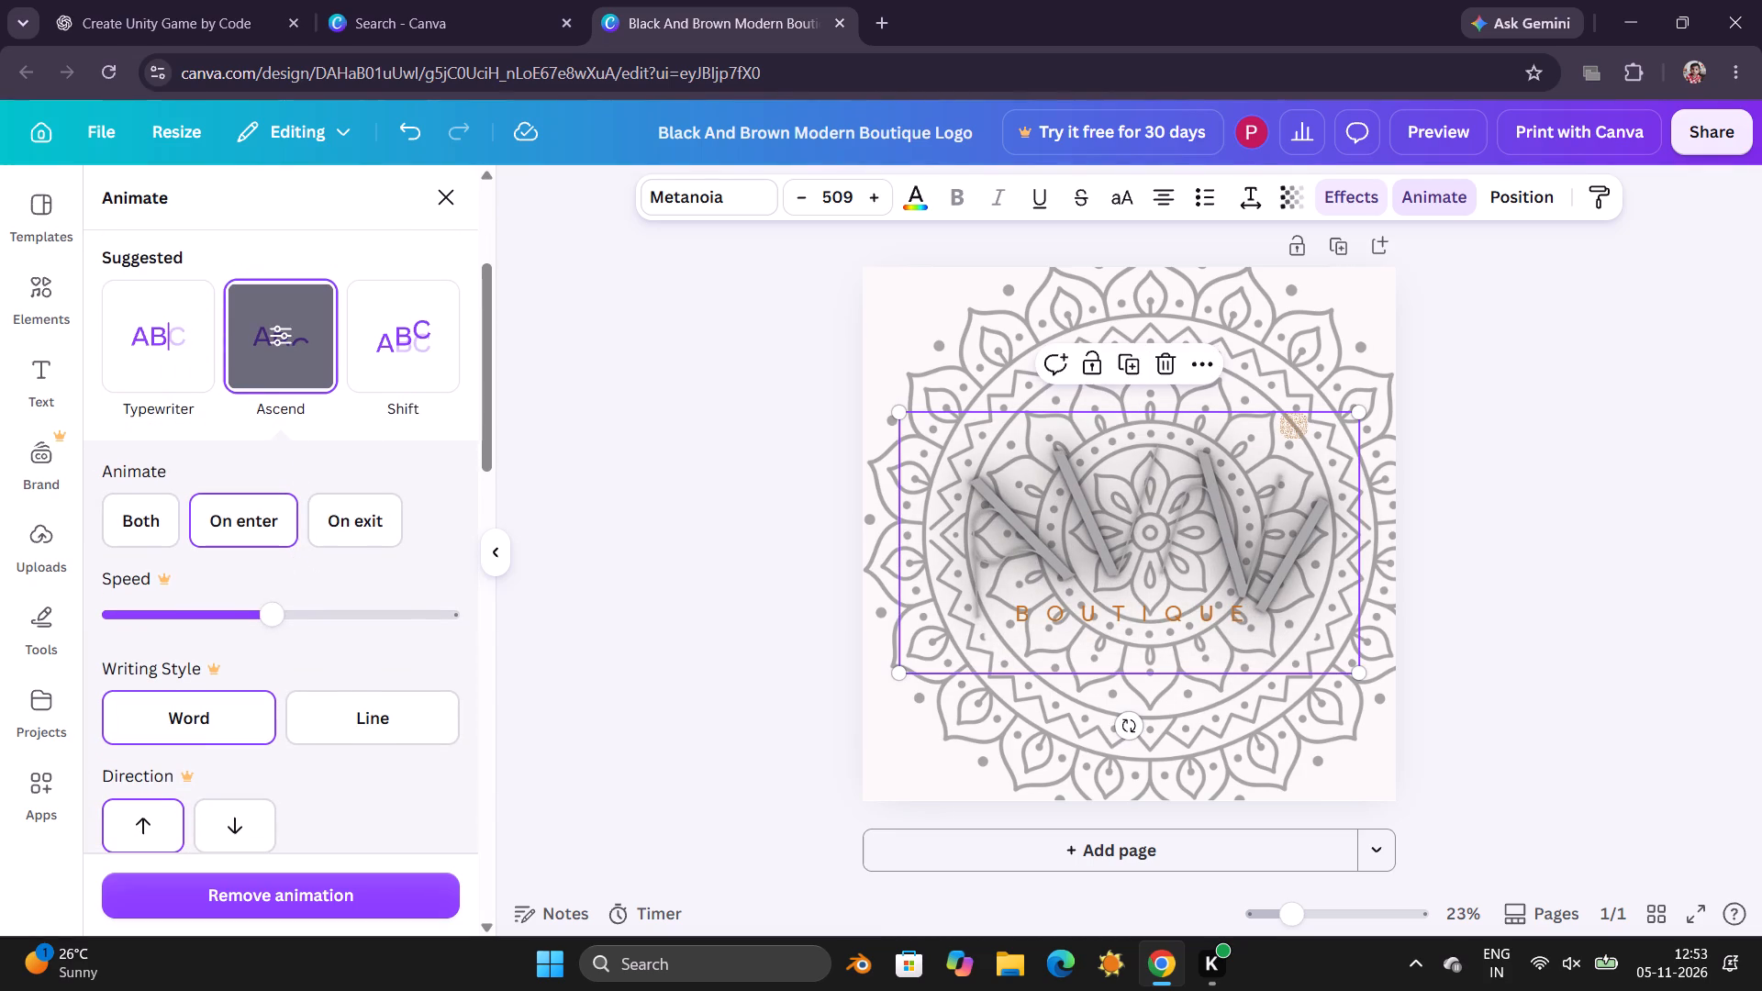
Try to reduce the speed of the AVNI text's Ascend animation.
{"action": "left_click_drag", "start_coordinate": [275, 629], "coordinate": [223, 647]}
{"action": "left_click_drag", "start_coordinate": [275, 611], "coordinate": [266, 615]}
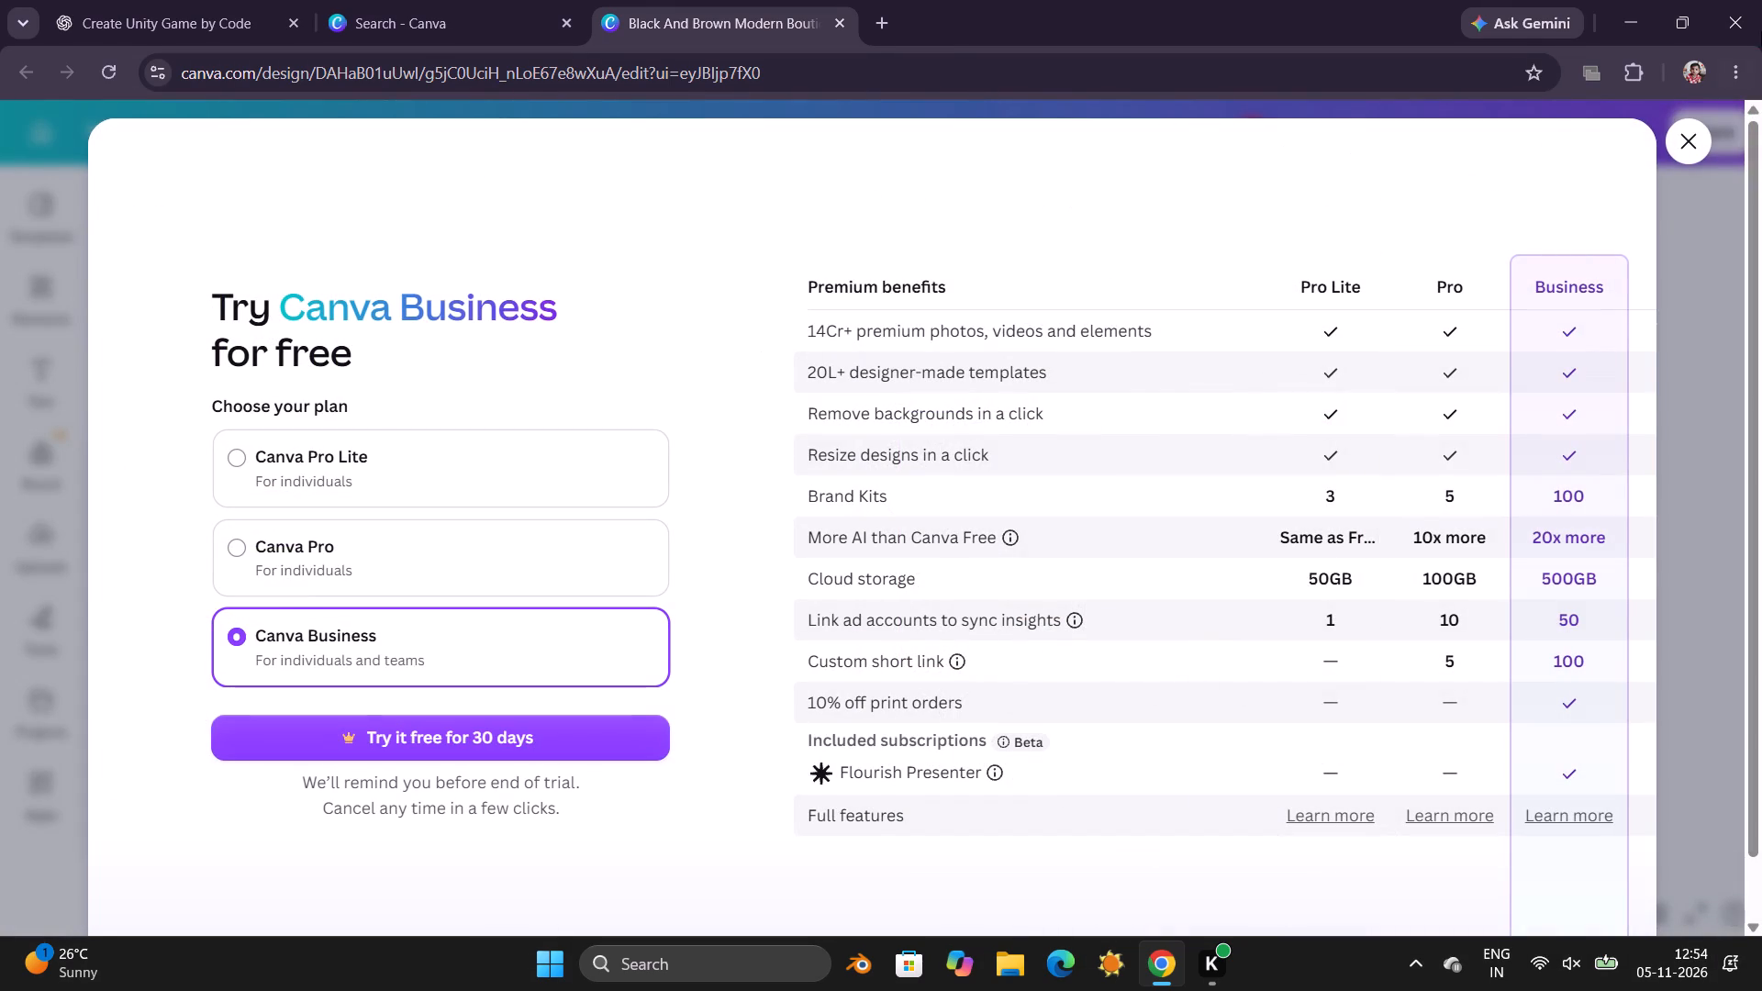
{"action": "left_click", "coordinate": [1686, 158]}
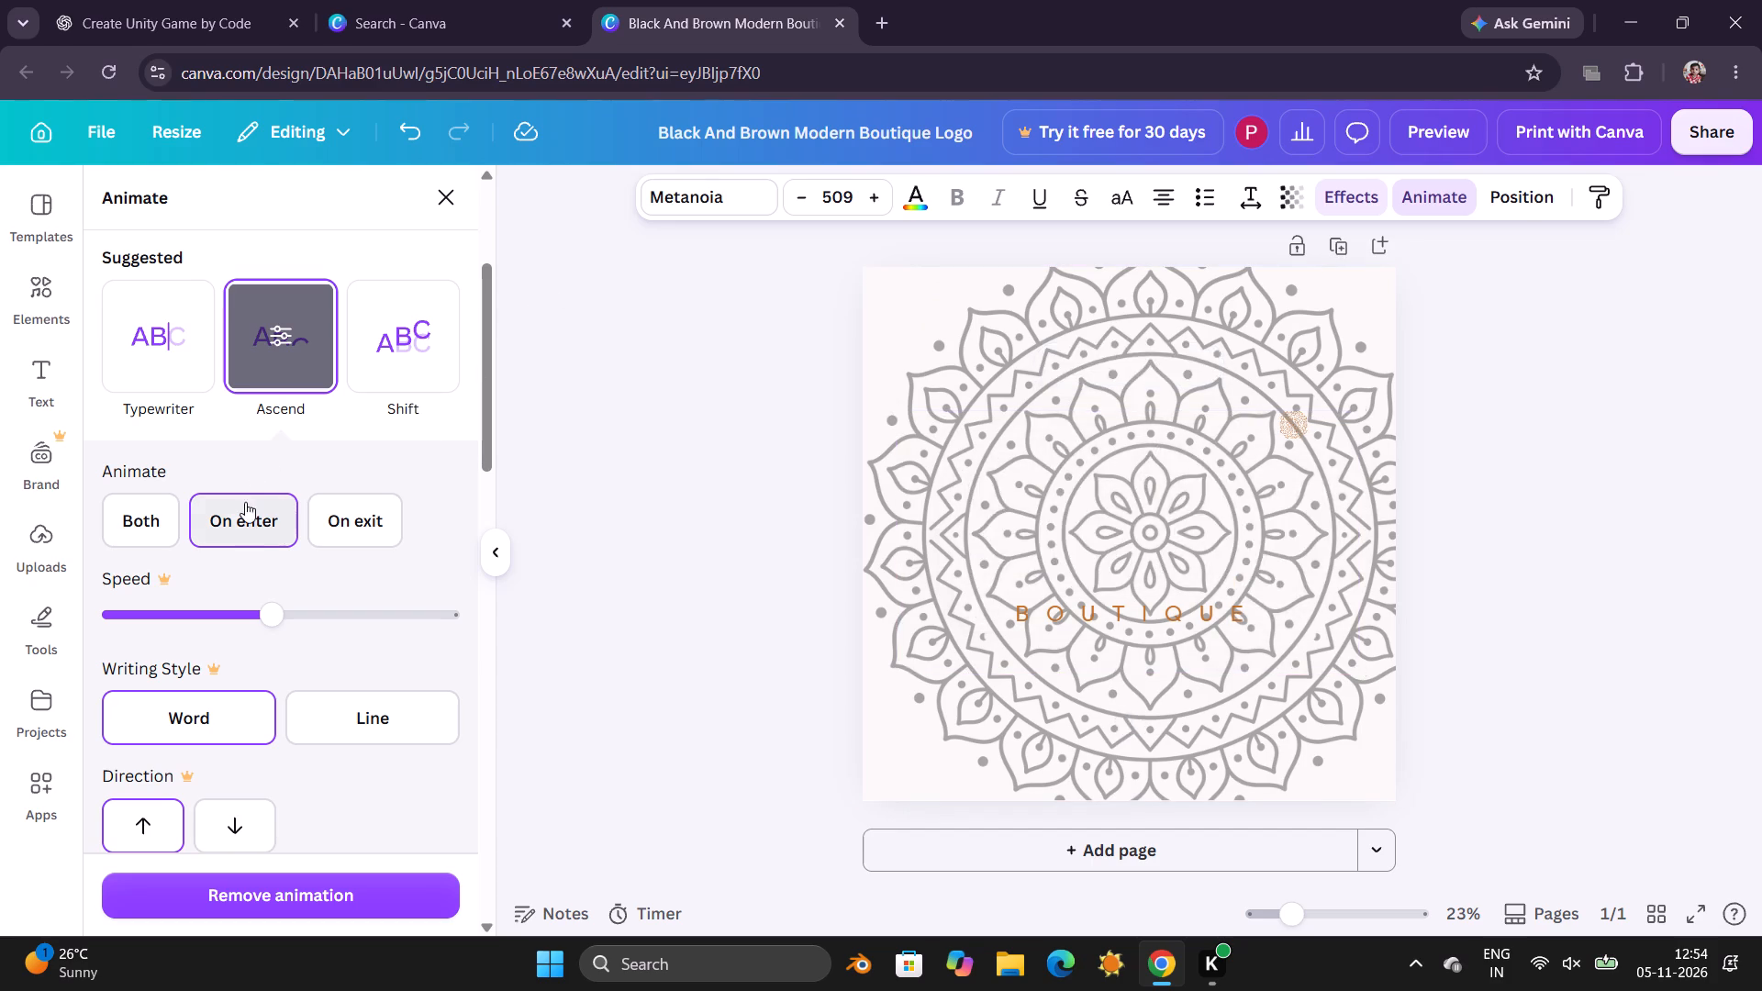
Set the AVNI text's Ascend animation to play both on enter and on exit.
{"action": "left_click", "coordinate": [154, 521]}
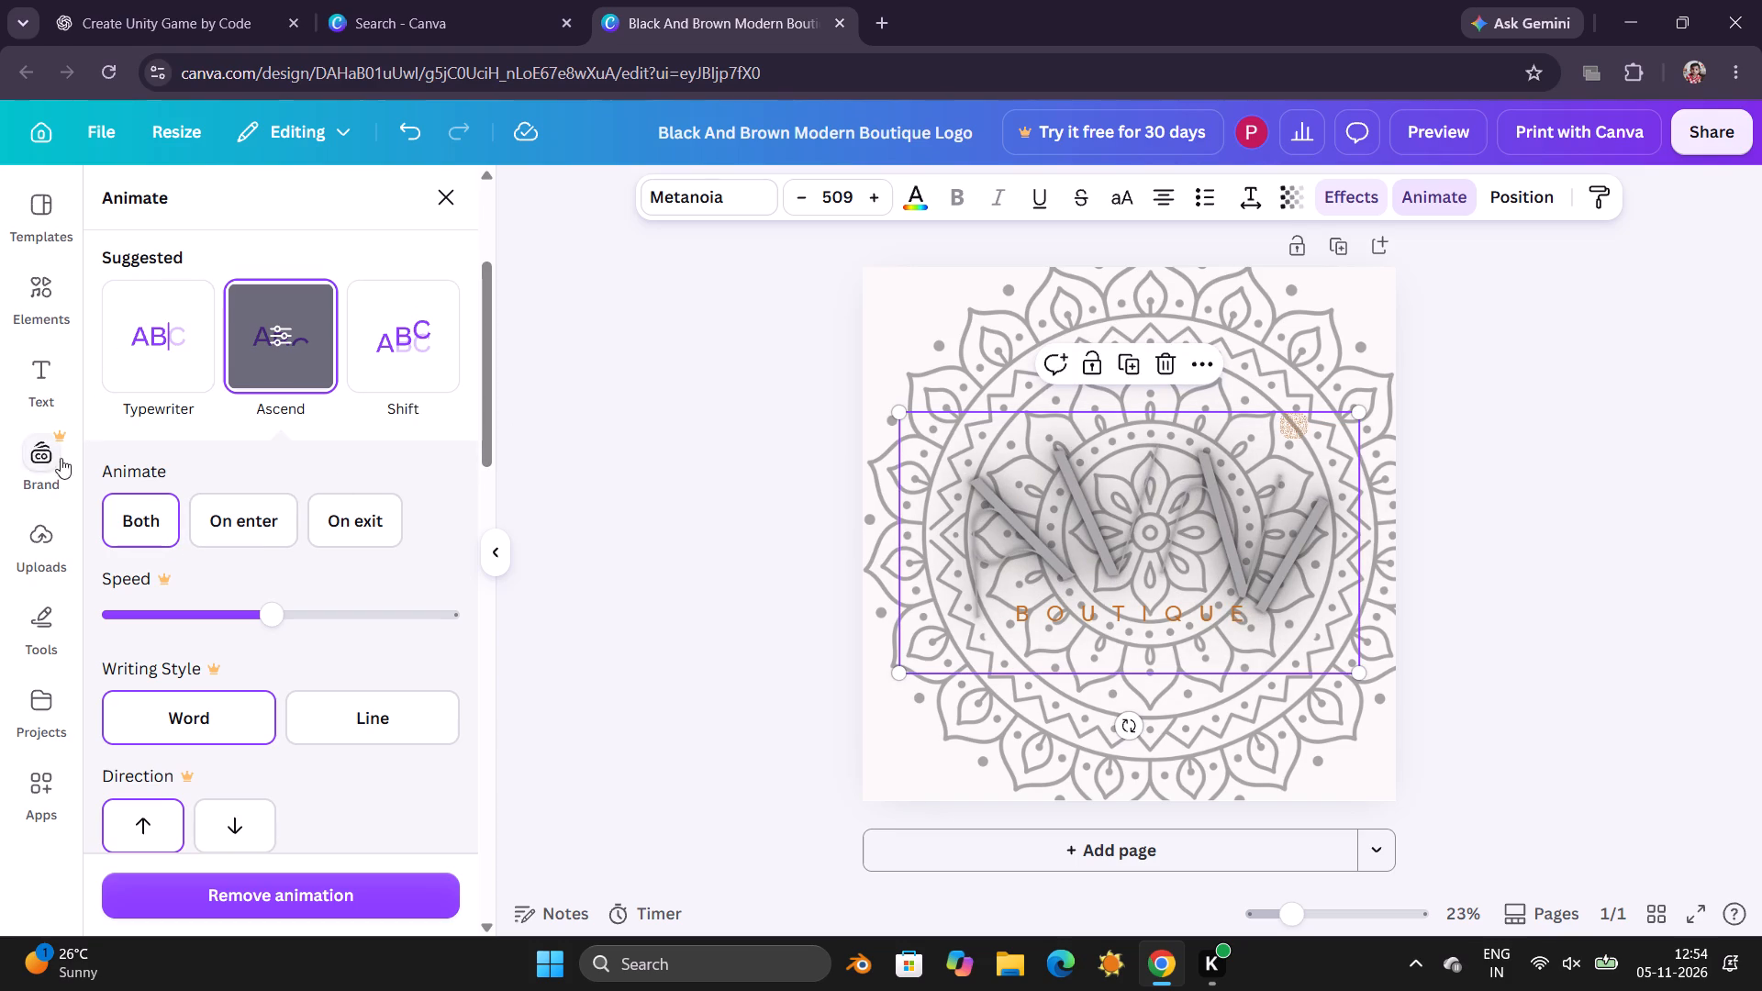
Recolour the AVNI text with the first solid black photo colour and change all matching colours on the page.
{"action": "left_click", "coordinate": [1133, 529]}
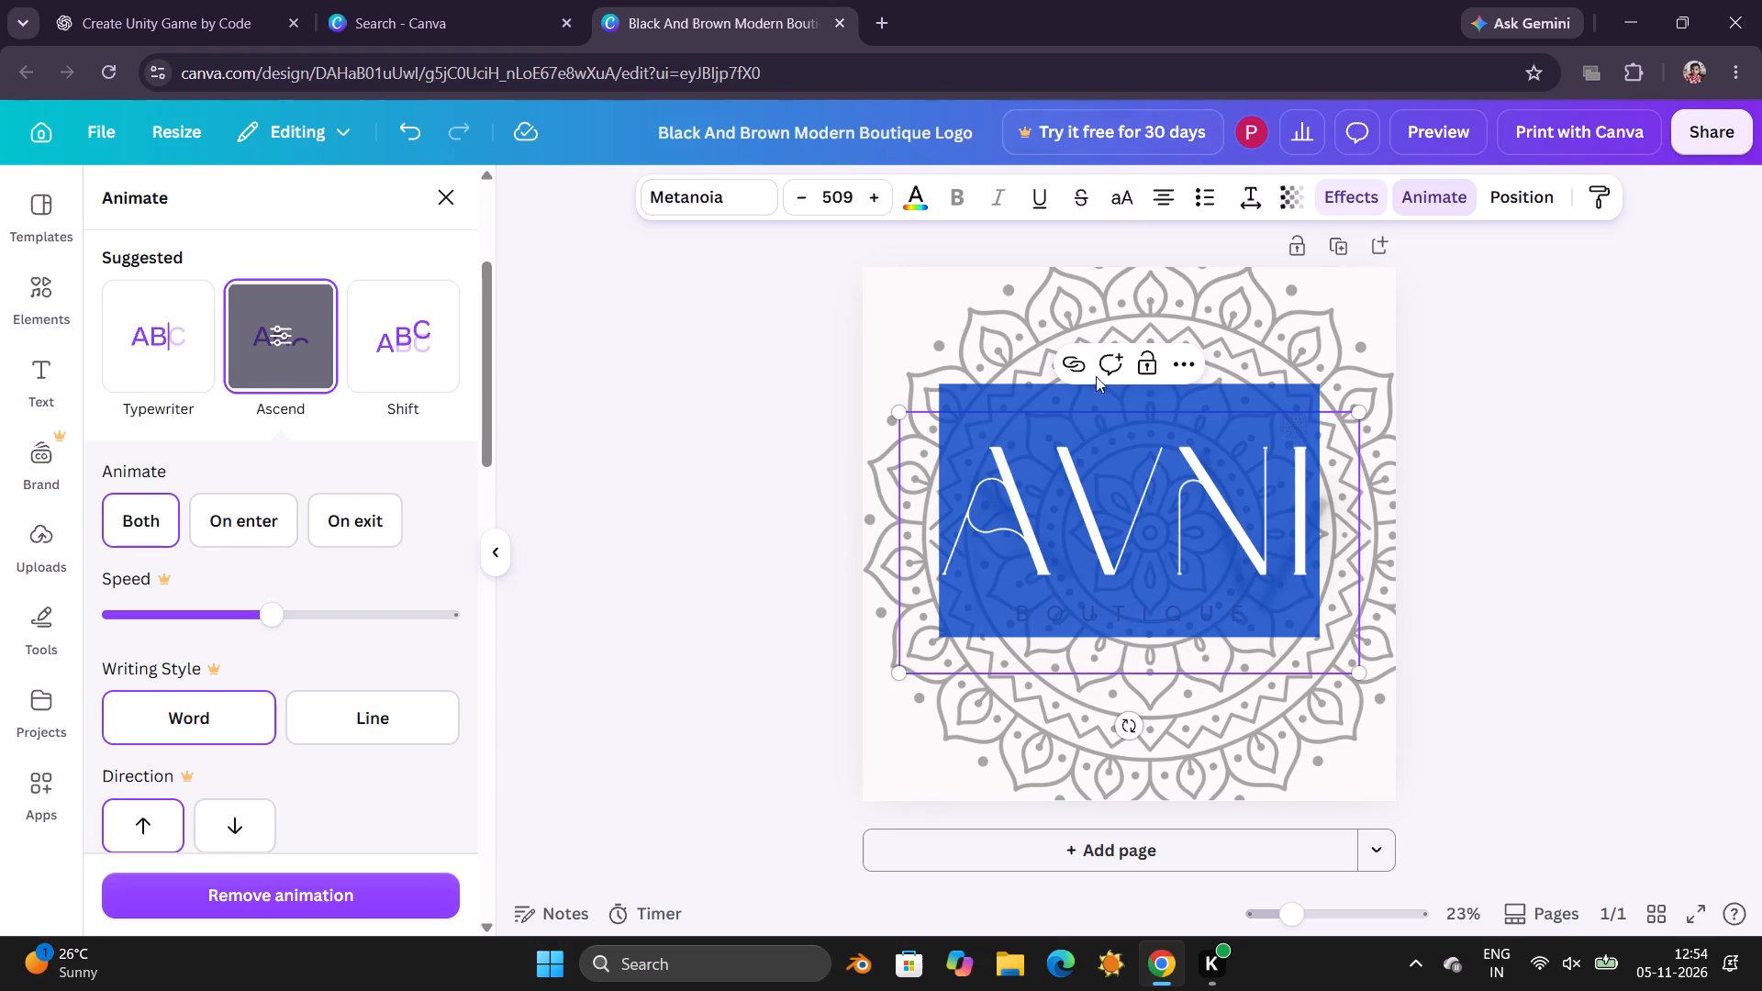
{"action": "left_click", "coordinate": [1112, 568]}
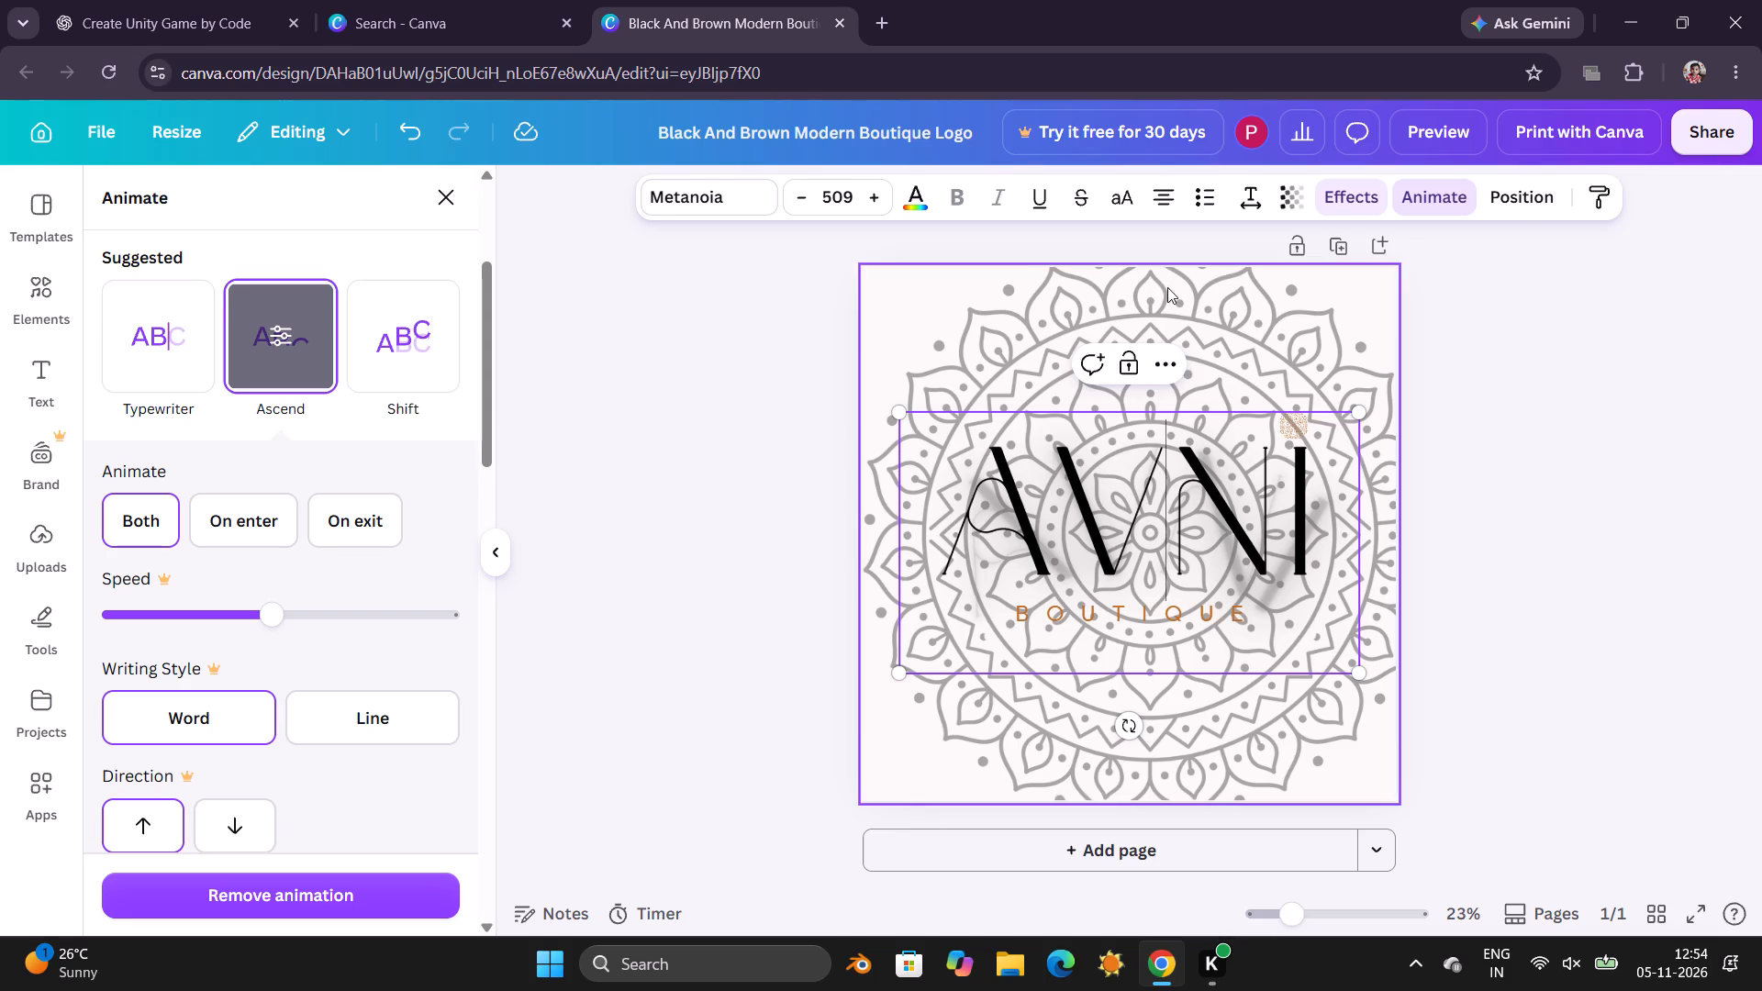
{"action": "left_click", "coordinate": [917, 195]}
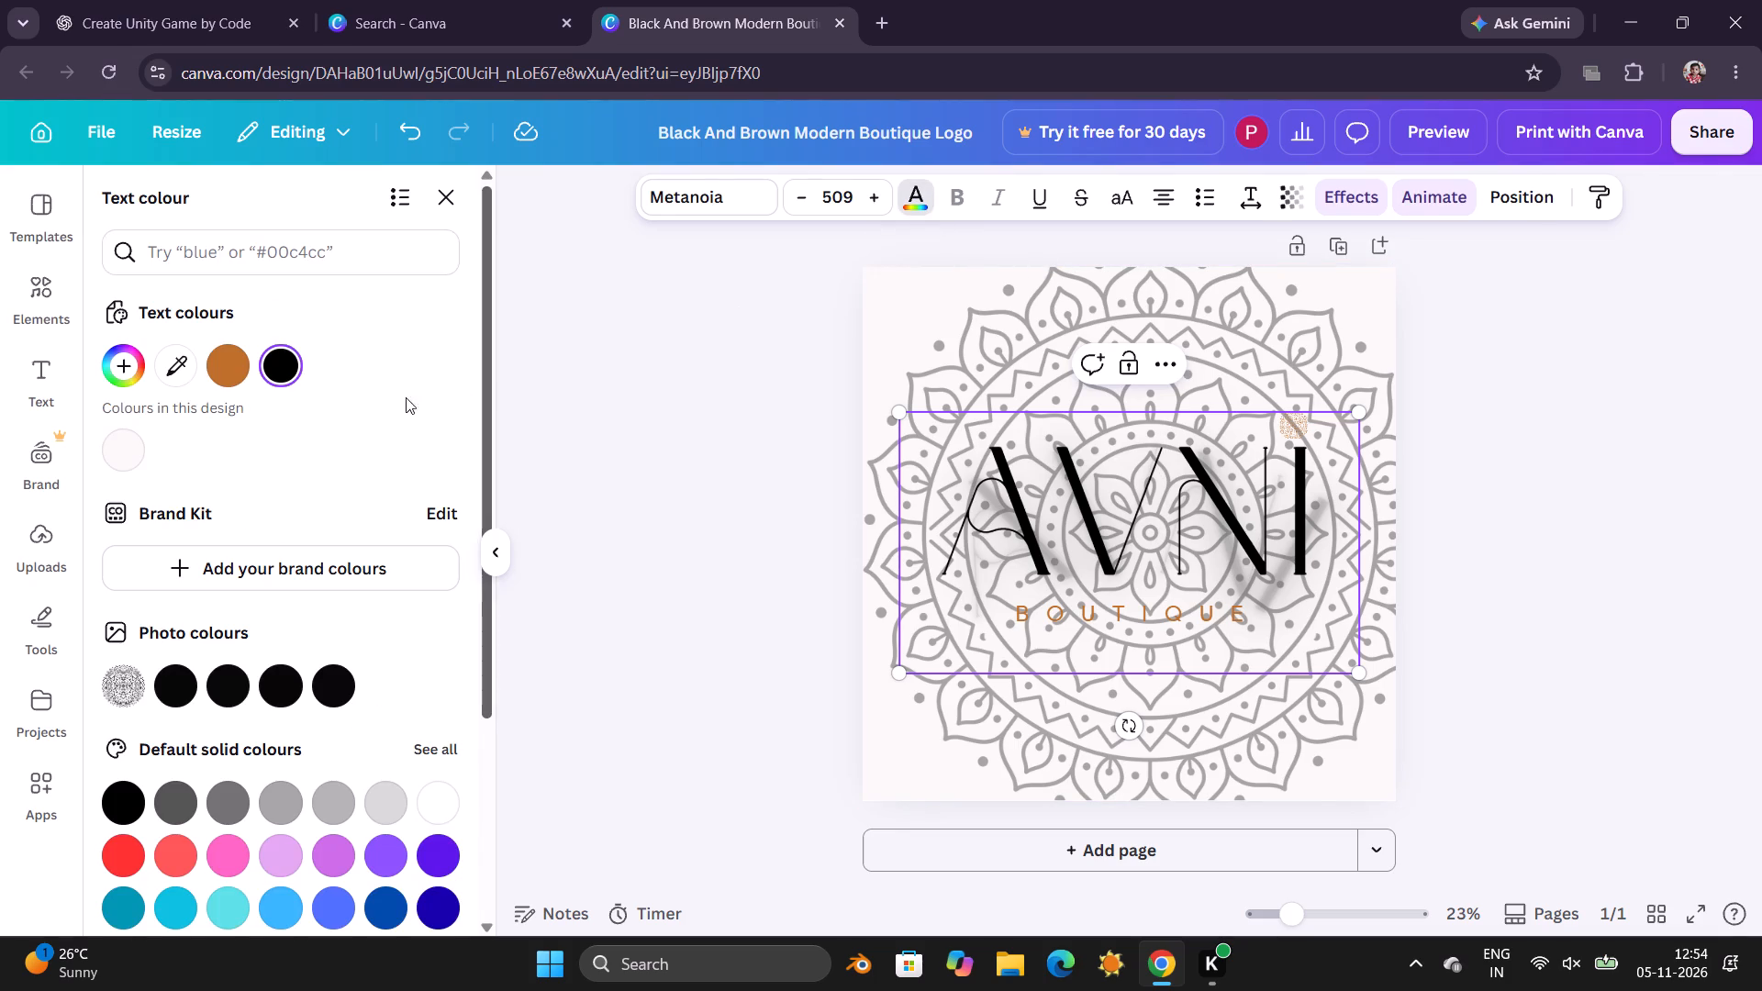
{"action": "left_click", "coordinate": [175, 694]}
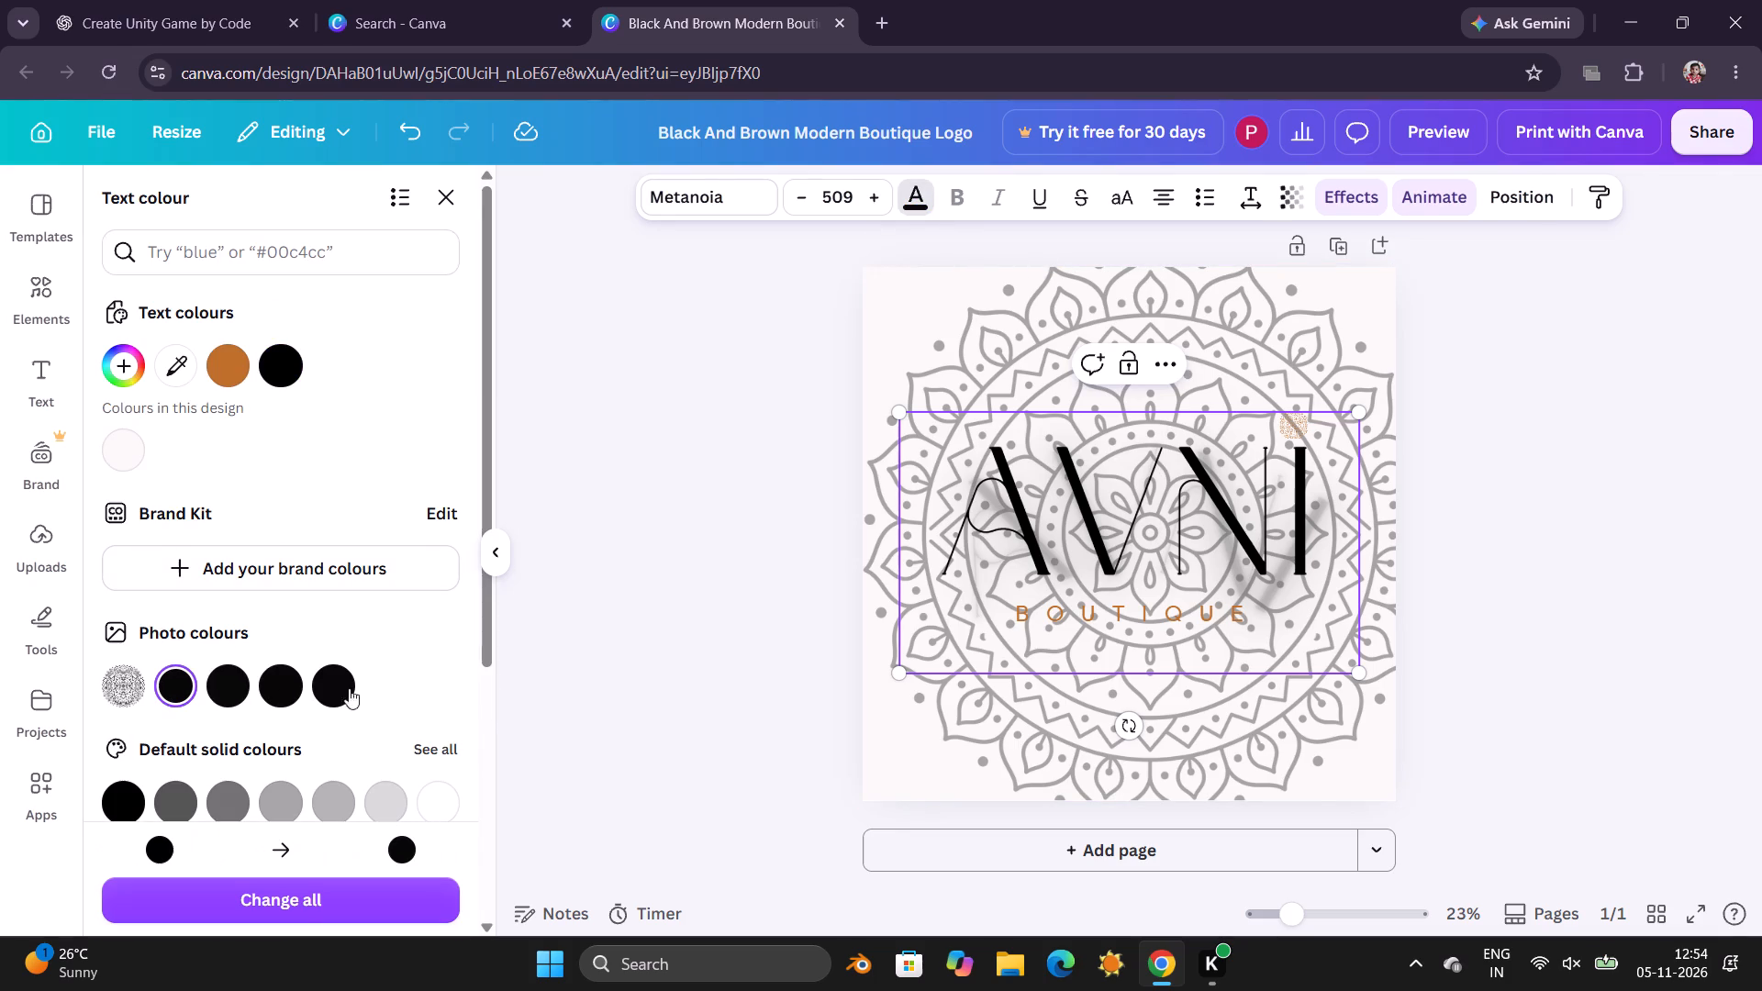
{"action": "left_click", "coordinate": [369, 901]}
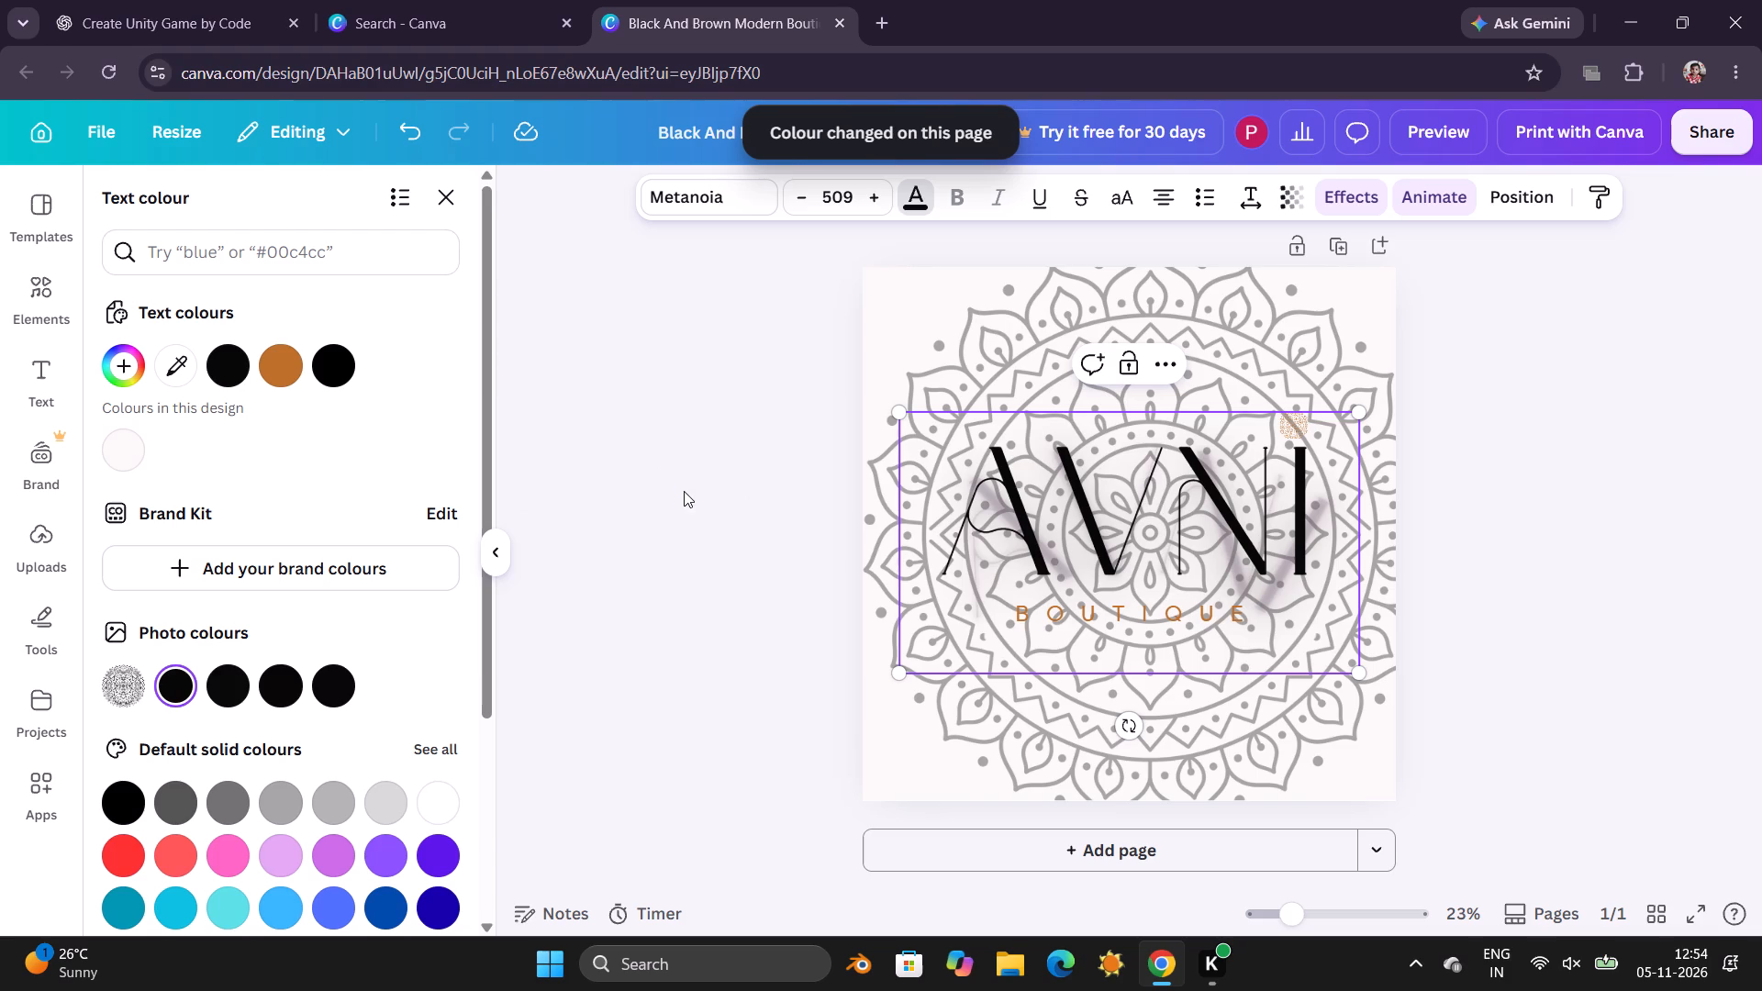
{"action": "scroll", "coordinate": [686, 493], "scroll_direction": "down", "scroll_amount": 1}
{"action": "scroll", "coordinate": [686, 493], "scroll_direction": "up", "scroll_amount": 1}
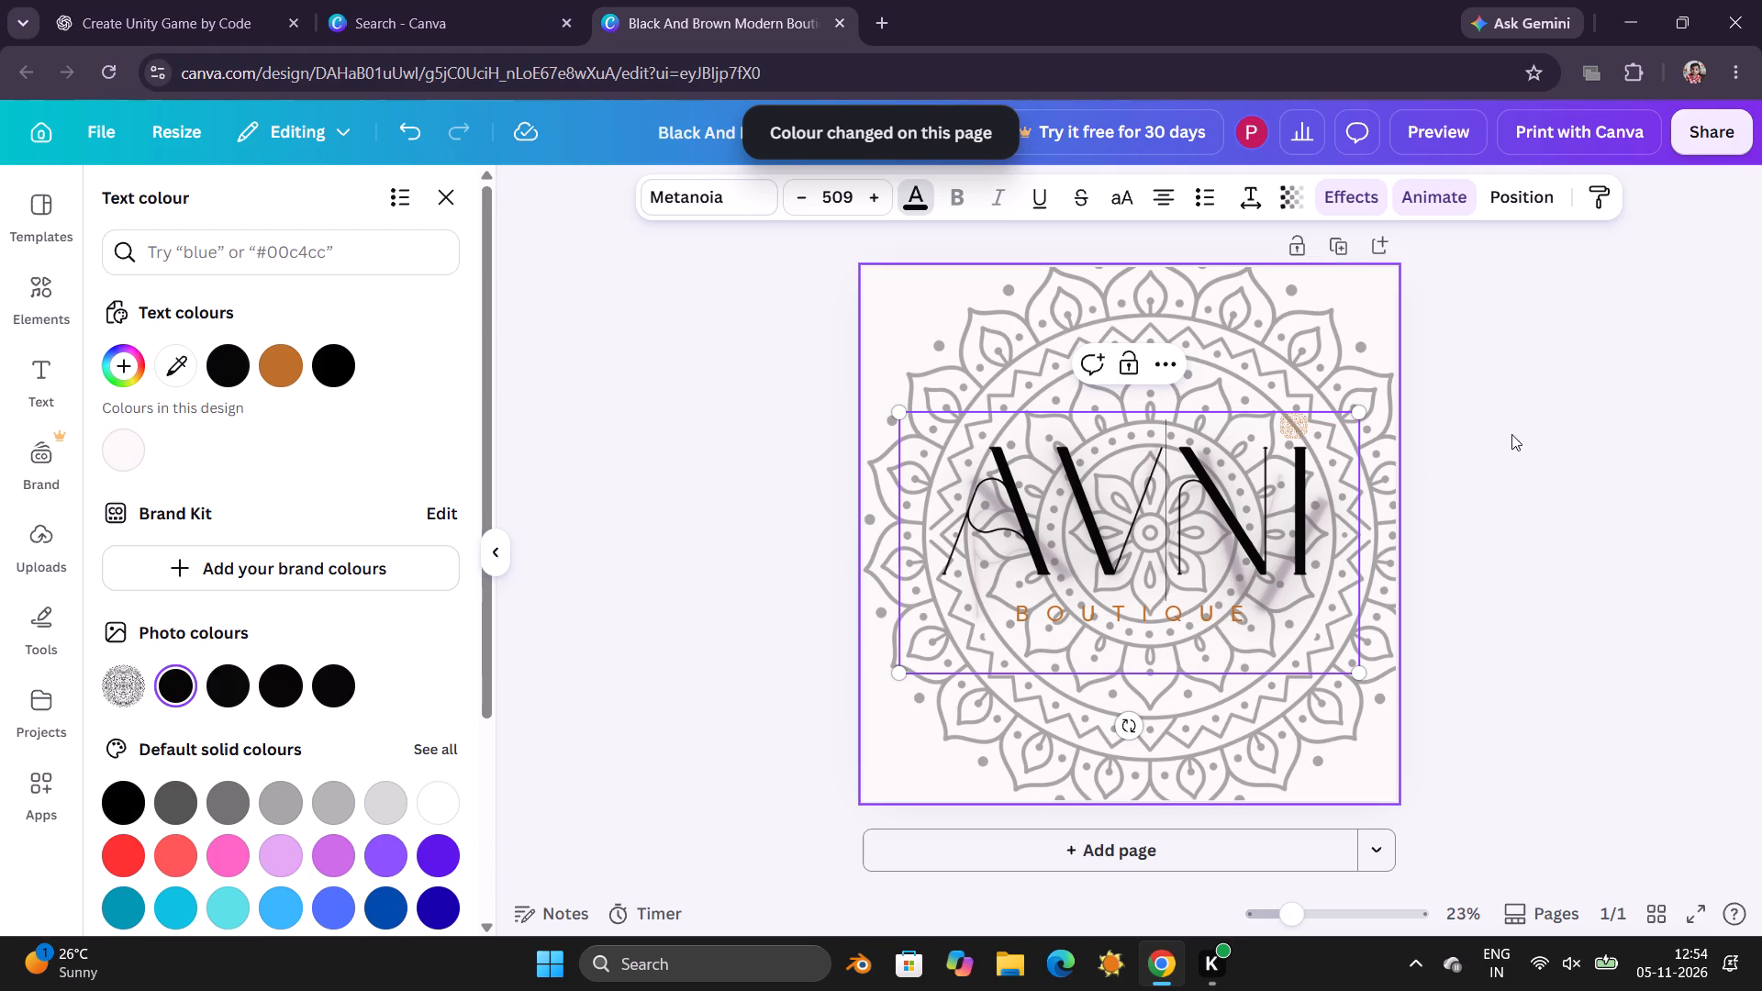
Align the AVNI text to the top of the page.
{"action": "left_click", "coordinate": [1525, 202]}
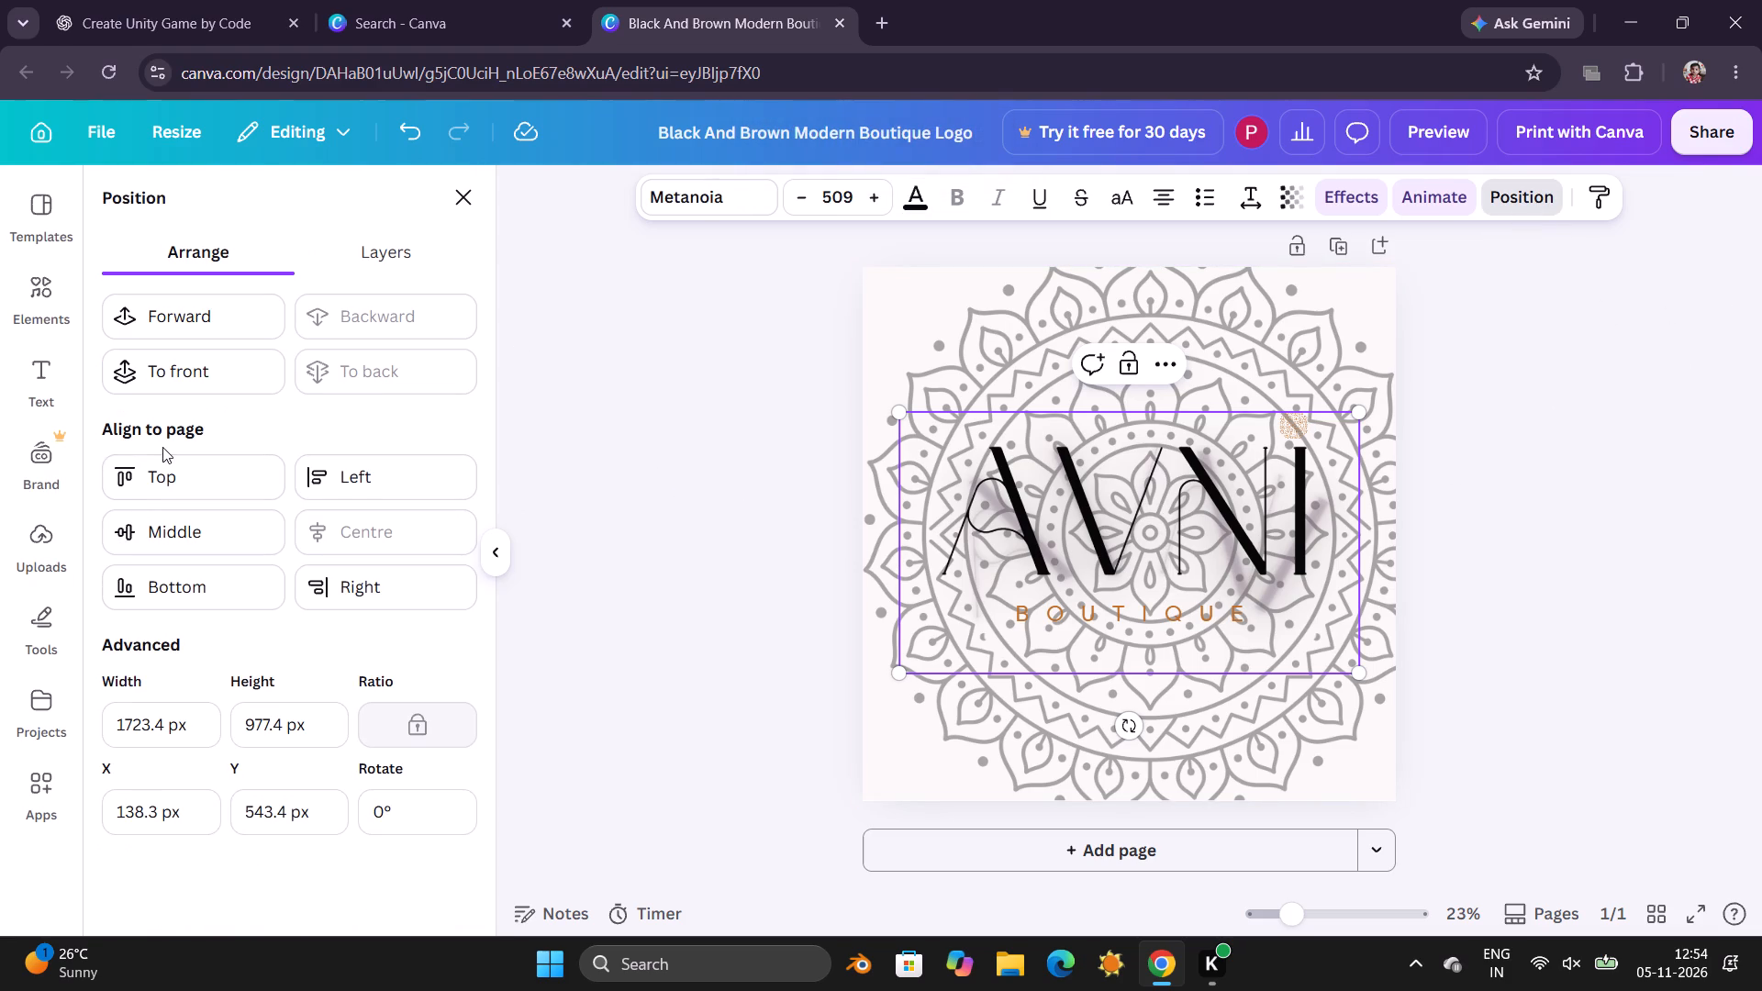
{"action": "left_click", "coordinate": [130, 477]}
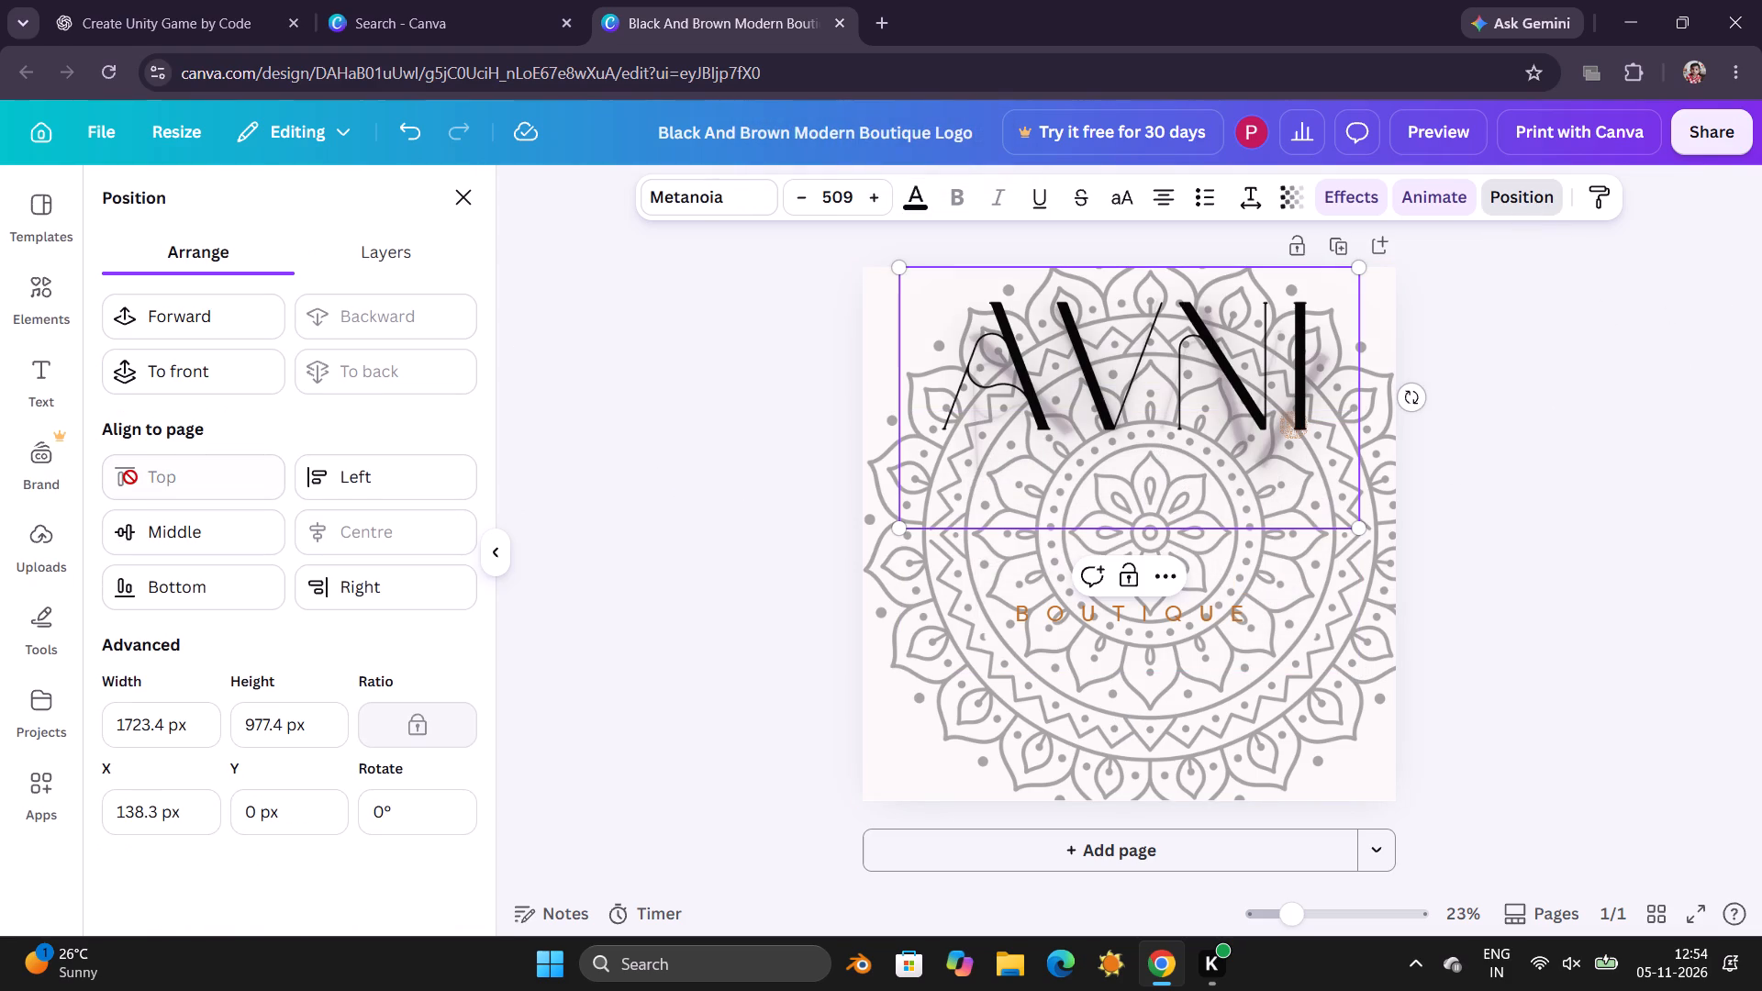
Align the AVNI text to the vertical middle of the page.
{"action": "left_click", "coordinate": [122, 548]}
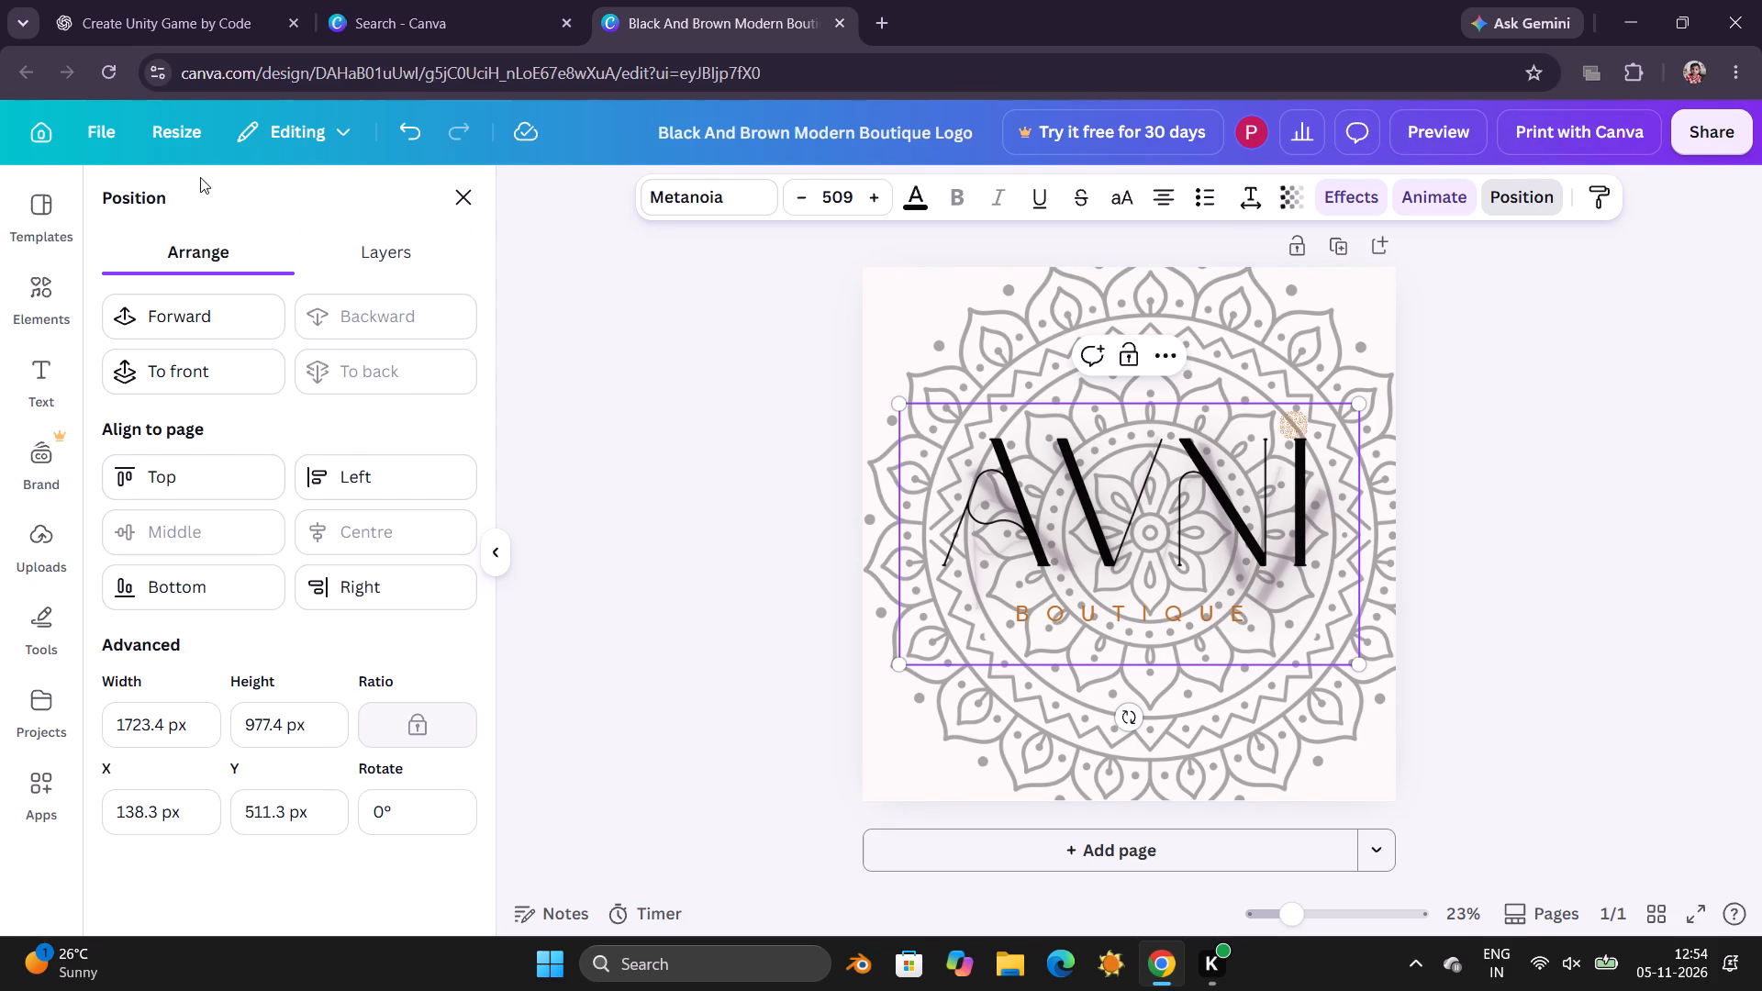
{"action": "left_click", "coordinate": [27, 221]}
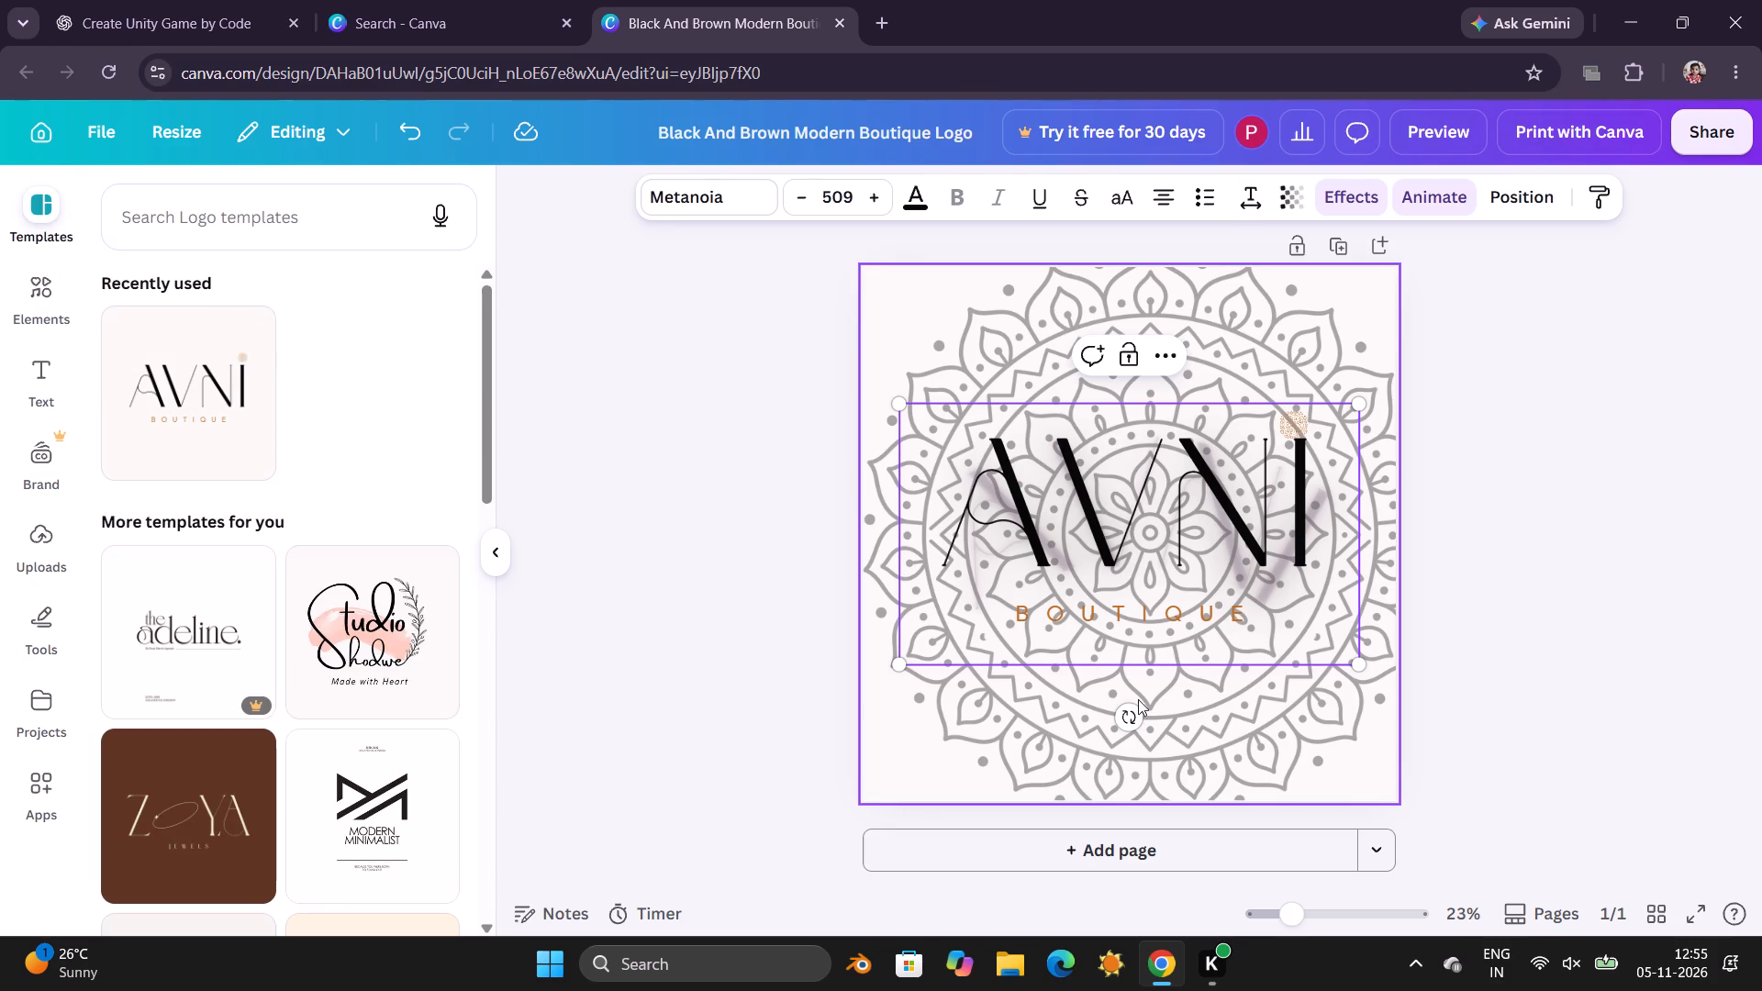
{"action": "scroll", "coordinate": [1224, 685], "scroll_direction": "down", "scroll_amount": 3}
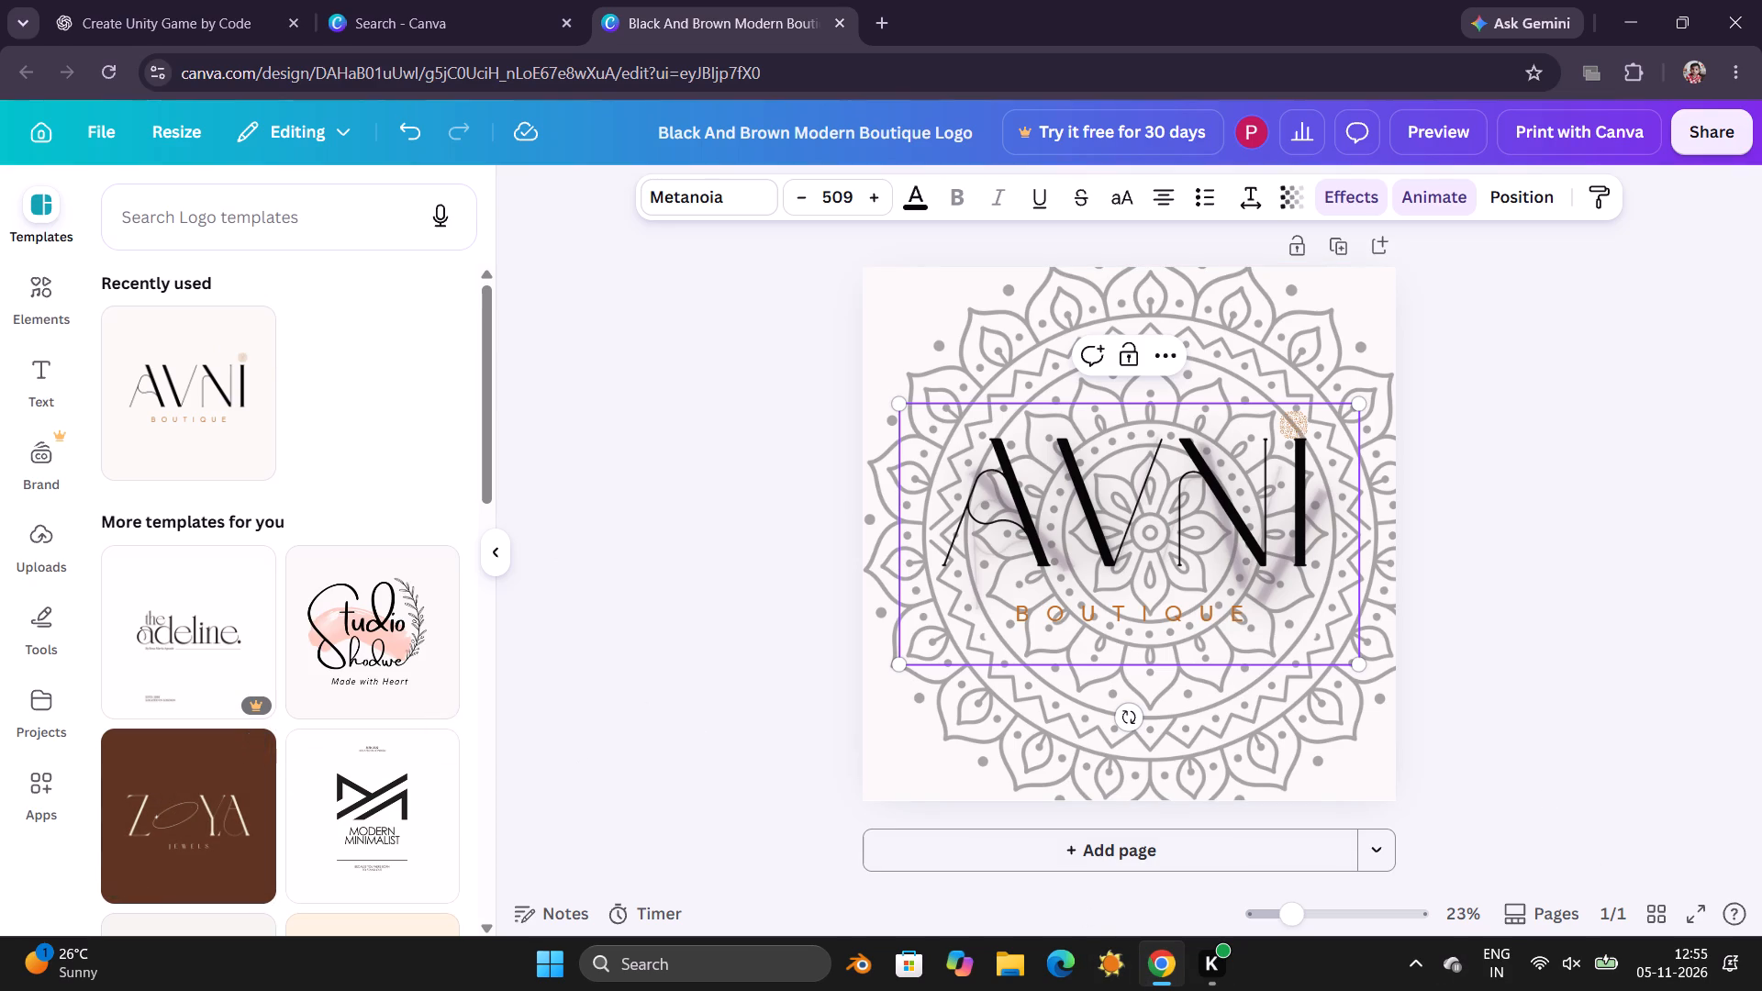
Replace the AVNI wording in the logo's main text with SAI'S.
{"action": "left_click", "coordinate": [1242, 478]}
{"action": "left_click", "coordinate": [1319, 500]}
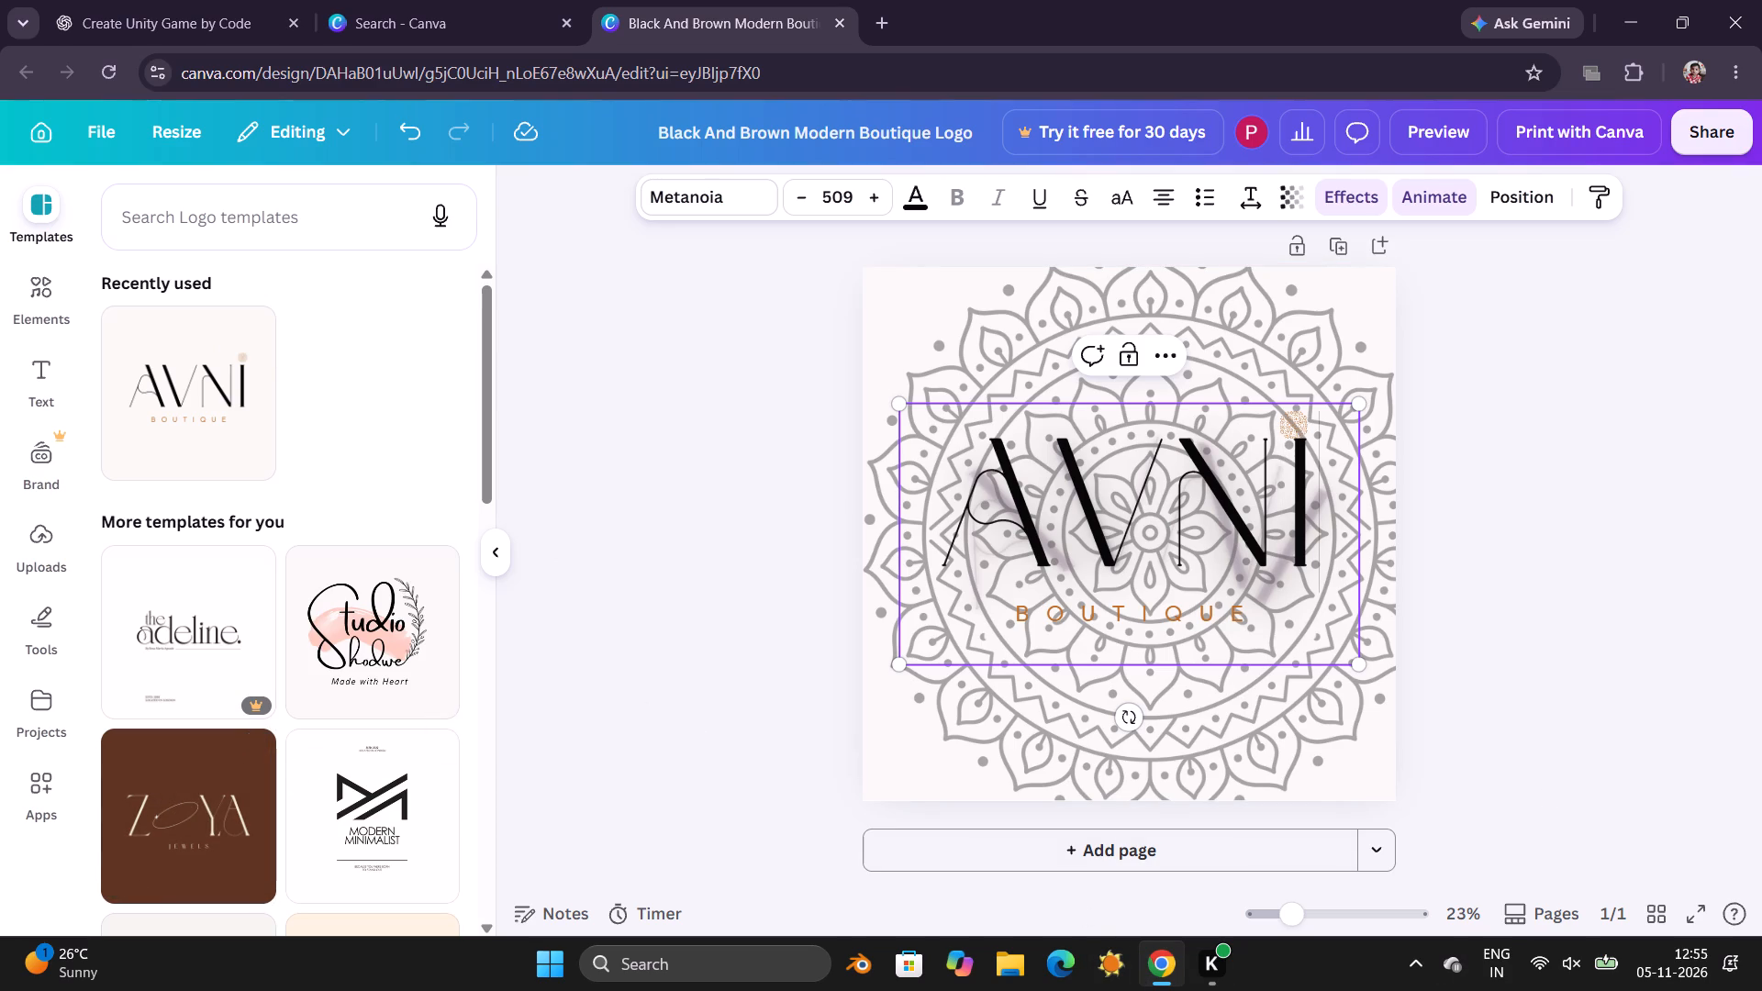
{"action": "key", "text": "BackSpace"}
{"action": "key", "text": "BackSpace"}
{"action": "key", "text": "BackSpace"}
{"action": "key", "text": "BackSpace"}
{"action": "key", "text": "BackSpace"}
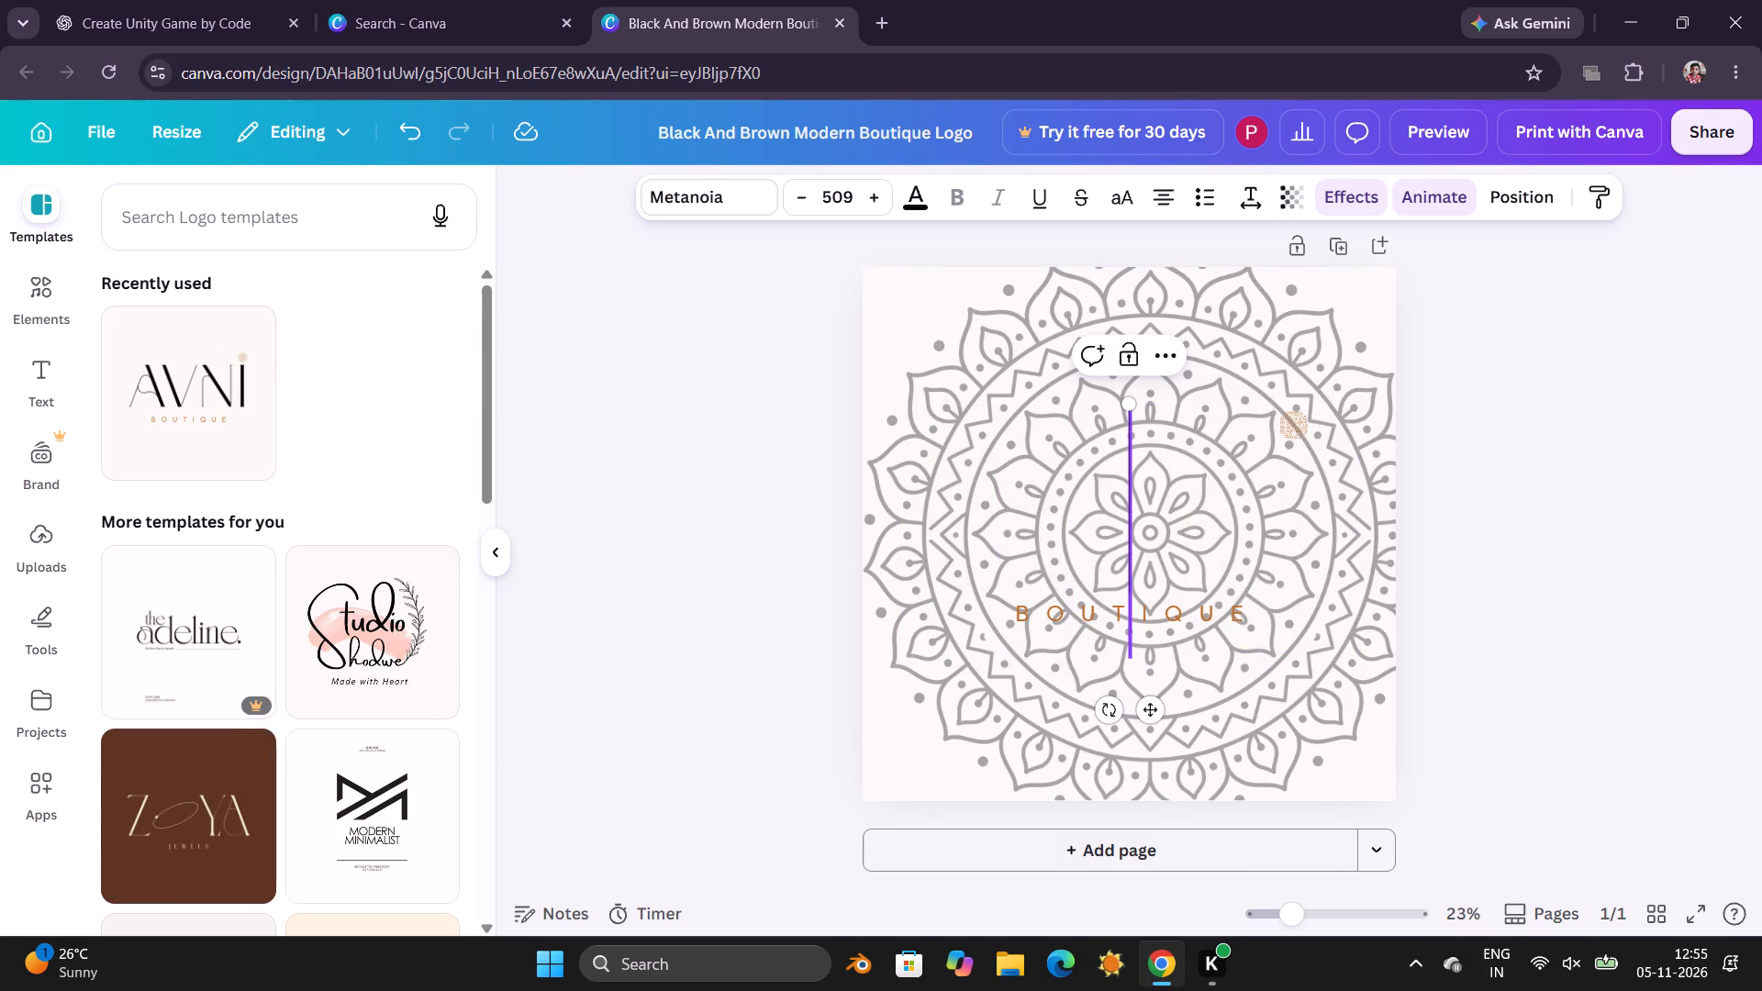
{"action": "type", "text": "sai"}
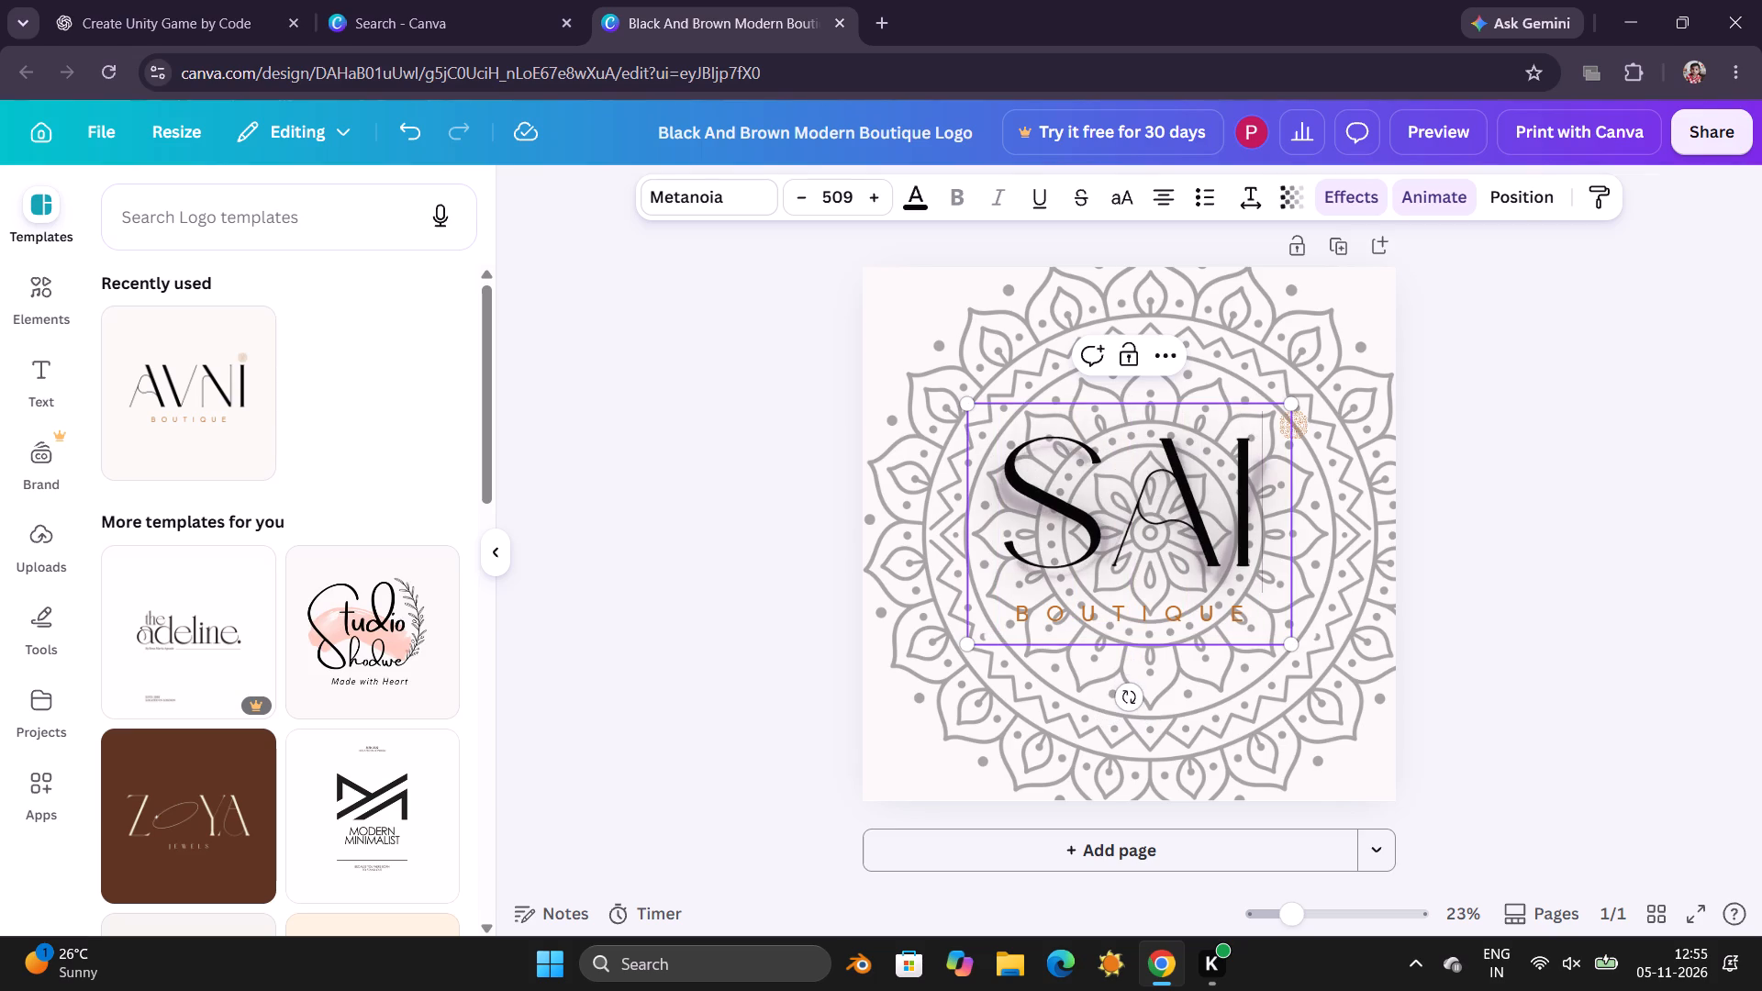
{"action": "key", "text": "BackSpace"}
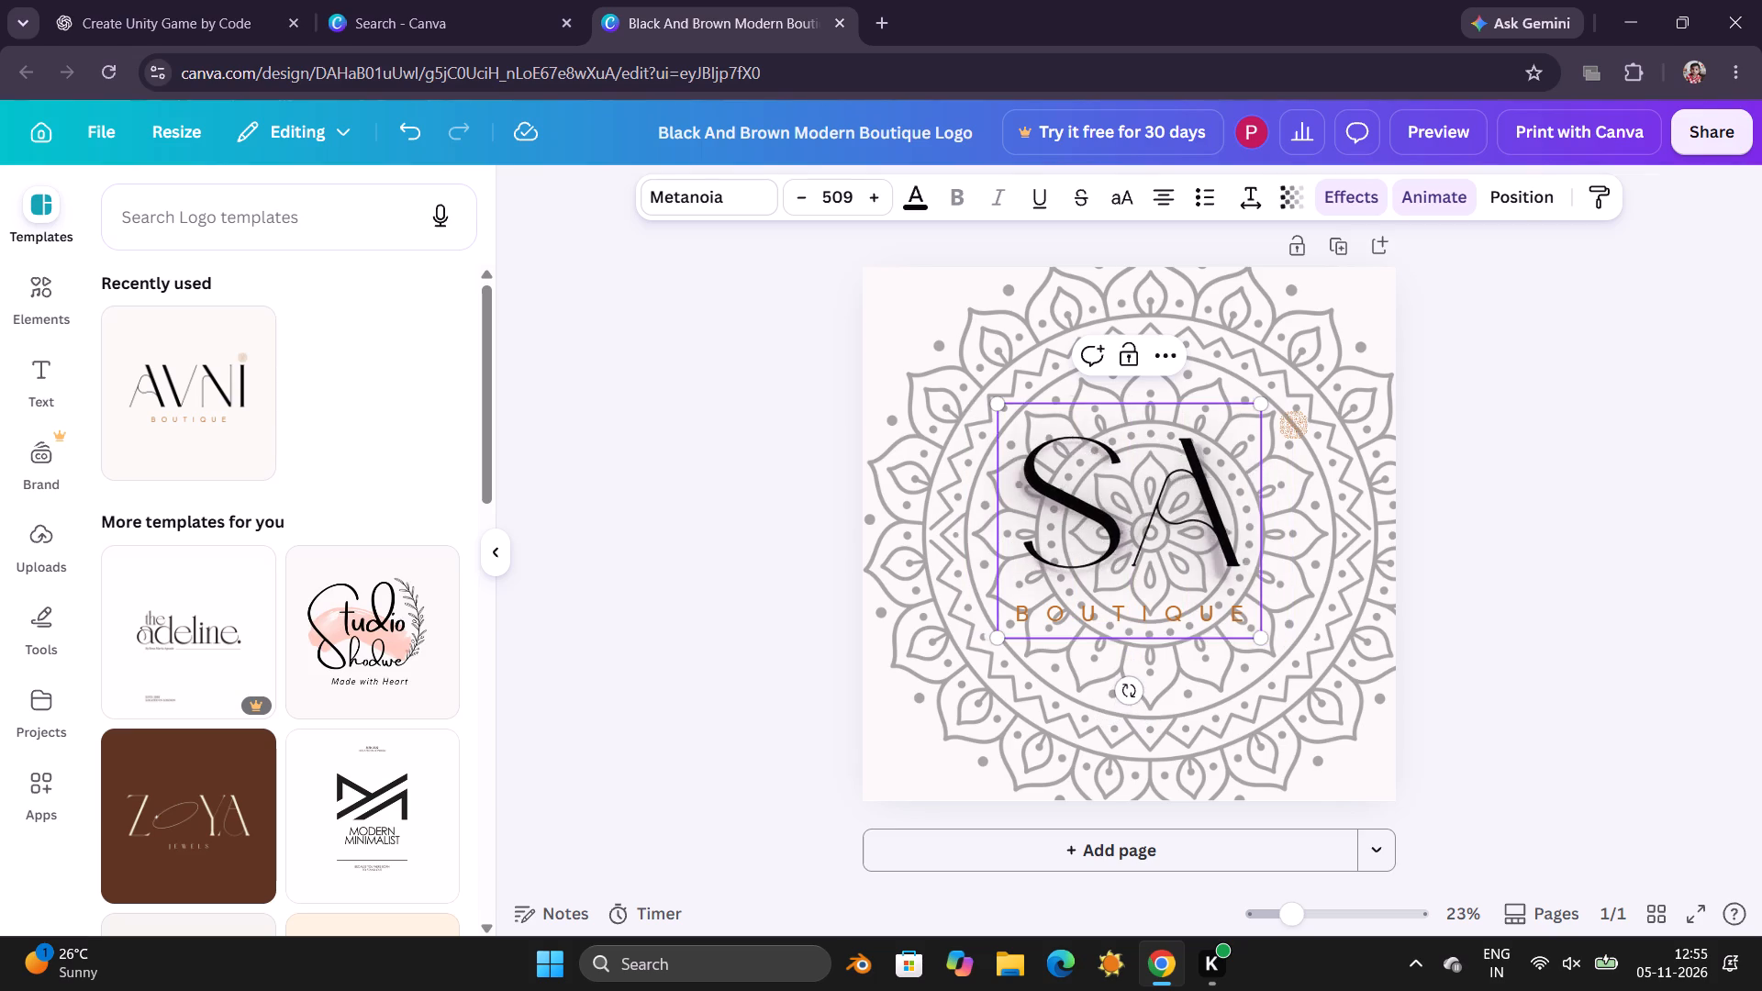
{"action": "key", "text": "BackSpace"}
{"action": "key", "text": "BackSpace"}
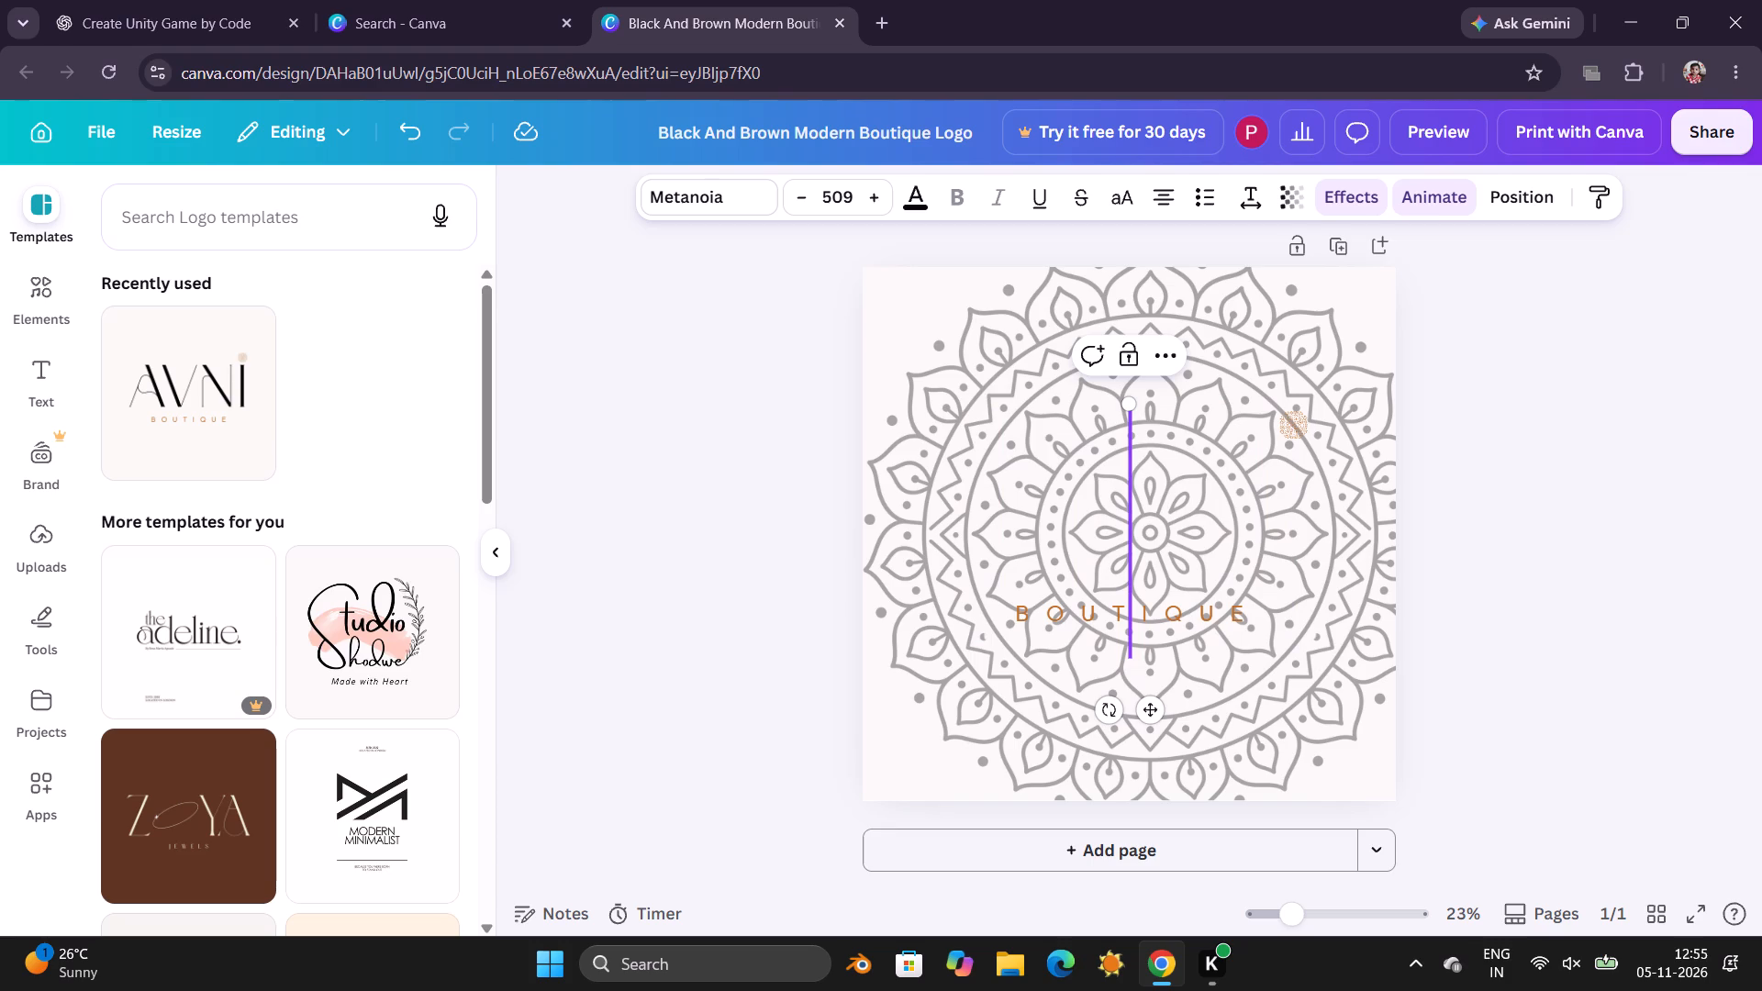
{"action": "type", "text": "sai"}
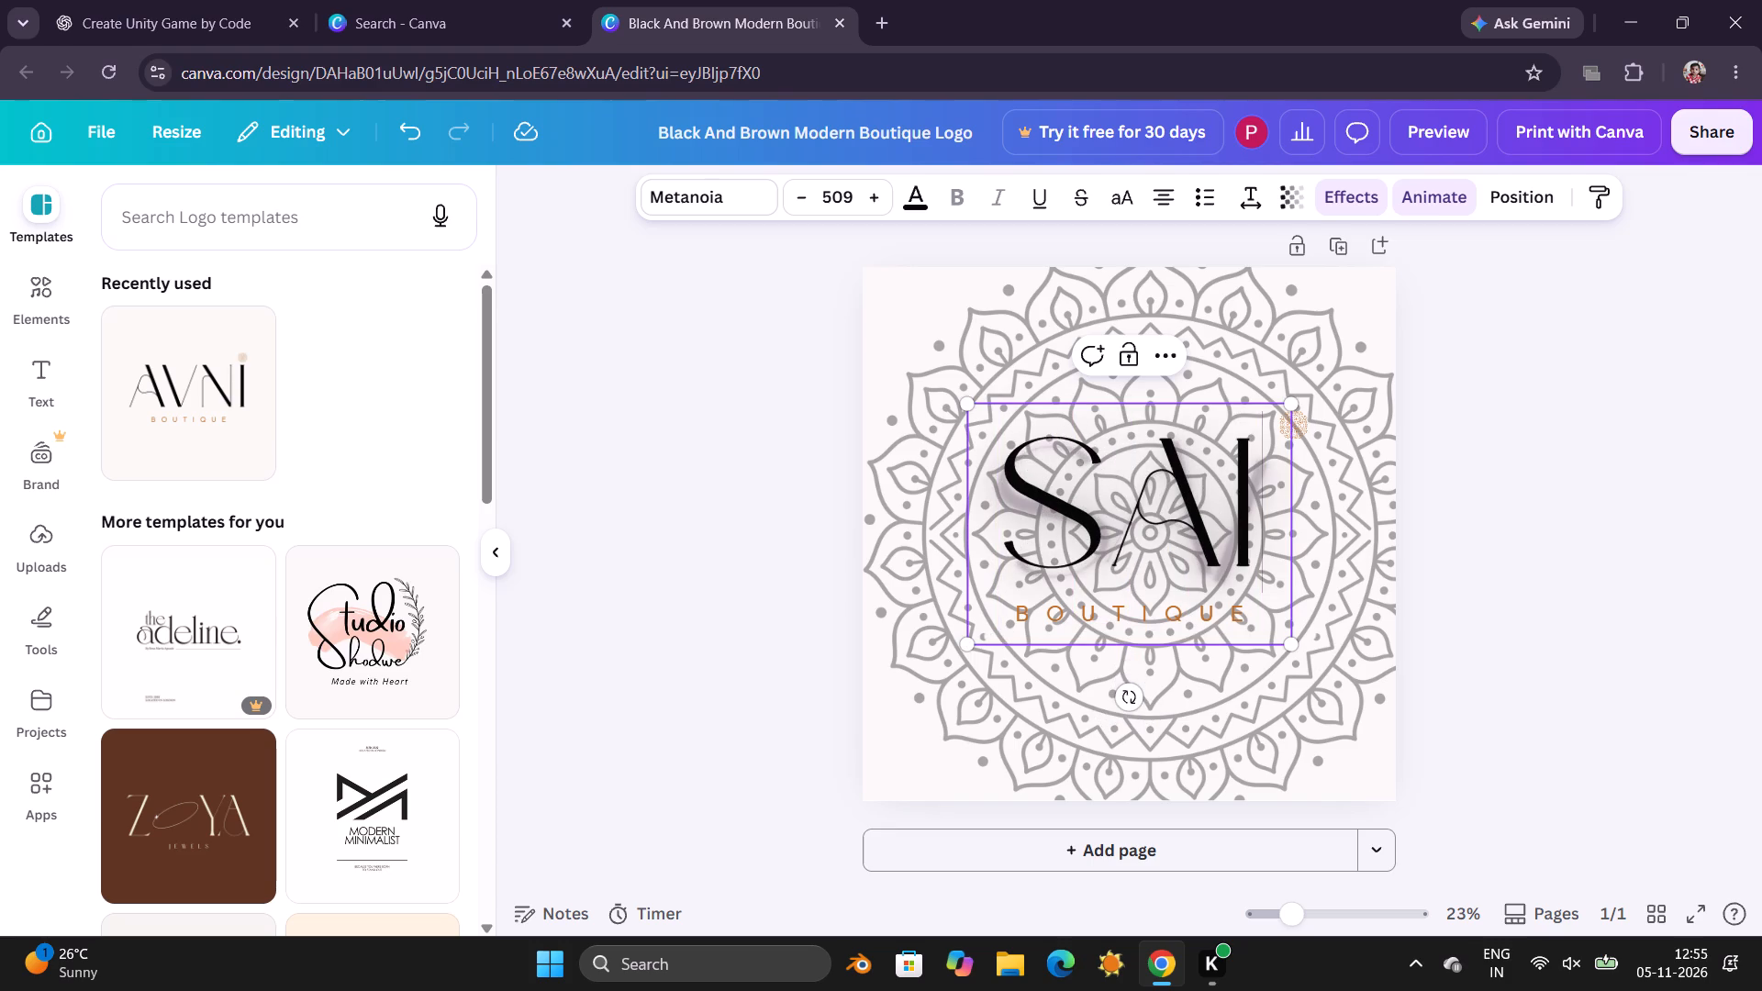
{"action": "type", "text": "'s"}
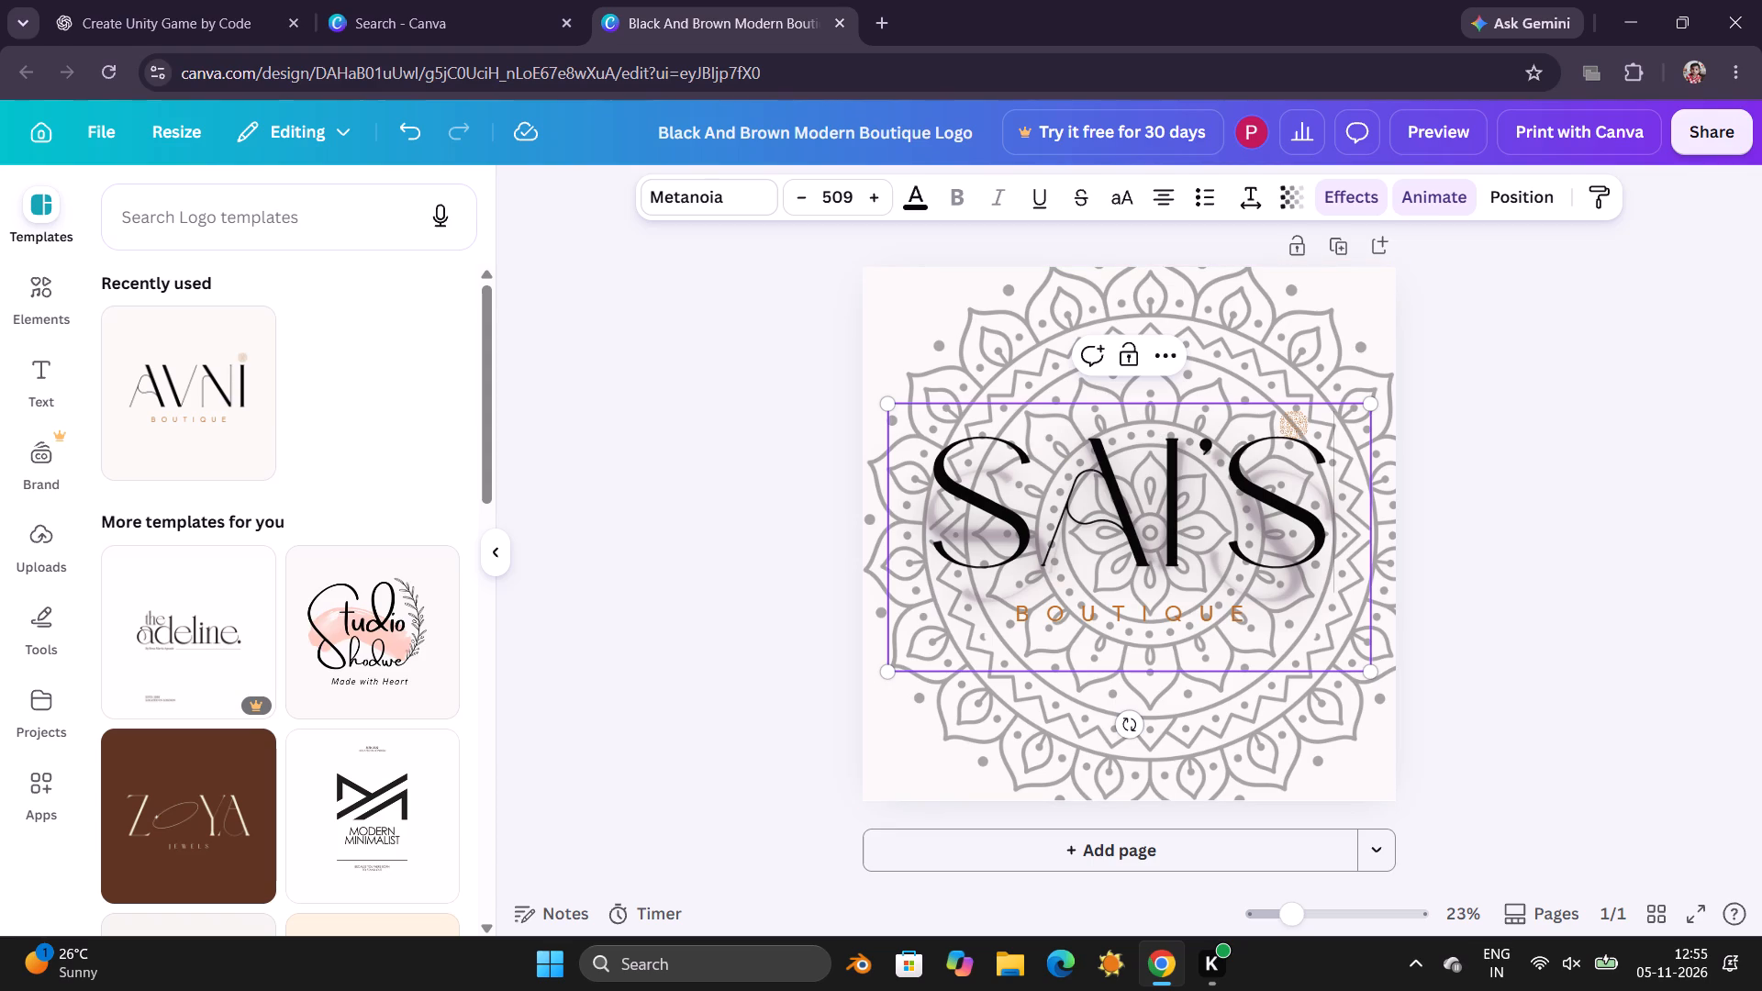
{"action": "left_click", "coordinate": [825, 552]}
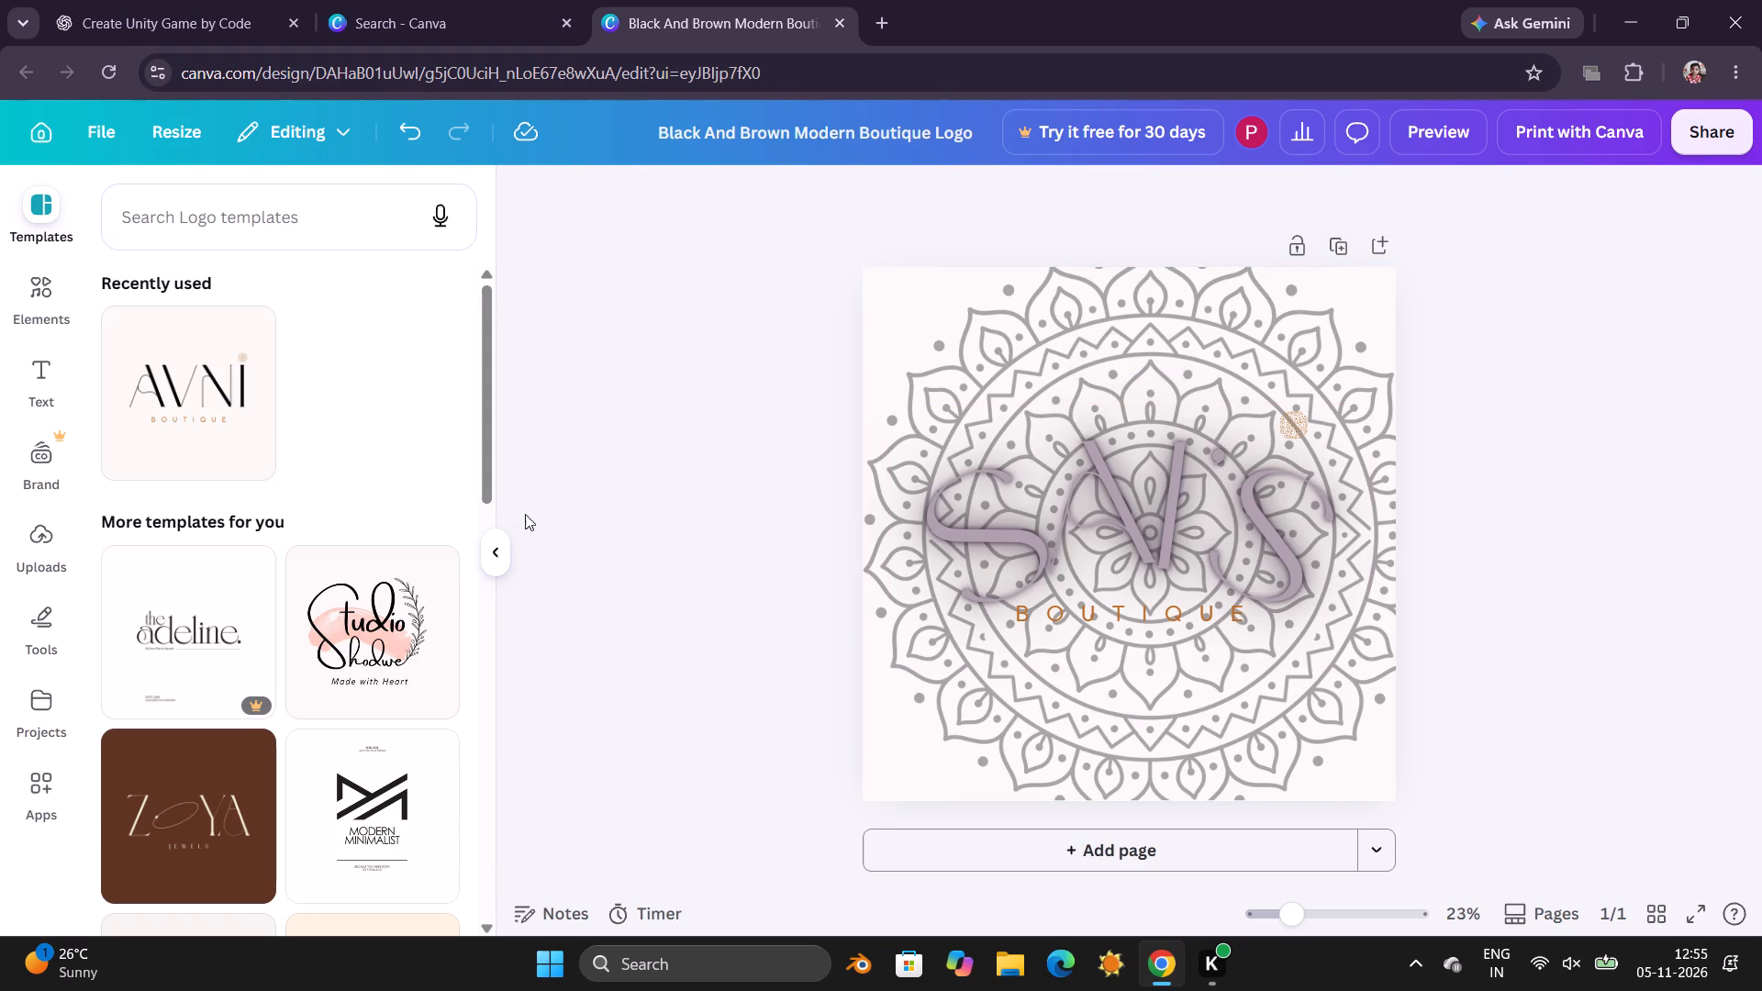
Try the Glitch effect on the SAI'S text and settle on the Splice effect instead.
{"action": "left_click", "coordinate": [1145, 541]}
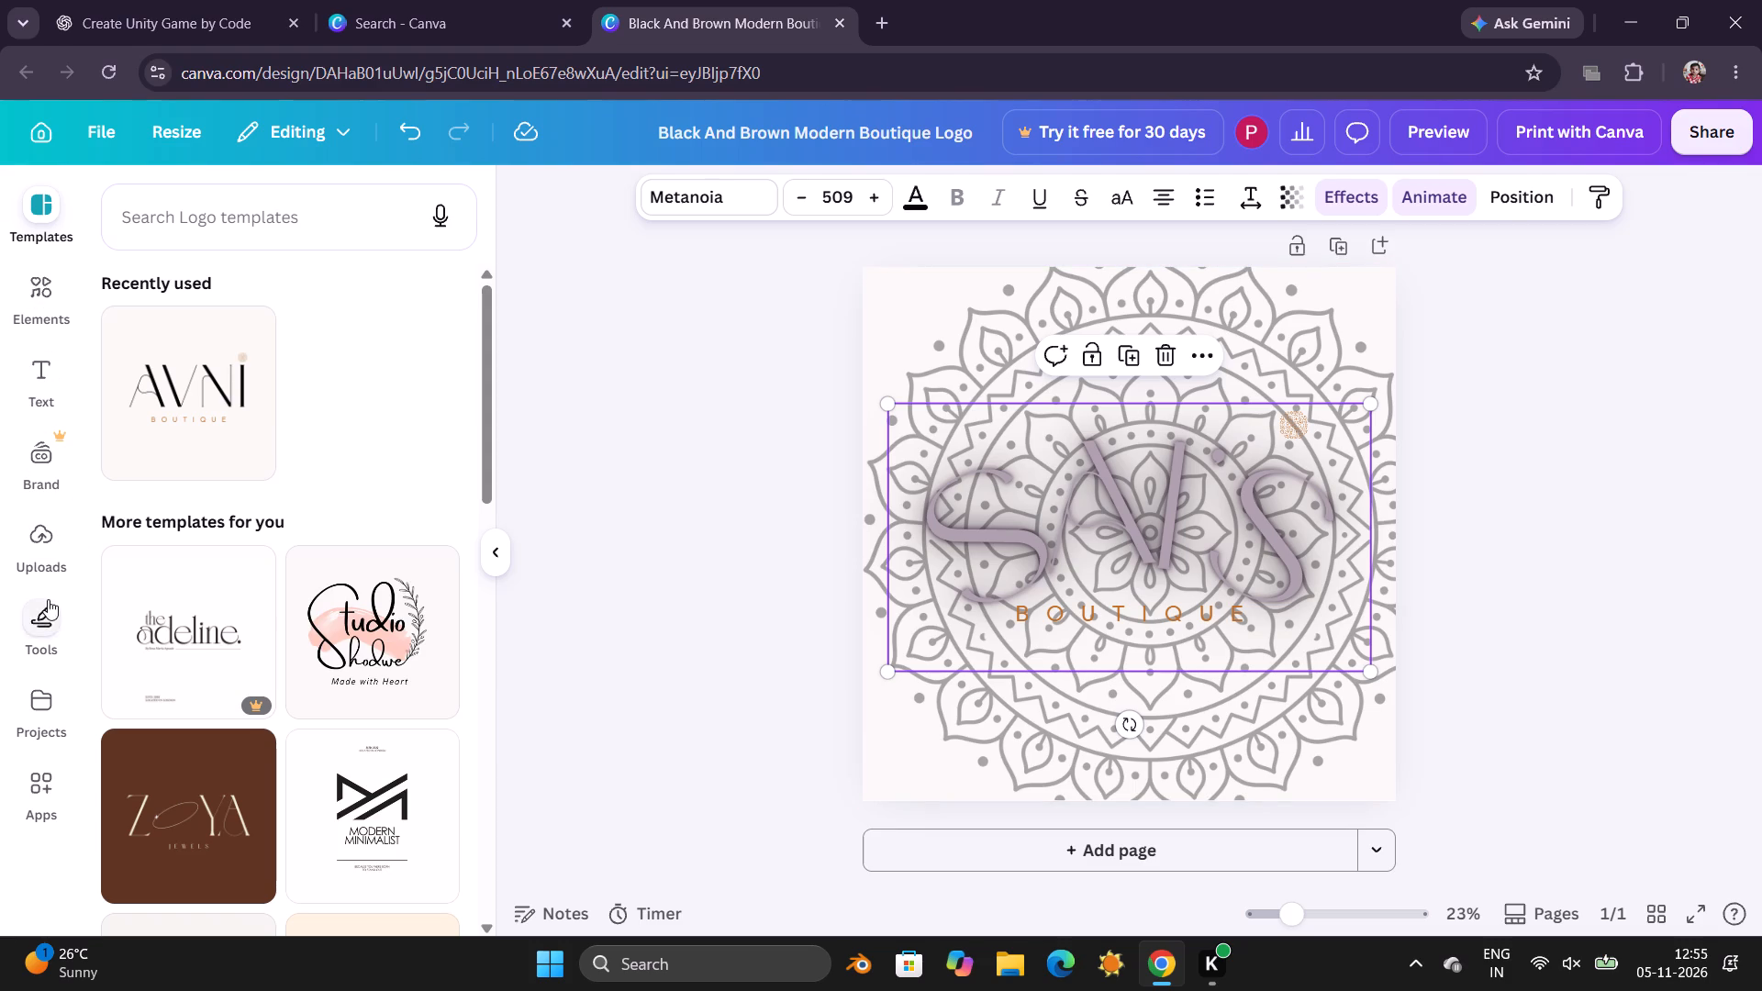
{"action": "left_click", "coordinate": [56, 440]}
{"action": "left_click", "coordinate": [52, 402]}
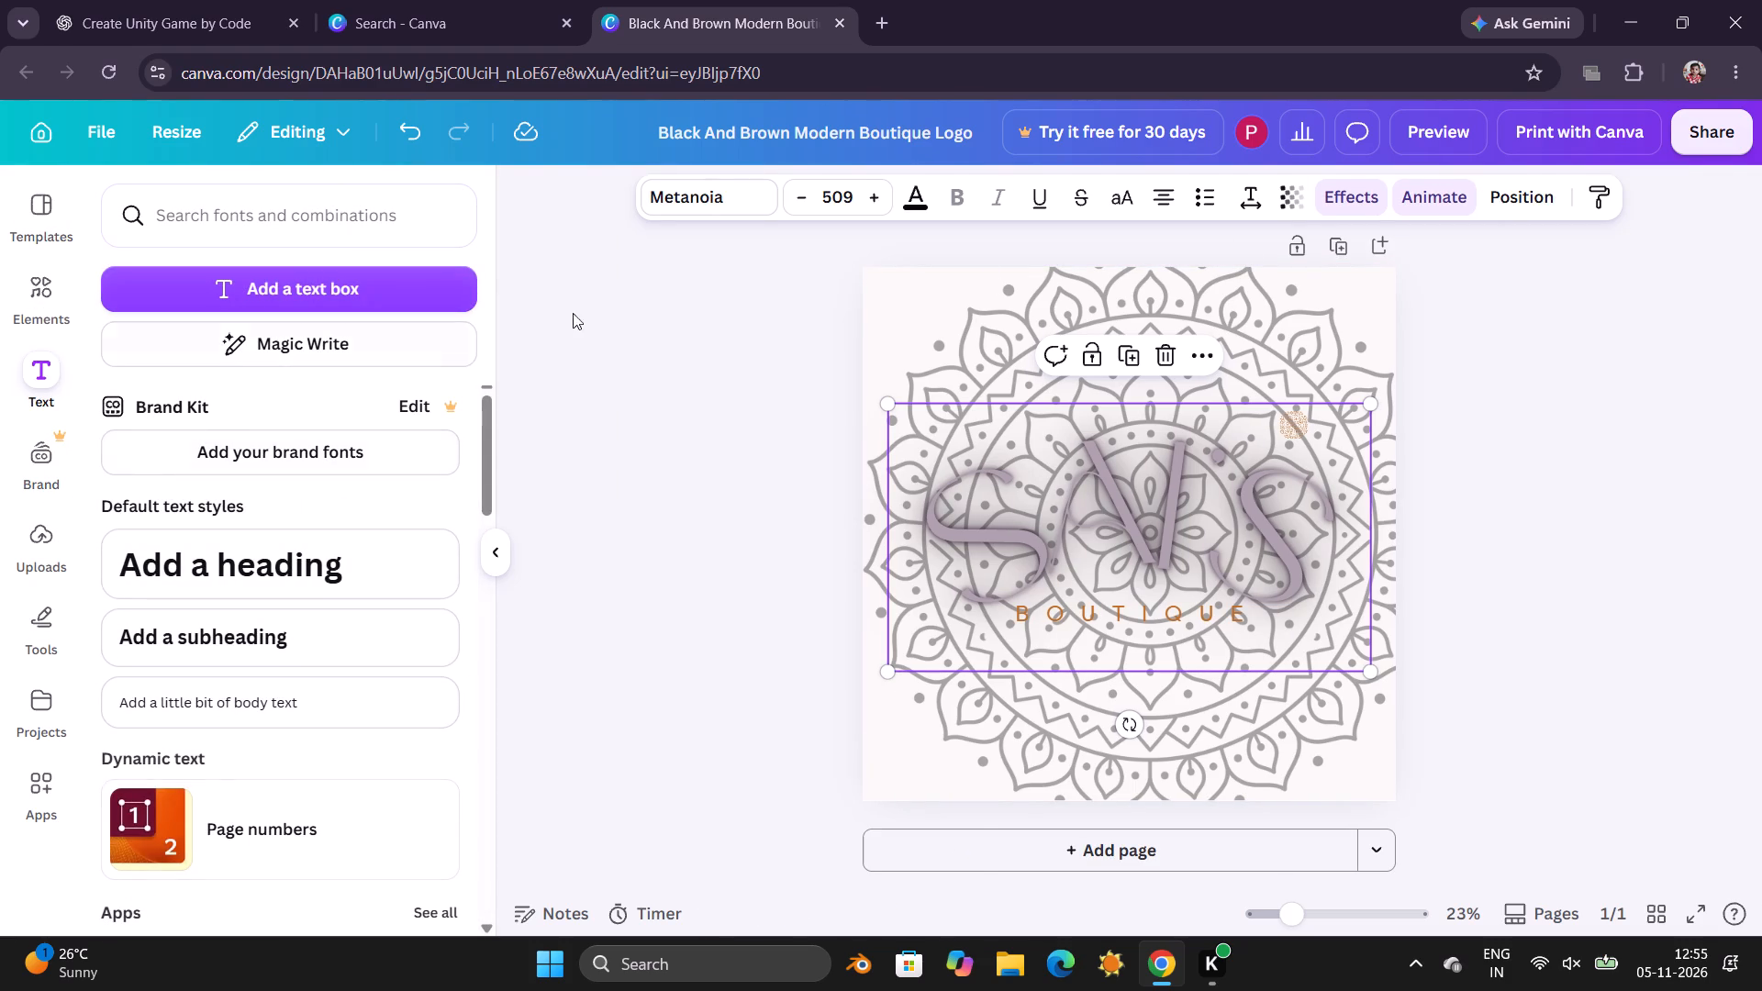
{"action": "left_click", "coordinate": [1339, 194]}
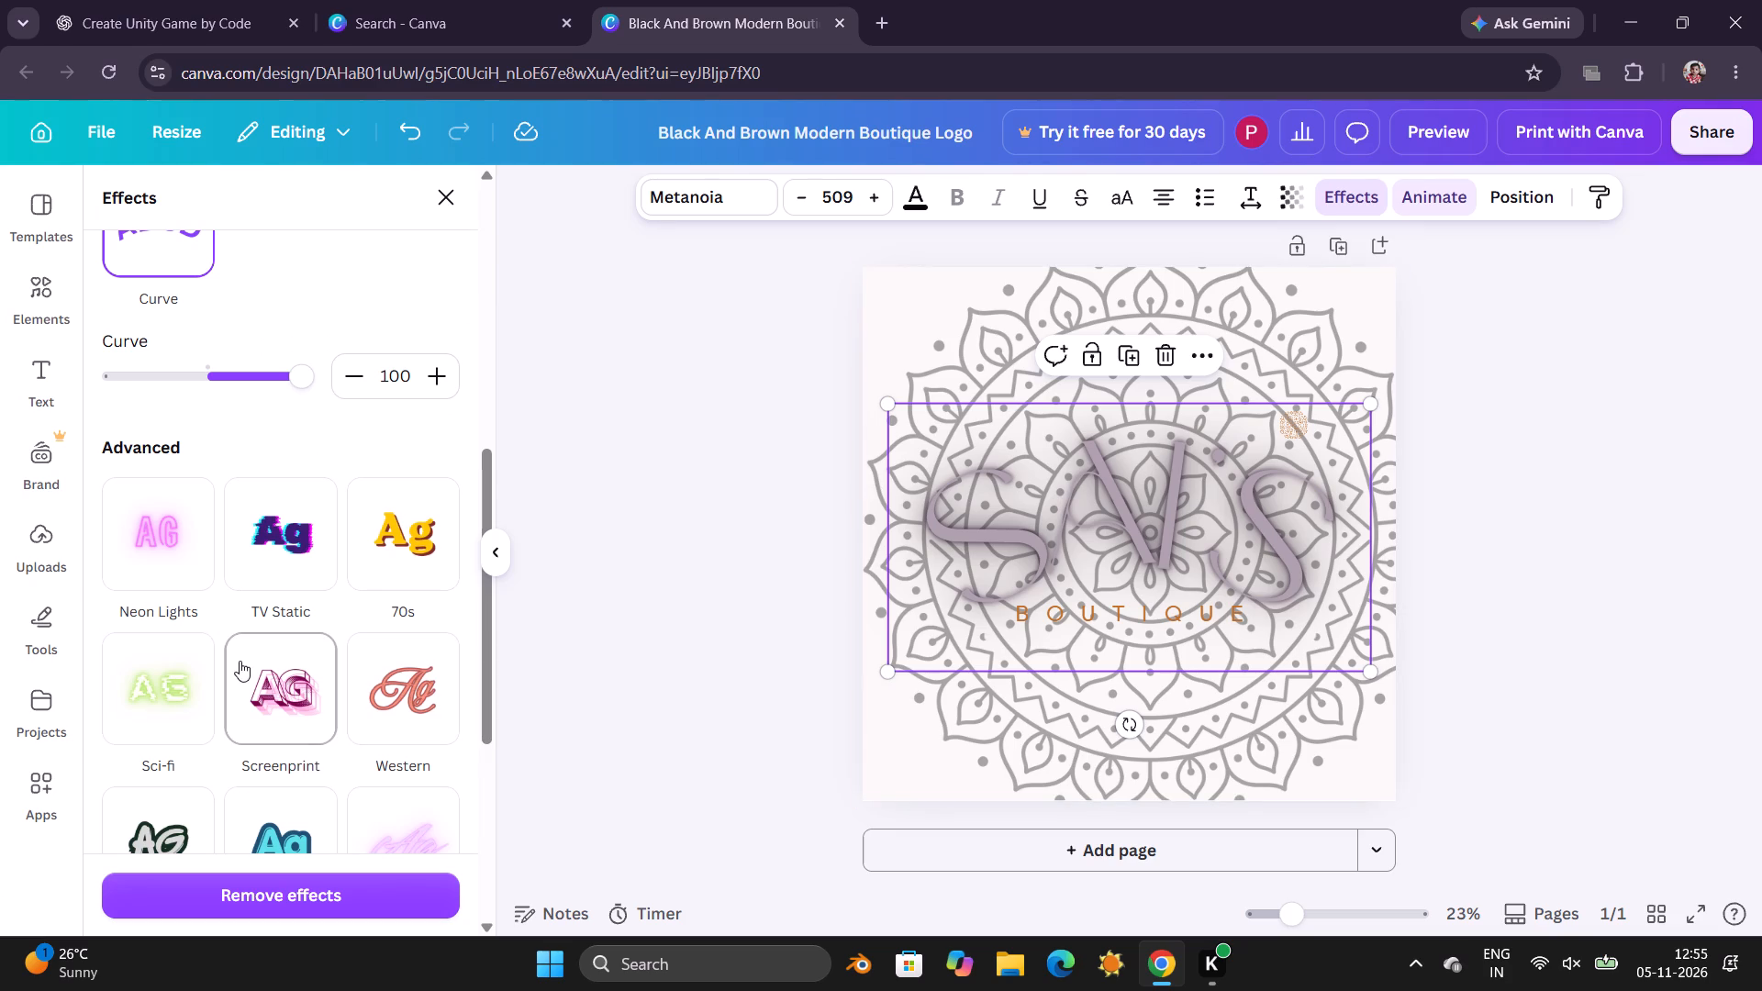
{"action": "scroll", "coordinate": [240, 651], "scroll_direction": "up", "scroll_amount": 3}
{"action": "scroll", "coordinate": [267, 580], "scroll_direction": "up", "scroll_amount": 3}
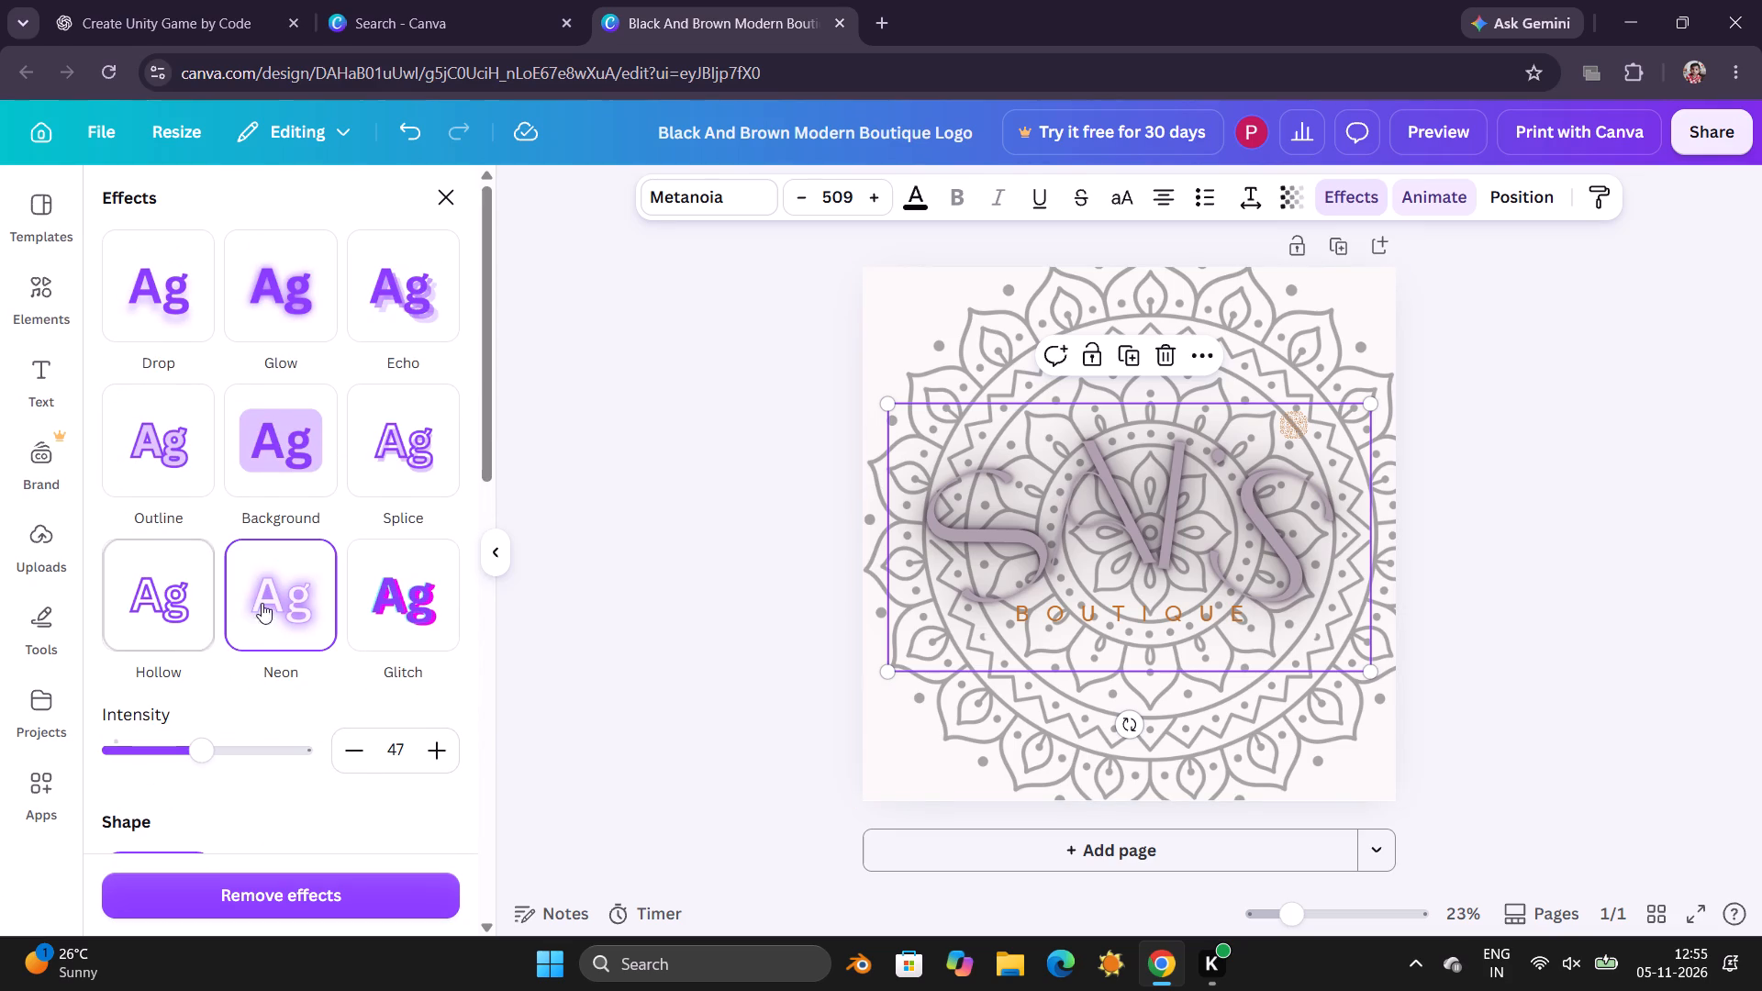
{"action": "left_click", "coordinate": [414, 596]}
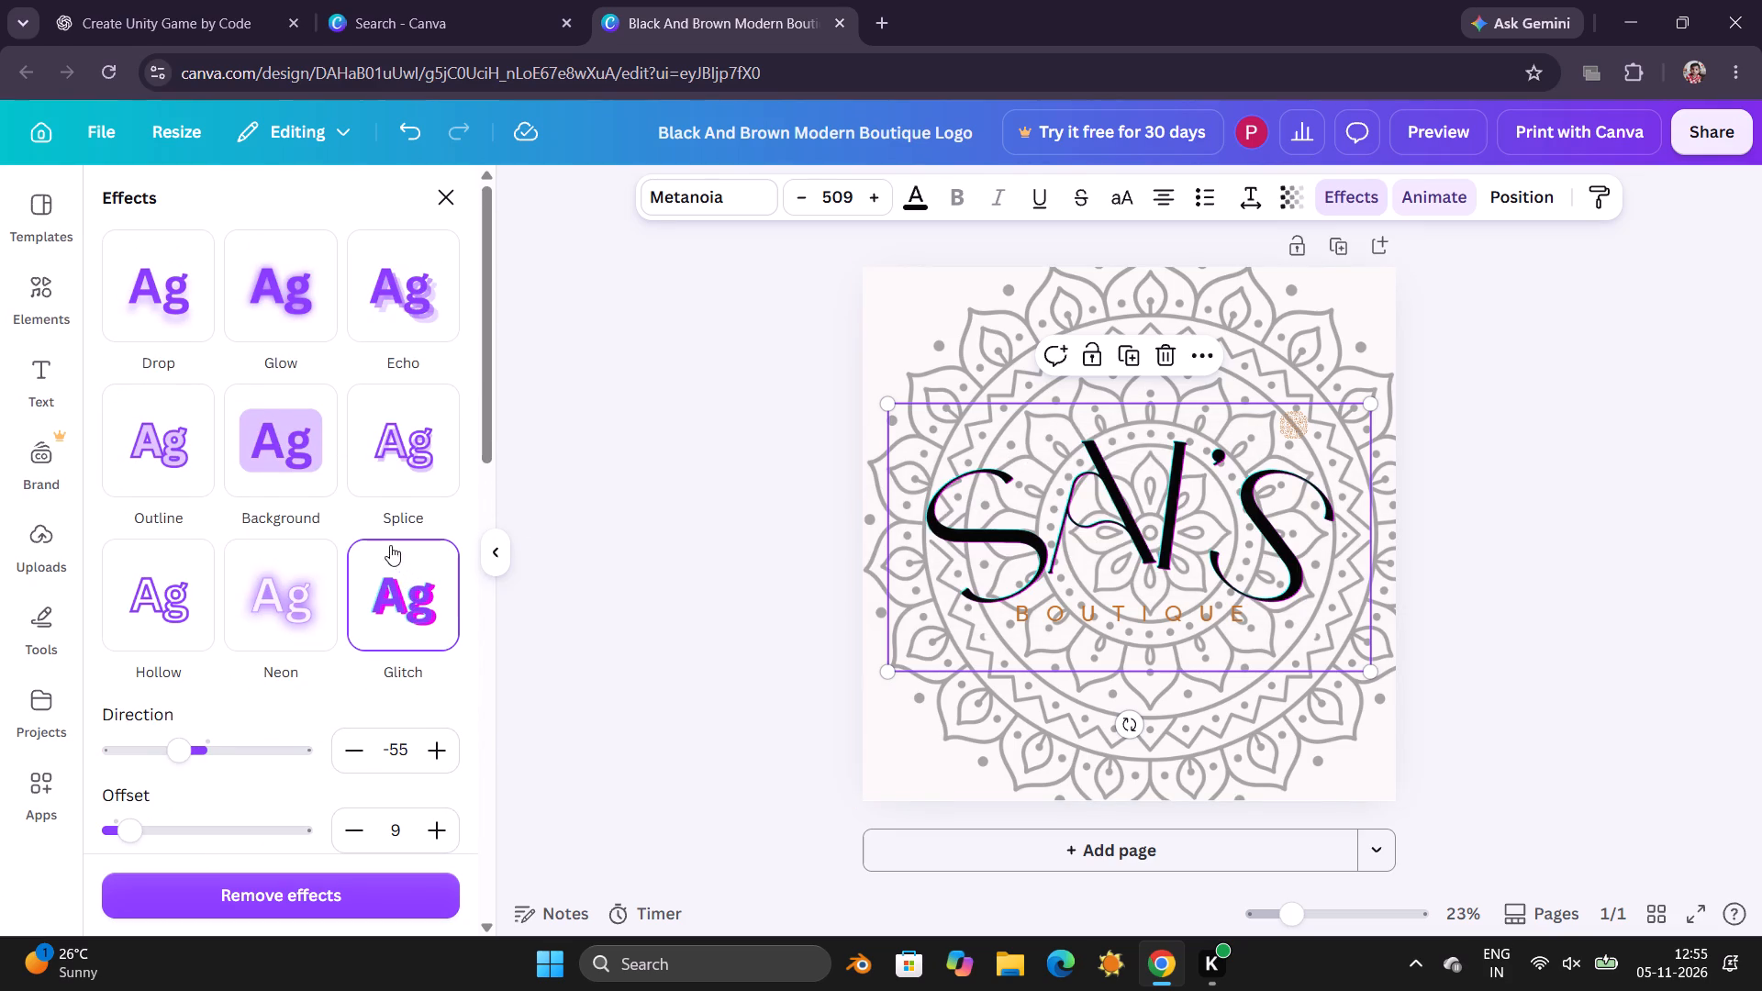
{"action": "left_click", "coordinate": [372, 473]}
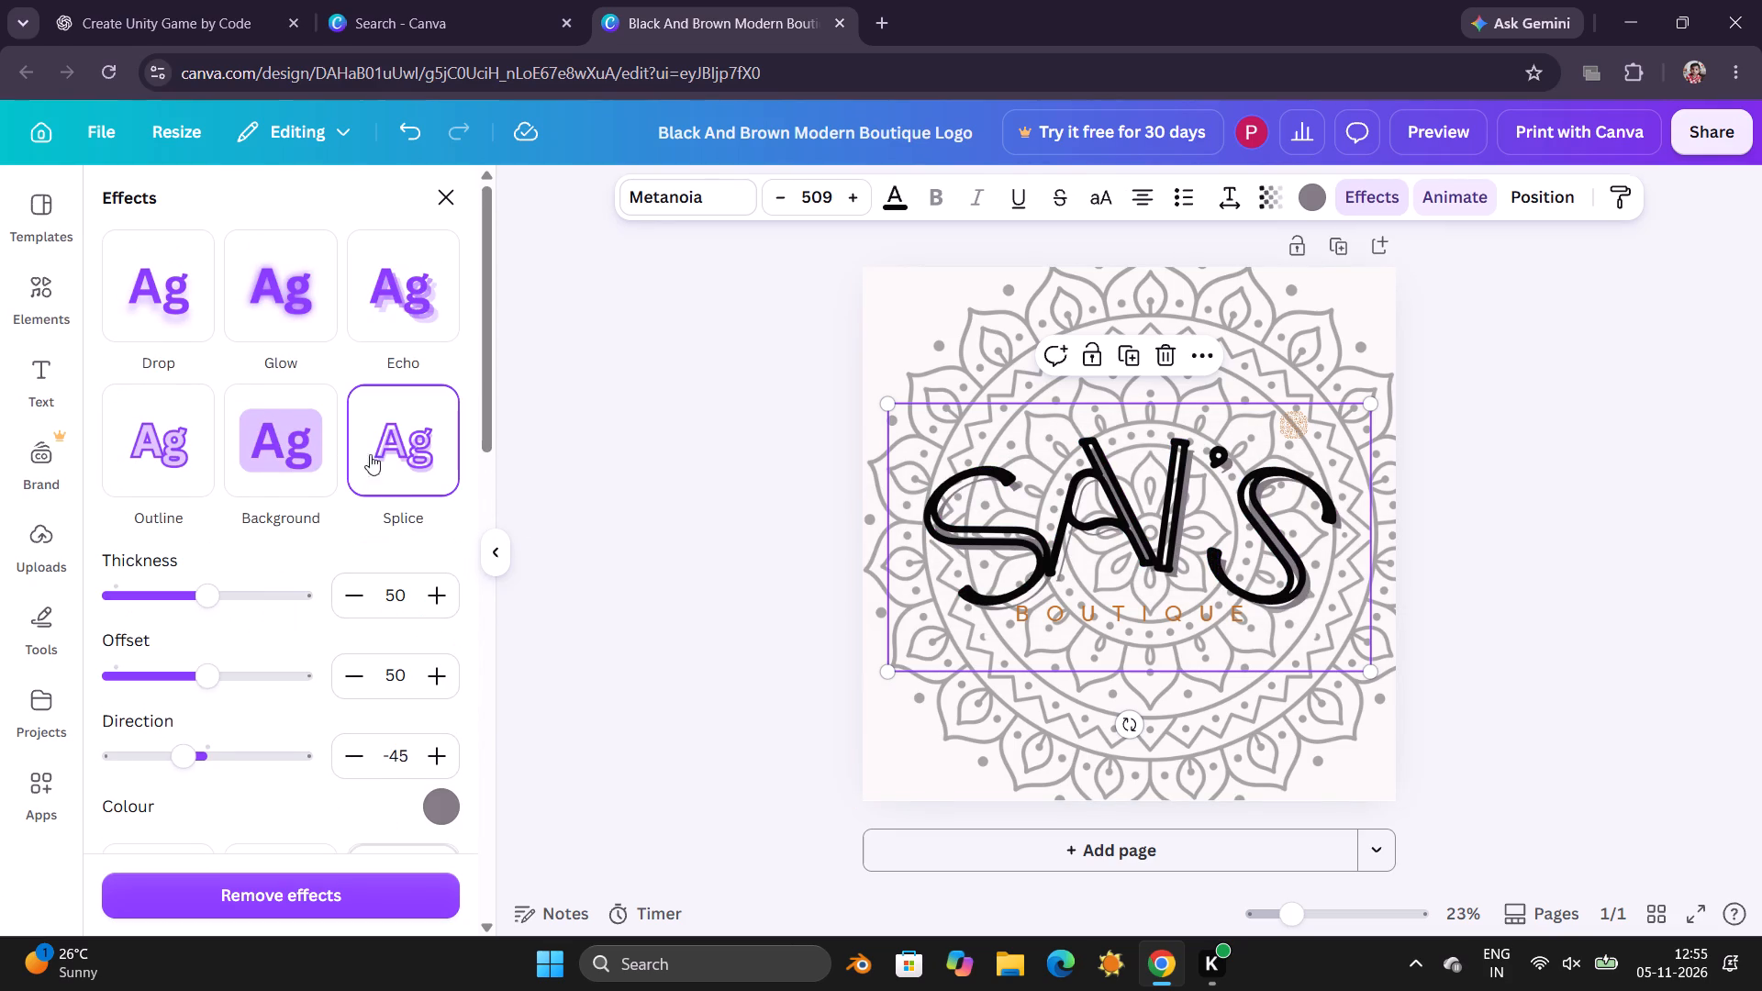
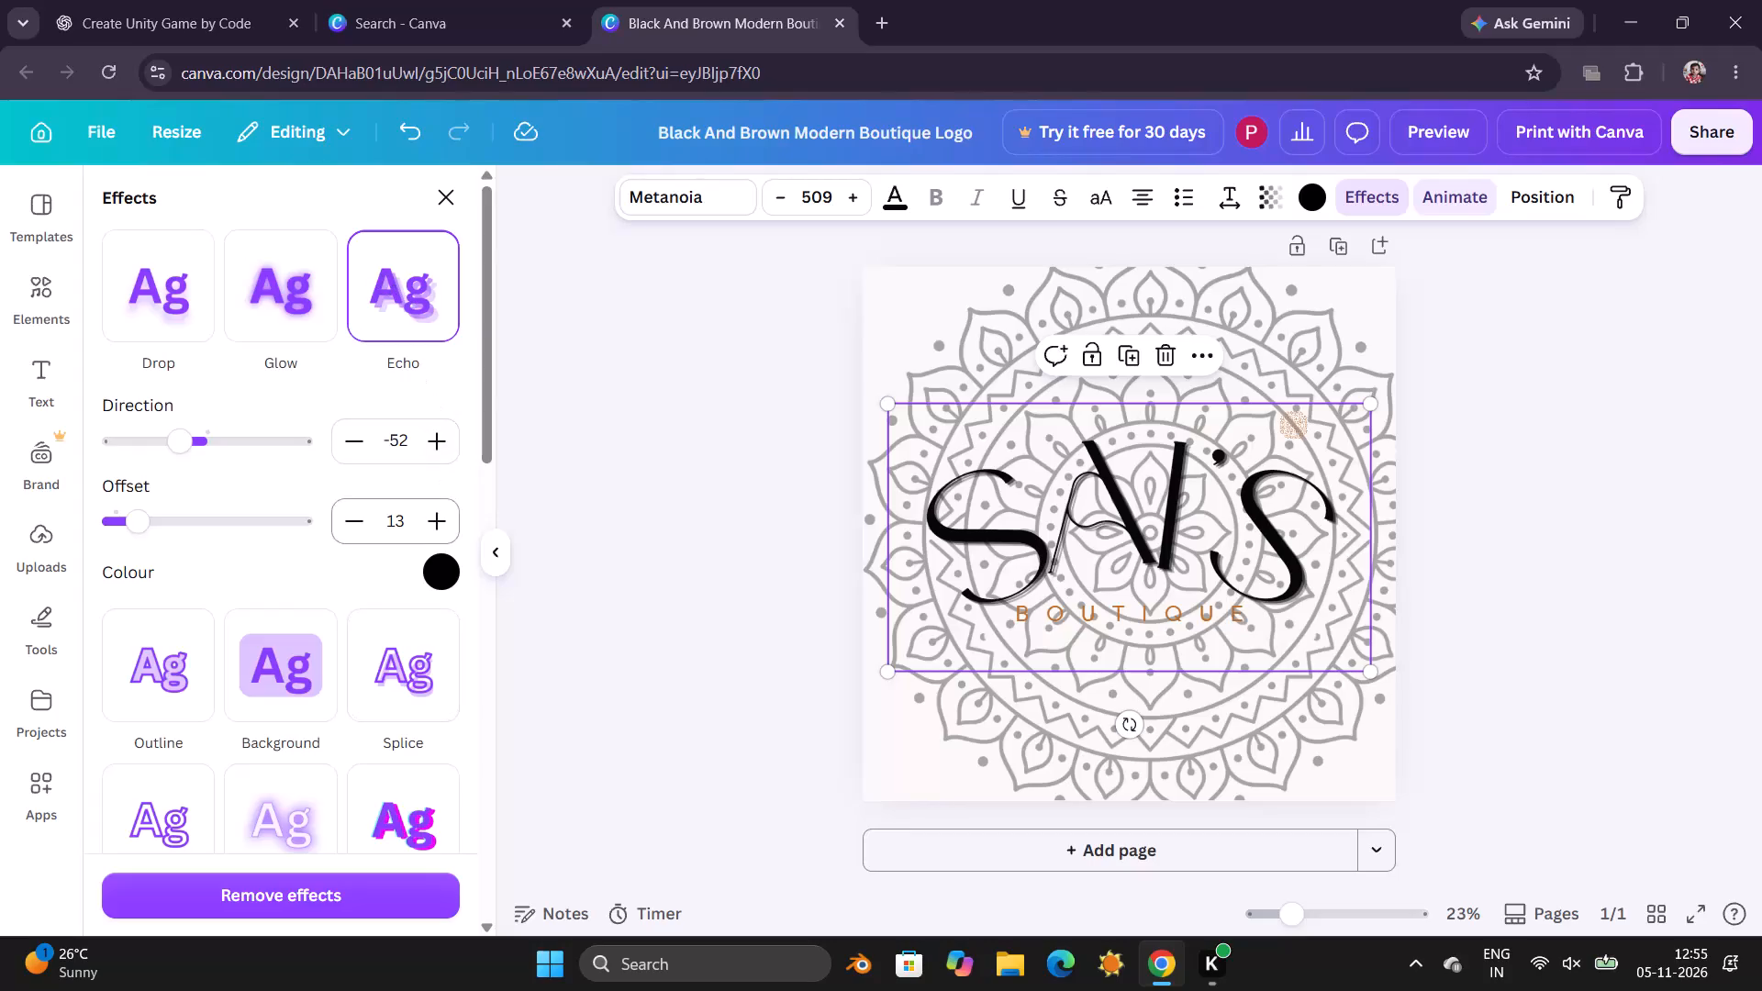
Apply the Glitch effect to the curved SAI'S text.
{"action": "left_click", "coordinate": [410, 806]}
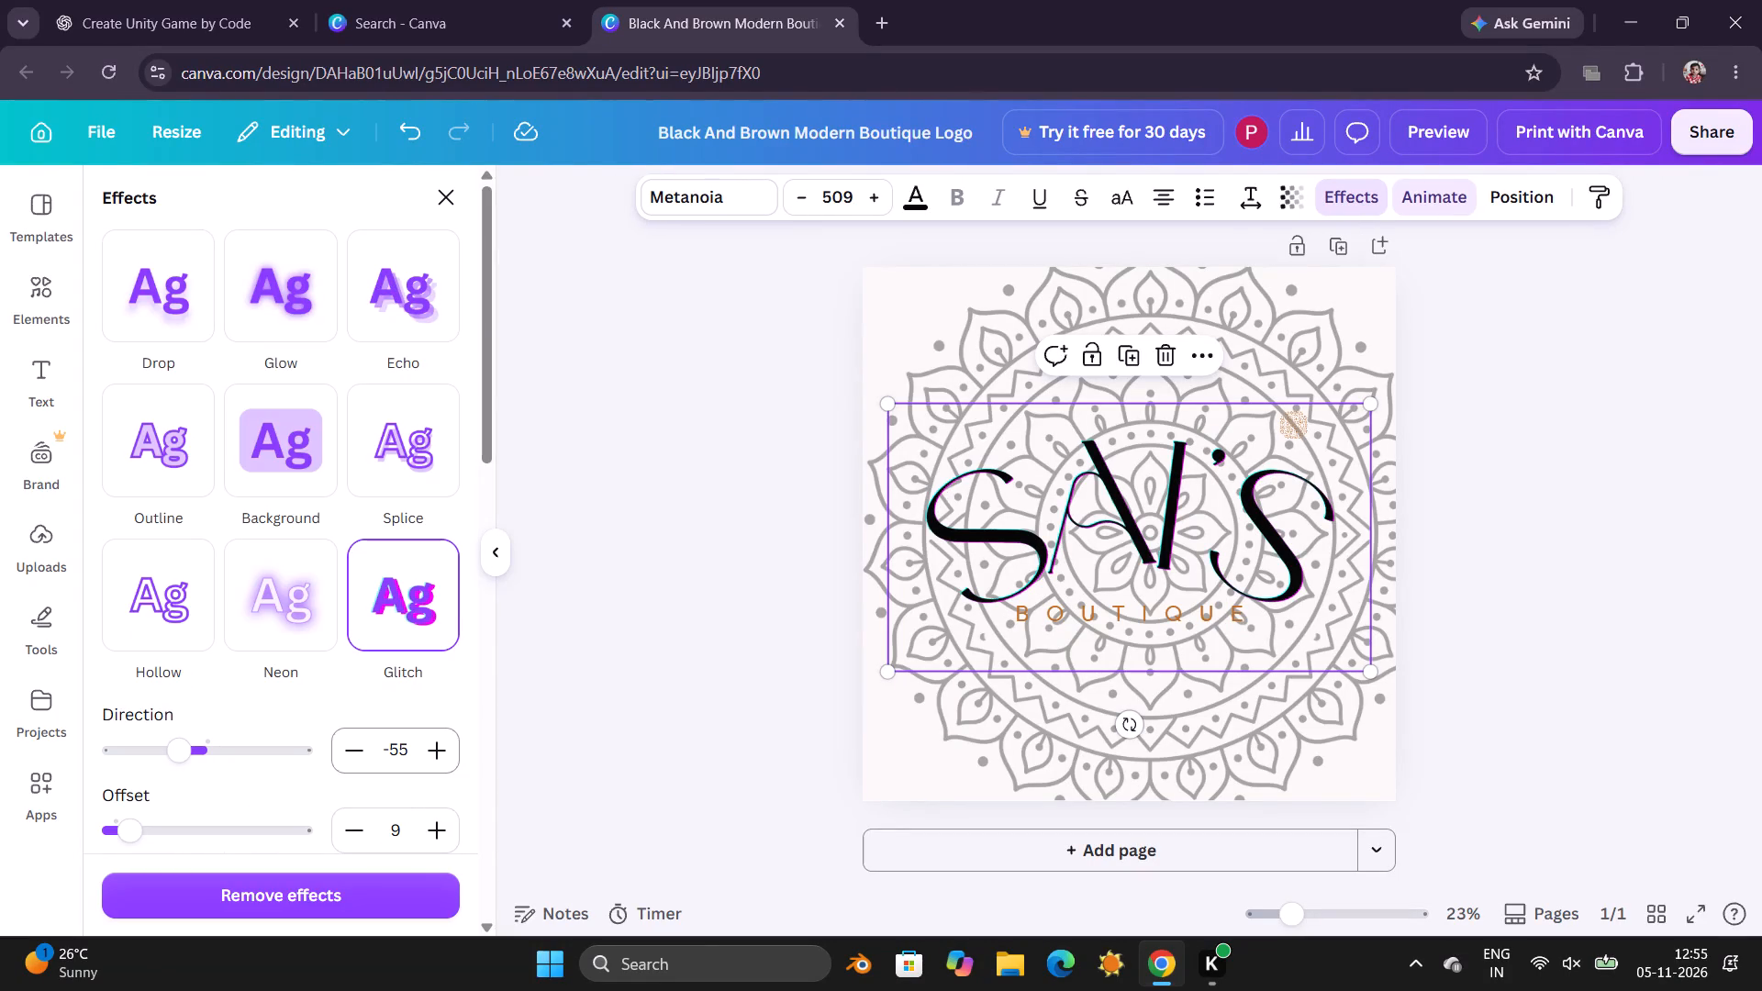
{"action": "scroll", "coordinate": [385, 731], "scroll_direction": "up", "scroll_amount": 5}
{"action": "scroll", "coordinate": [387, 691], "scroll_direction": "down", "scroll_amount": 1}
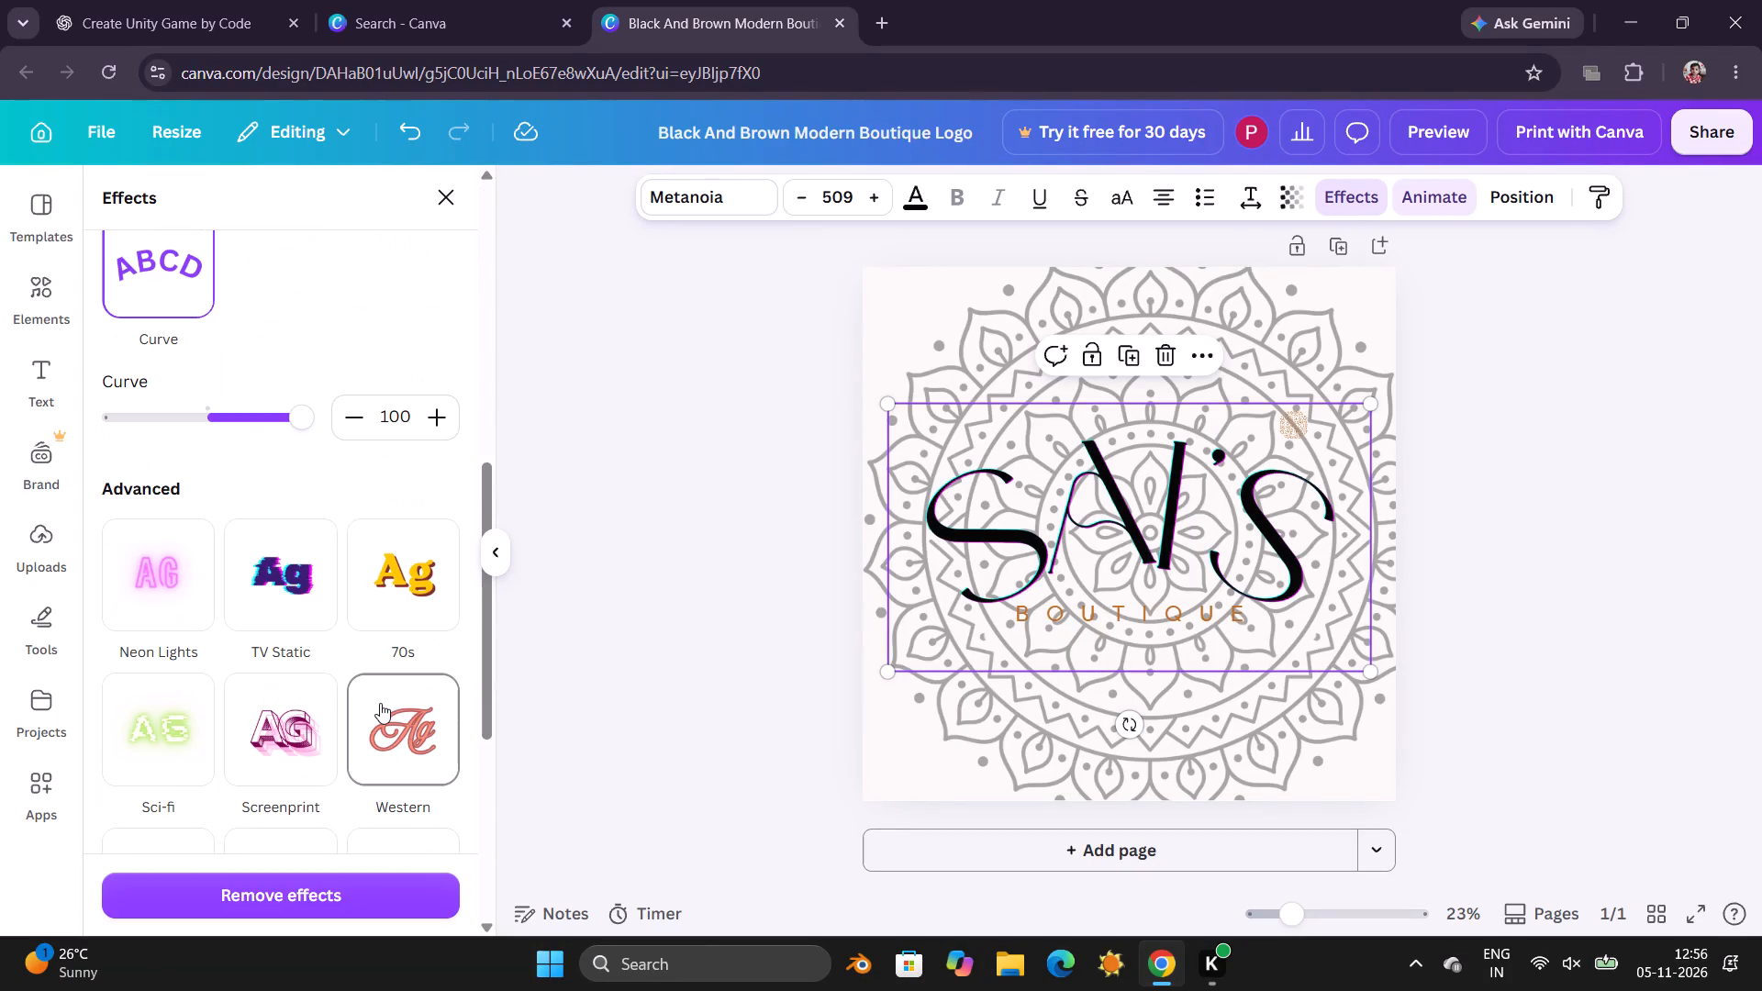
{"action": "scroll", "coordinate": [376, 707], "scroll_direction": "down", "scroll_amount": 1}
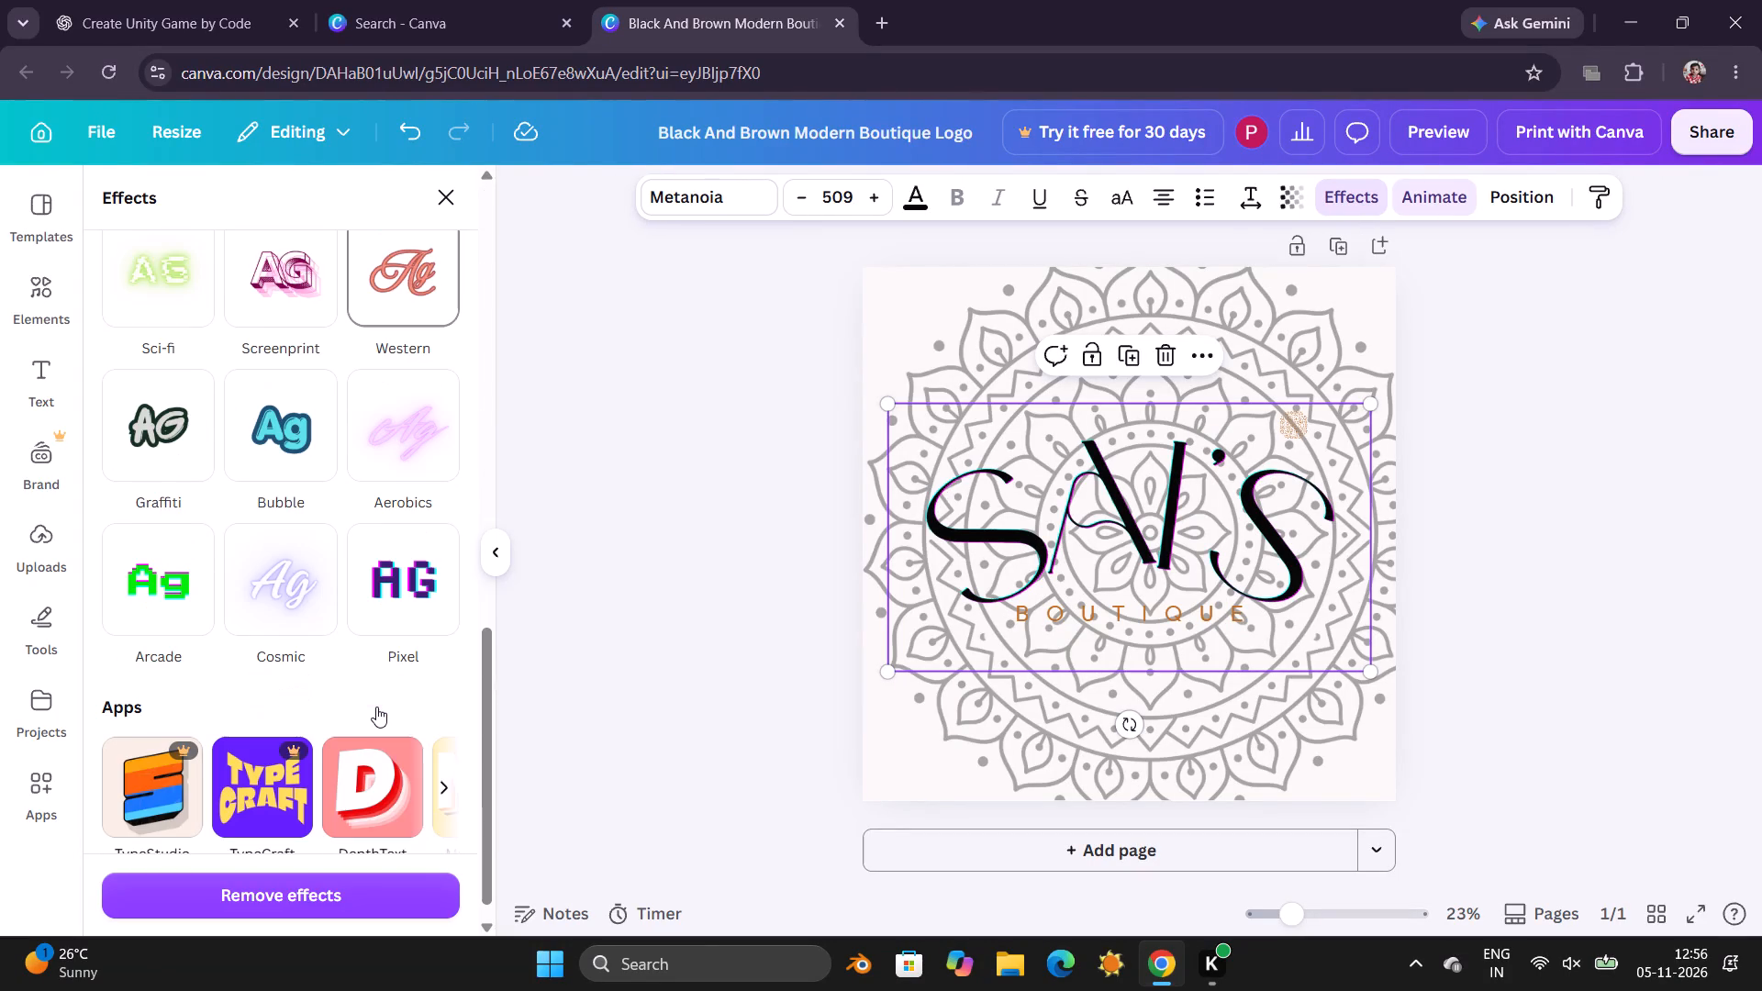
{"action": "scroll", "coordinate": [379, 707], "scroll_direction": "up", "scroll_amount": 1}
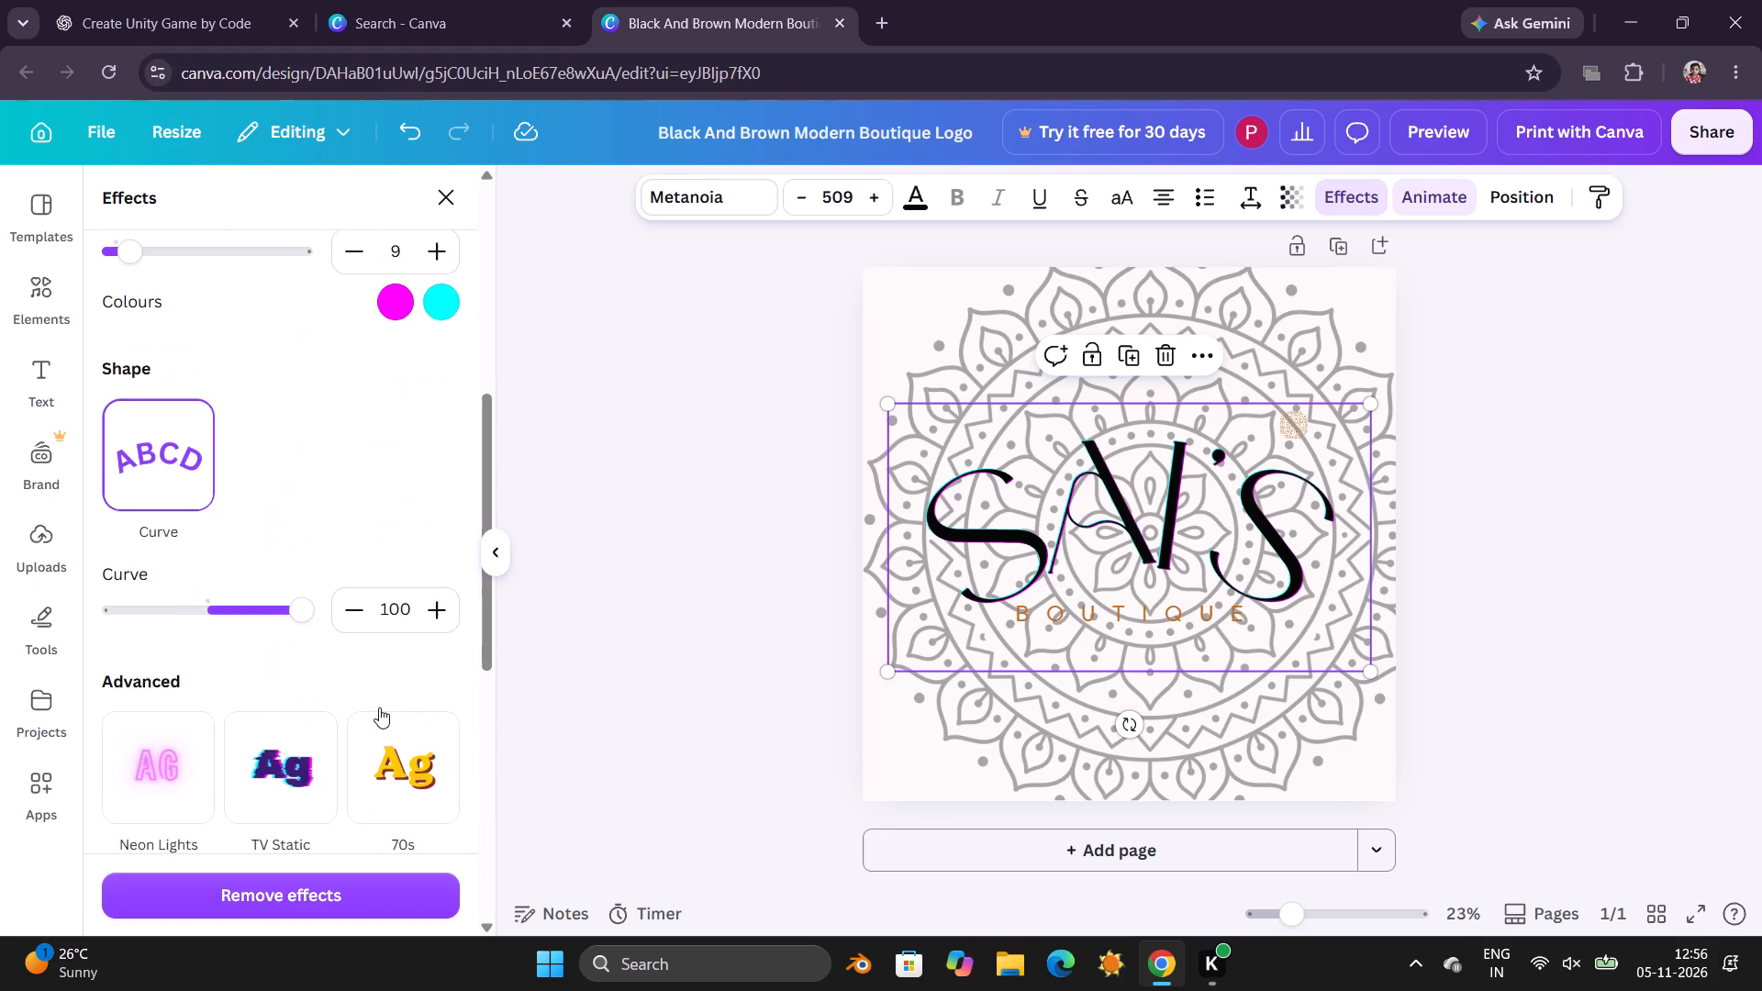
Look through the recommended photos in the elements library for a possible new background picture.
{"action": "left_click", "coordinate": [1006, 332]}
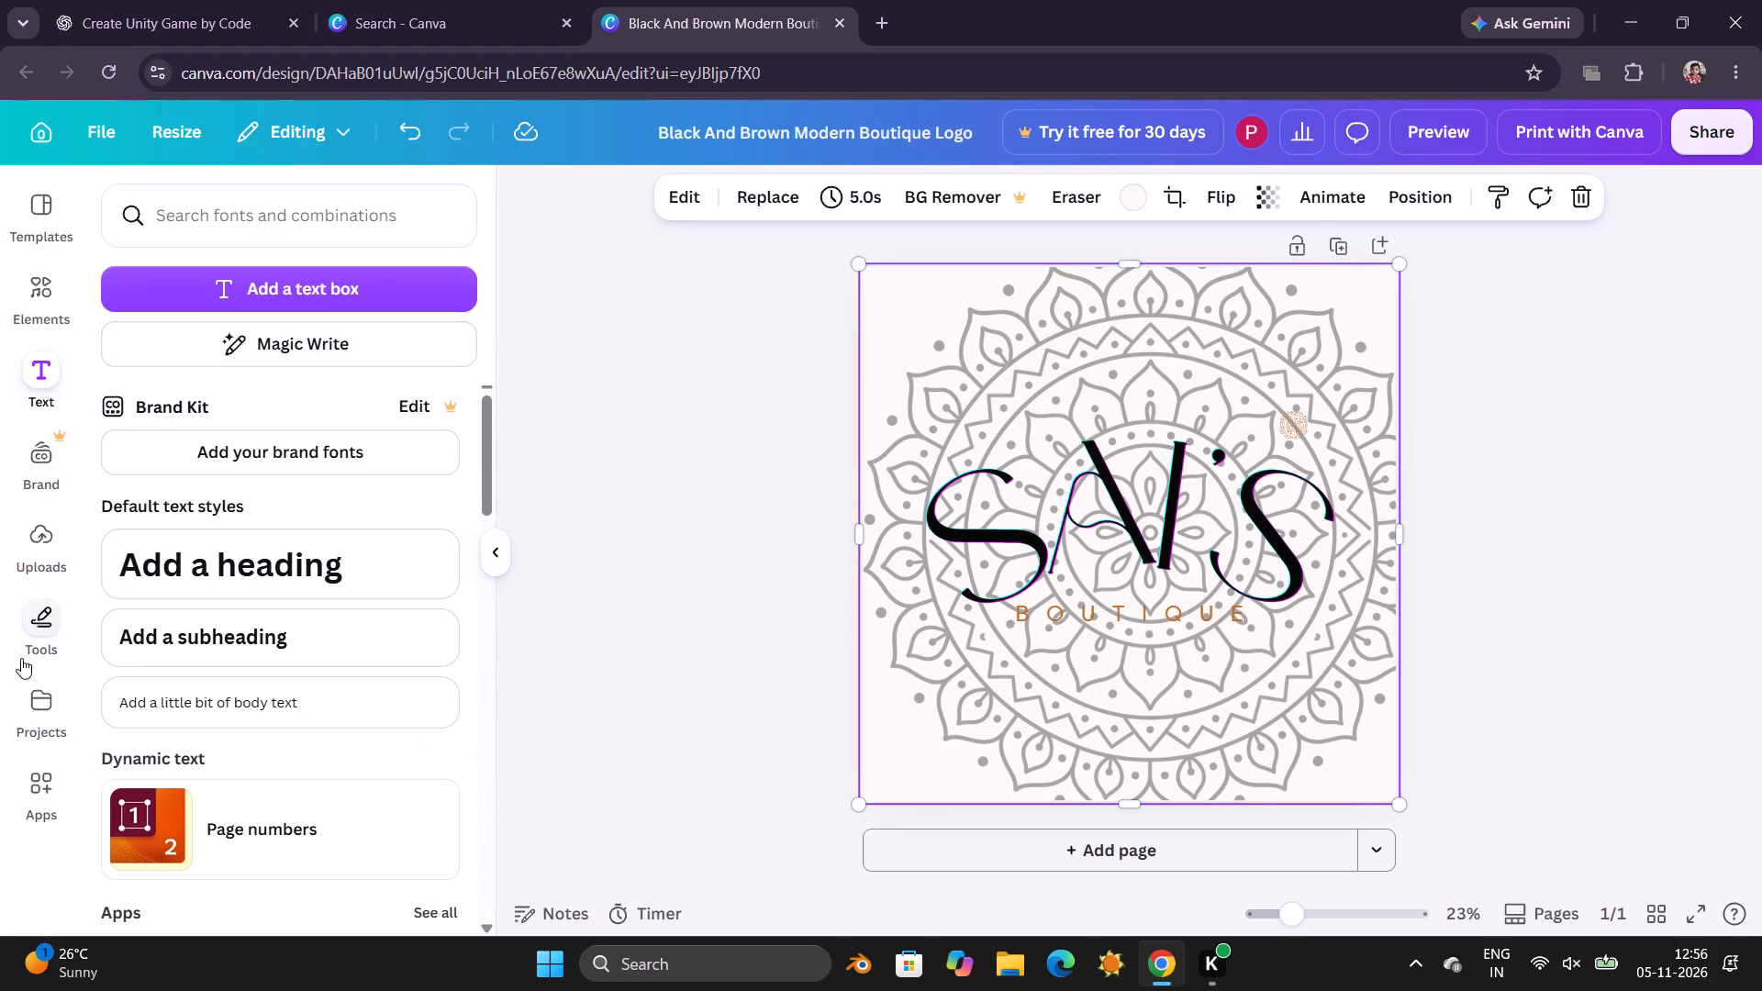
{"action": "left_click", "coordinate": [64, 302]}
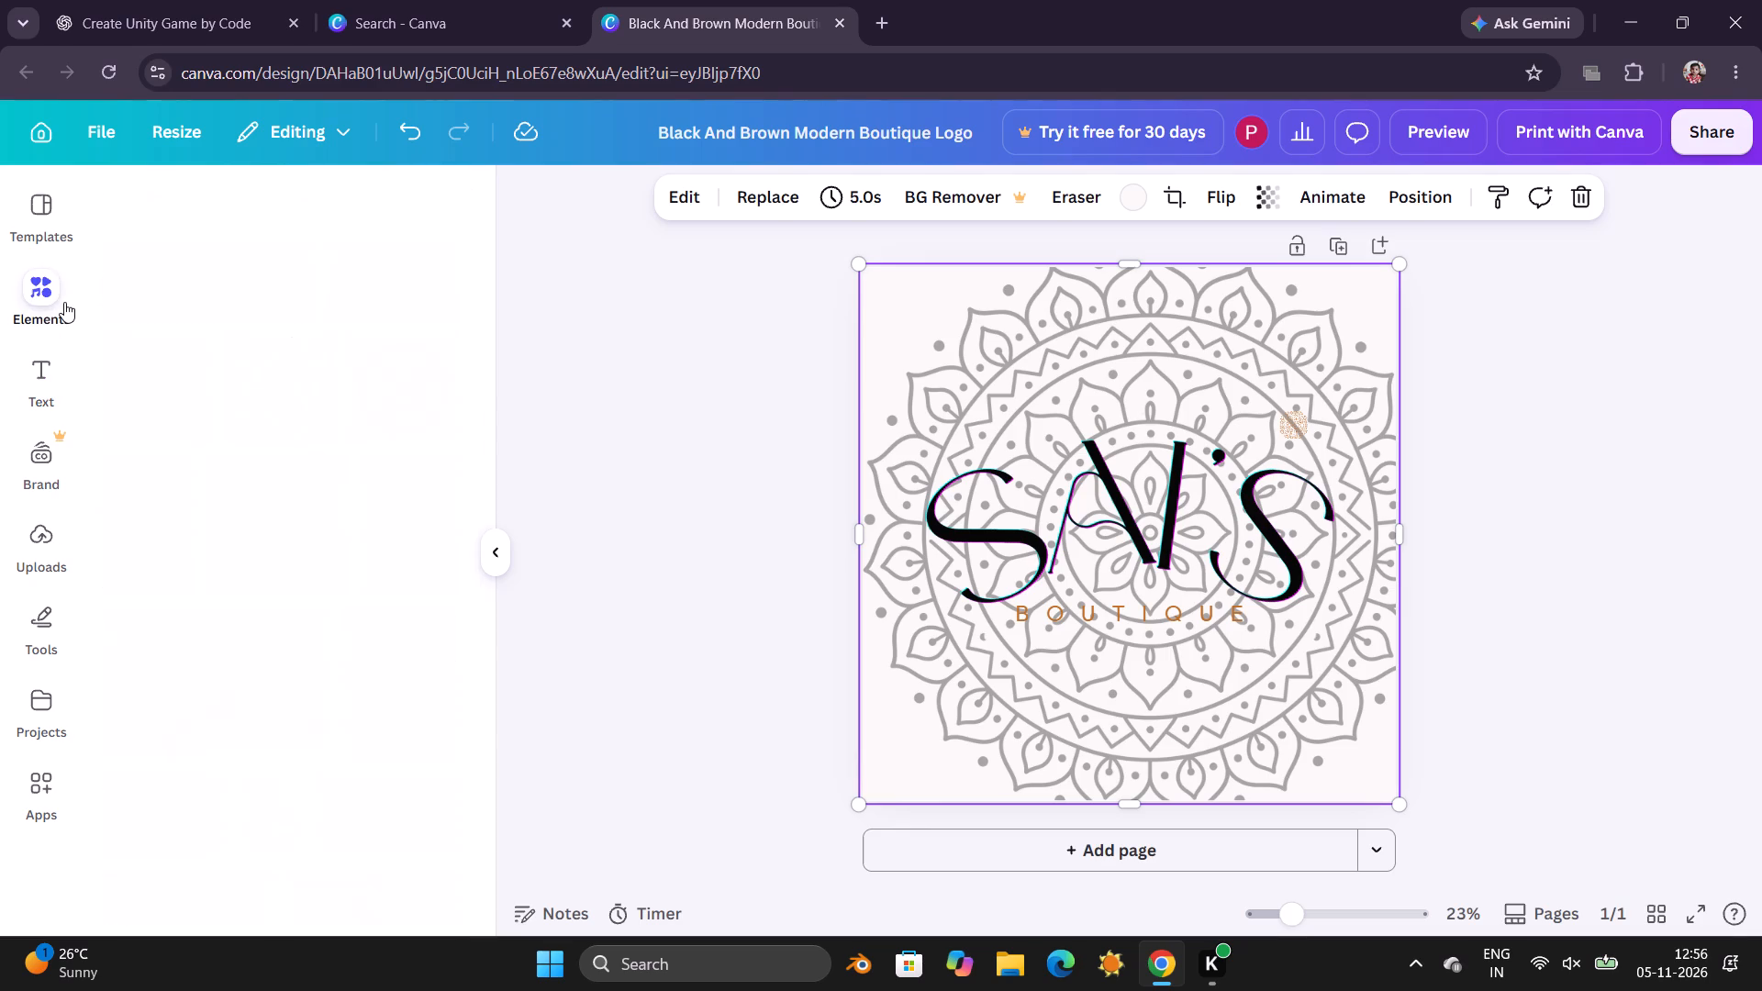
{"action": "scroll", "coordinate": [313, 429], "scroll_direction": "up", "scroll_amount": 1}
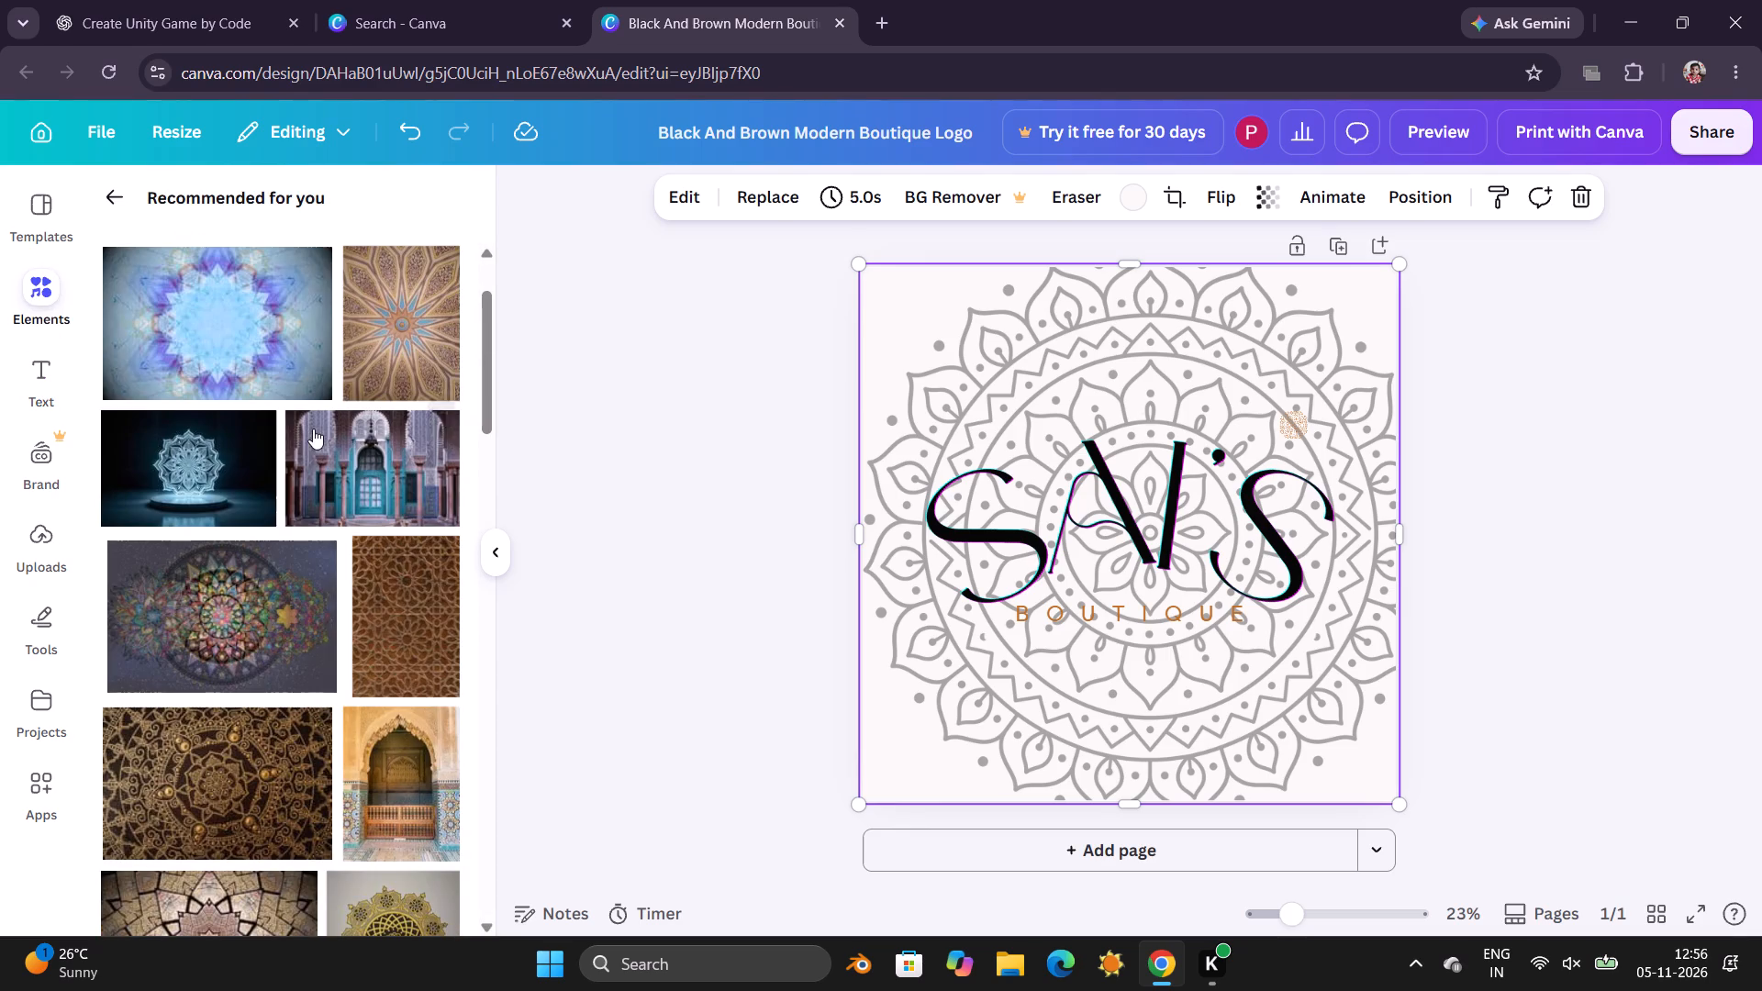
{"action": "scroll", "coordinate": [313, 429], "scroll_direction": "up", "scroll_amount": 14}
{"action": "scroll", "coordinate": [313, 429], "scroll_direction": "down", "scroll_amount": 7}
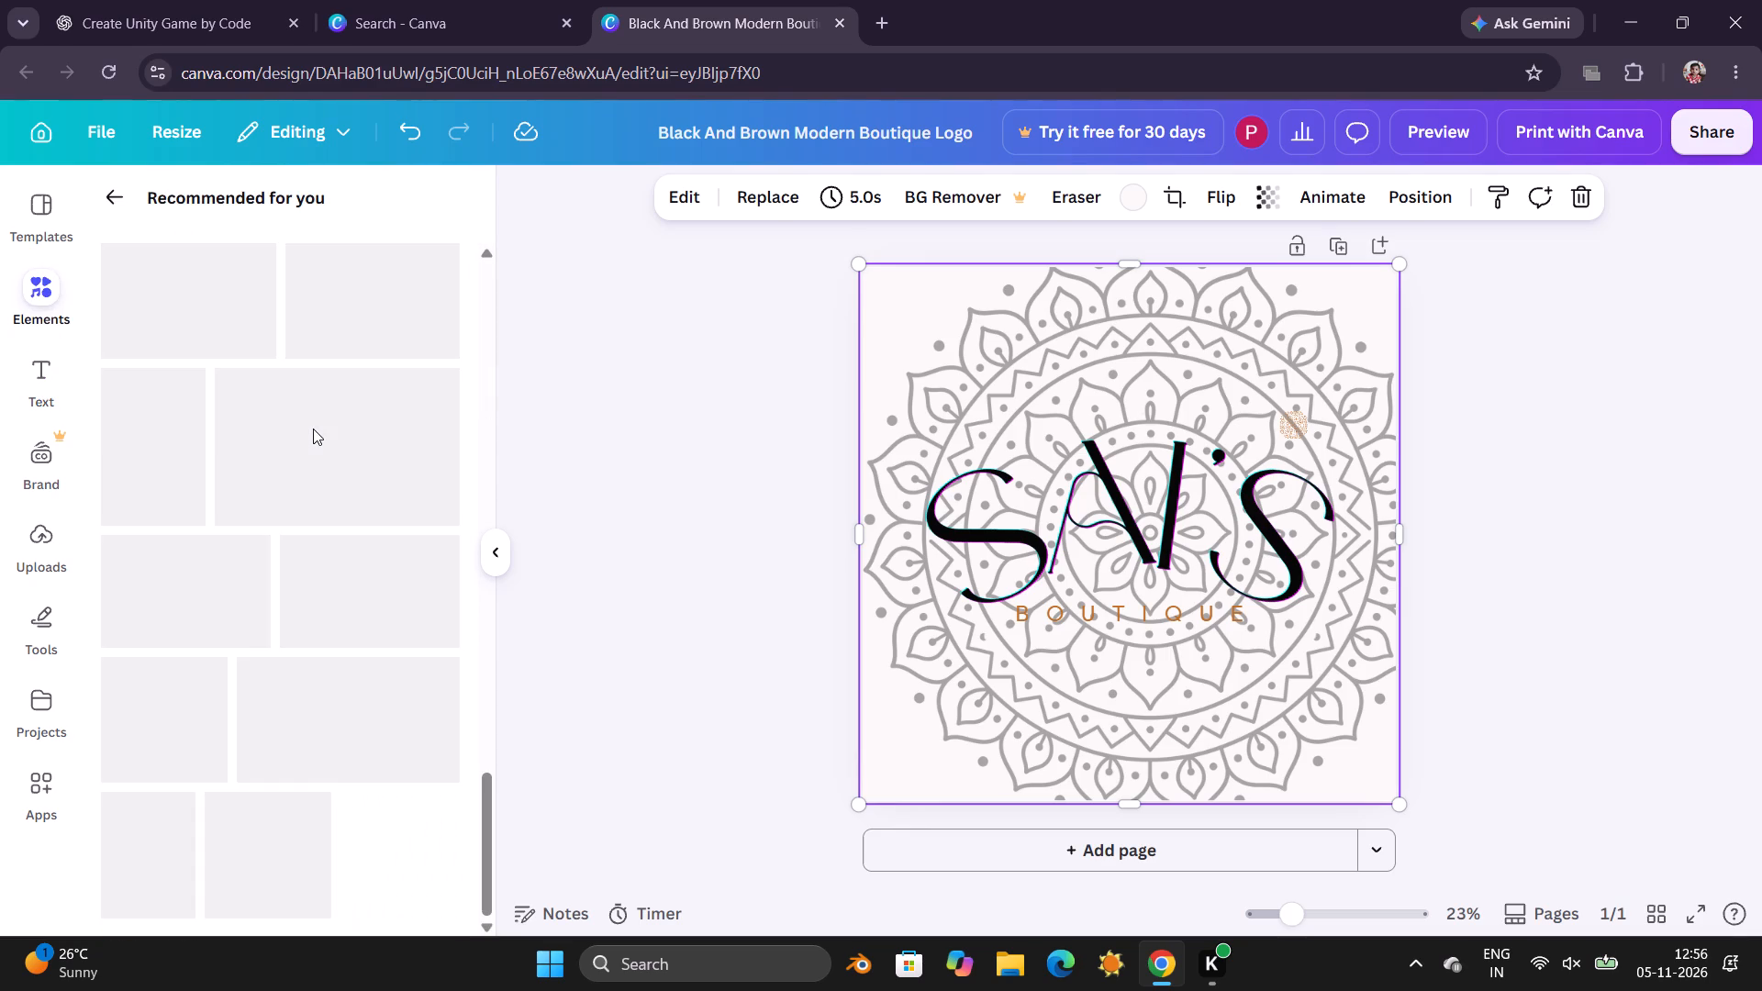
{"action": "scroll", "coordinate": [313, 429], "scroll_direction": "down", "scroll_amount": 6}
{"action": "scroll", "coordinate": [313, 429], "scroll_direction": "up", "scroll_amount": 10}
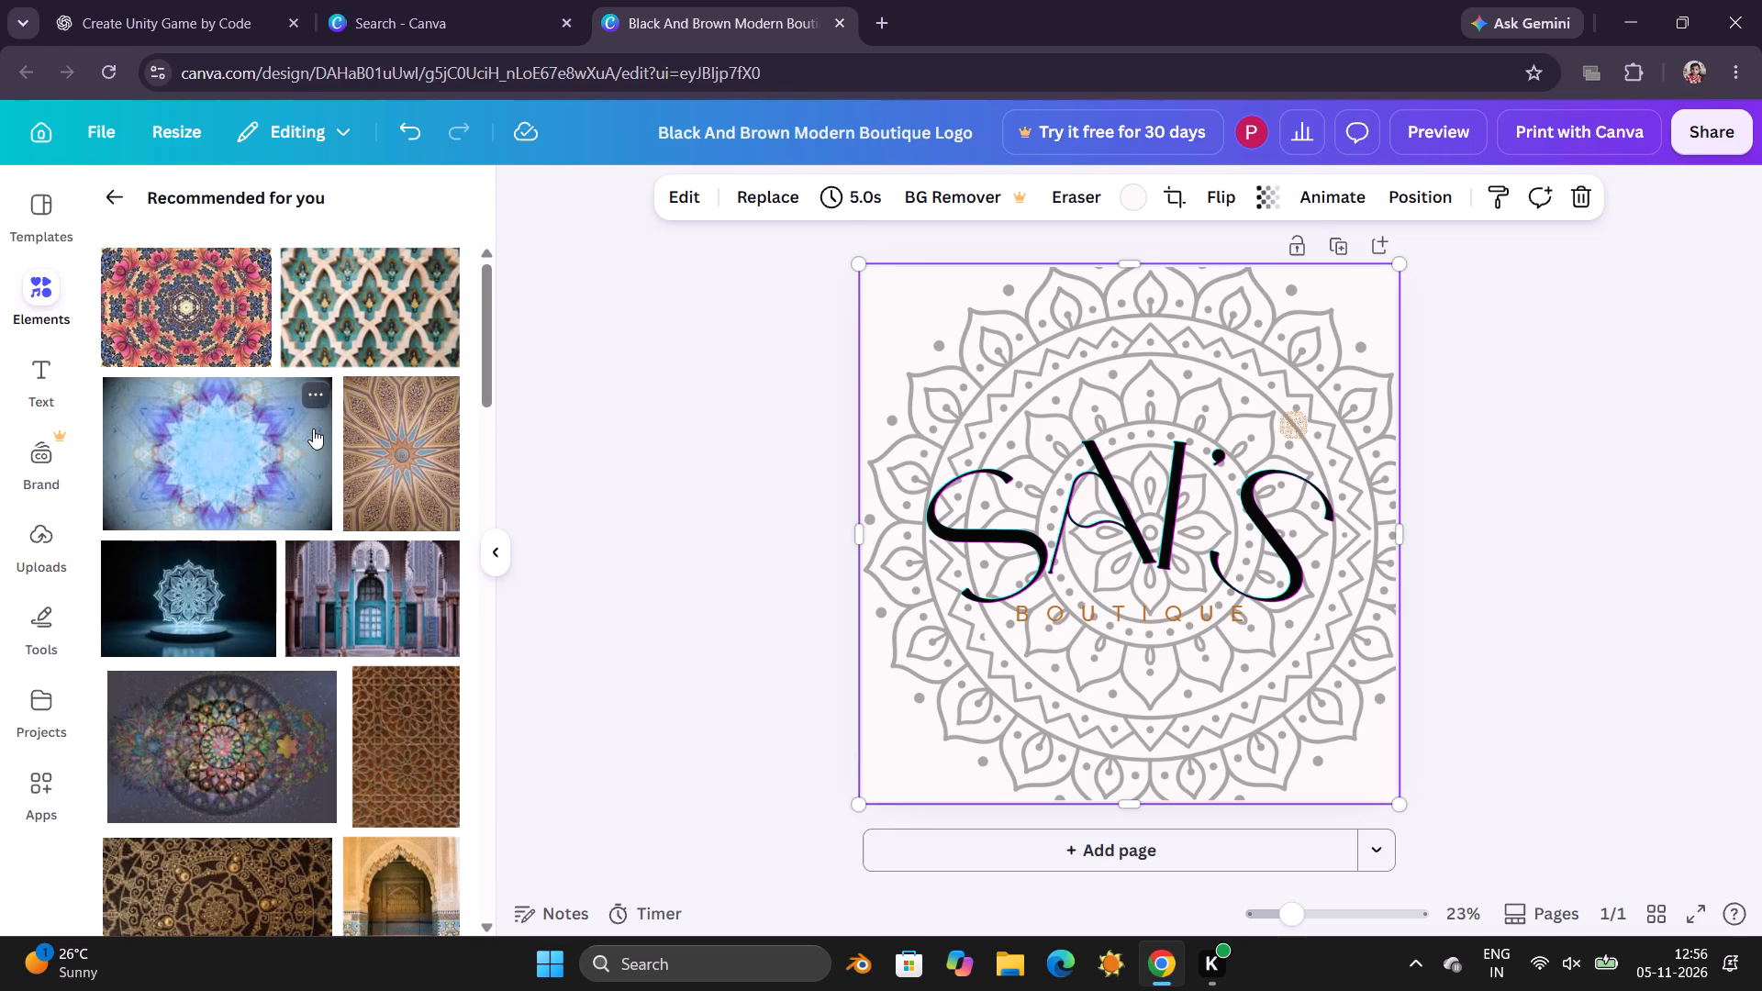
Search the photo library for nature background.
{"action": "left_click", "coordinate": [116, 199]}
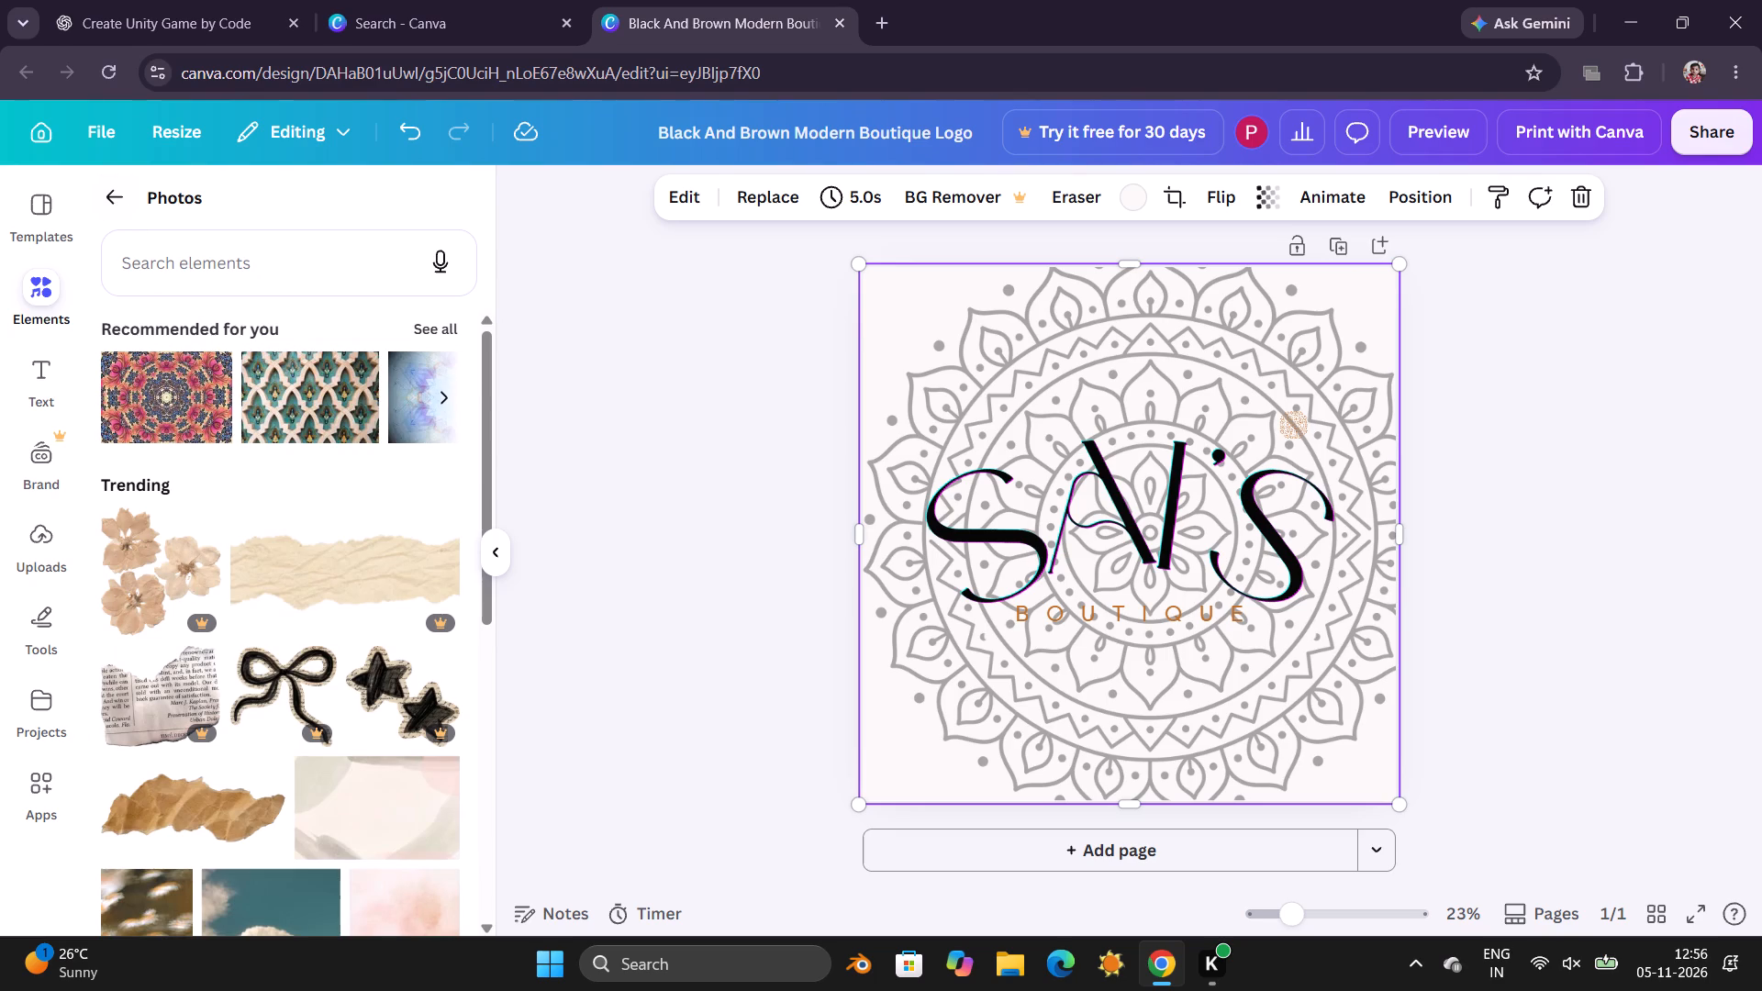
{"action": "left_click", "coordinate": [154, 257]}
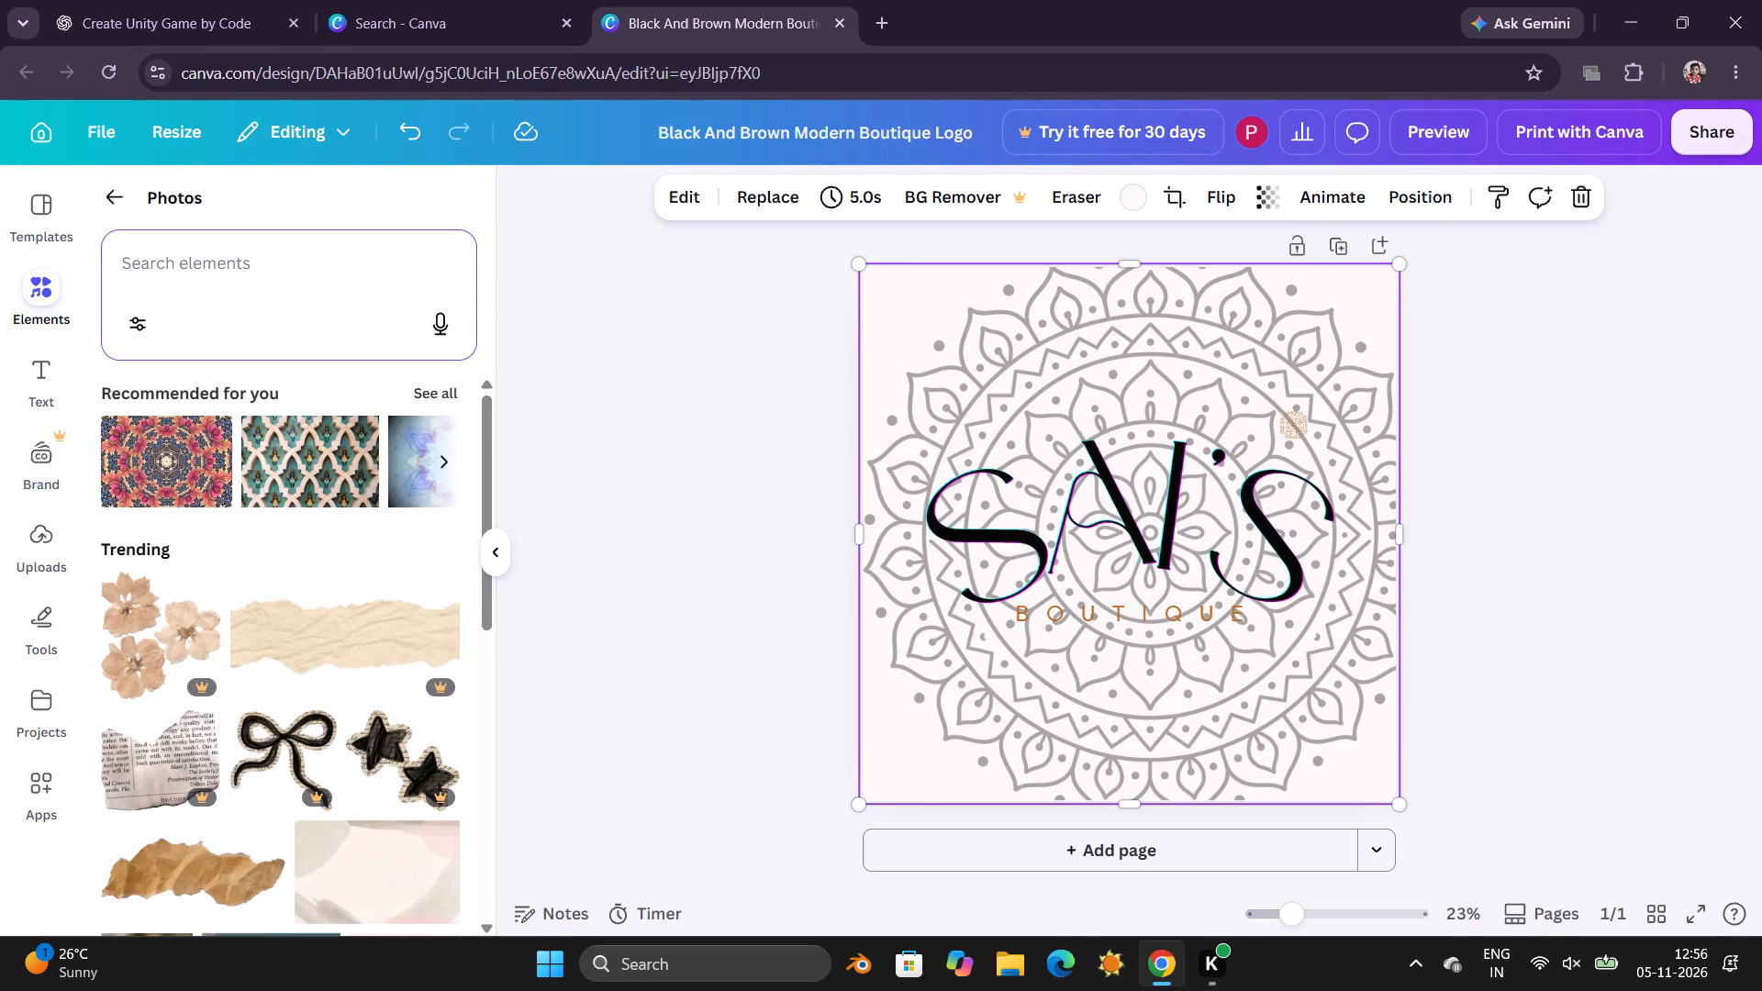
{"action": "type", "text": "nature"}
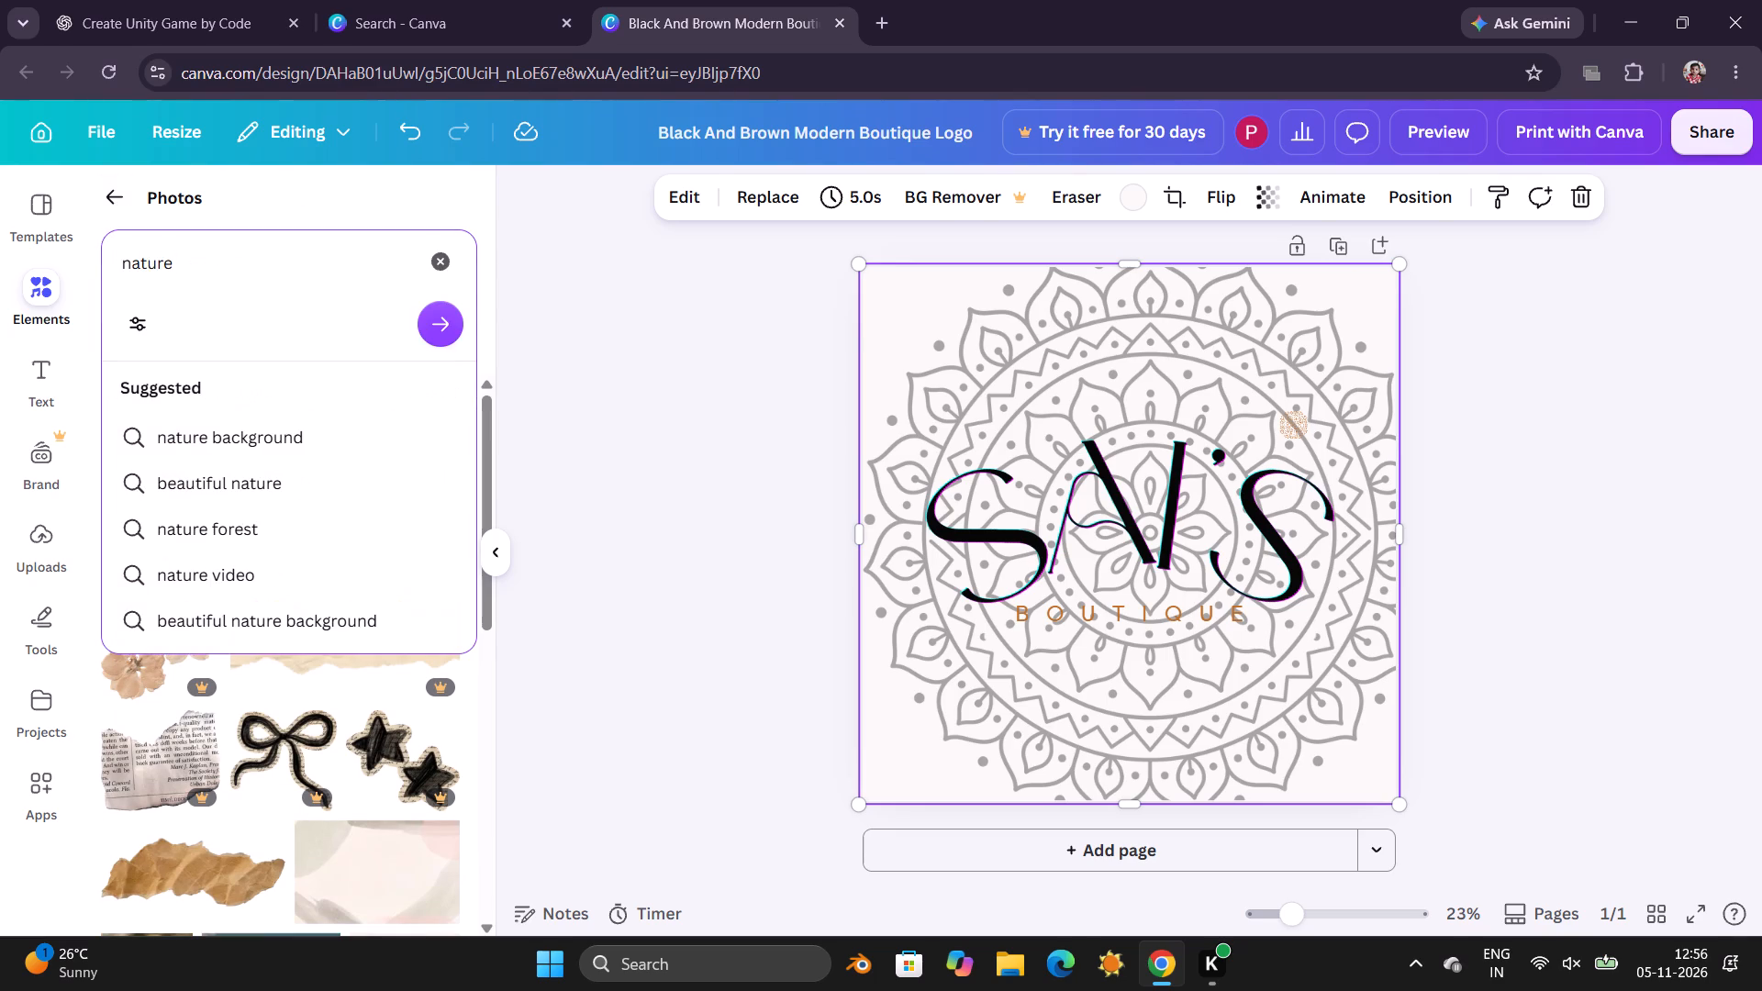
{"action": "left_click", "coordinate": [272, 439]}
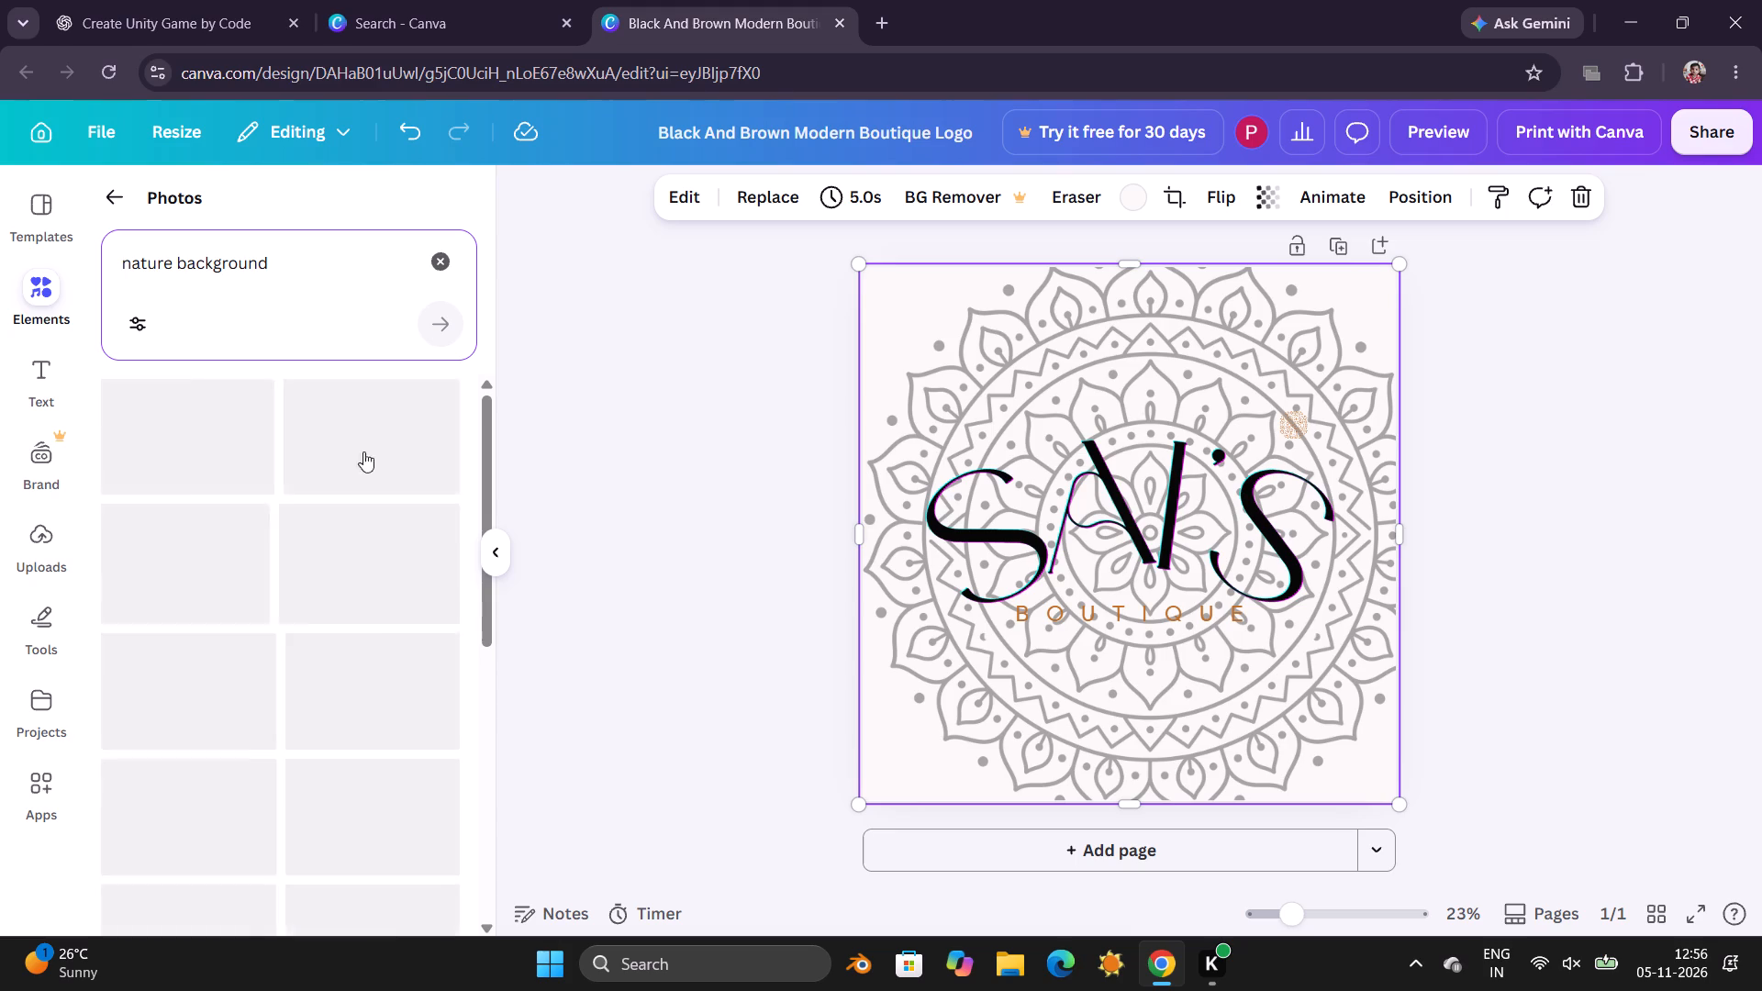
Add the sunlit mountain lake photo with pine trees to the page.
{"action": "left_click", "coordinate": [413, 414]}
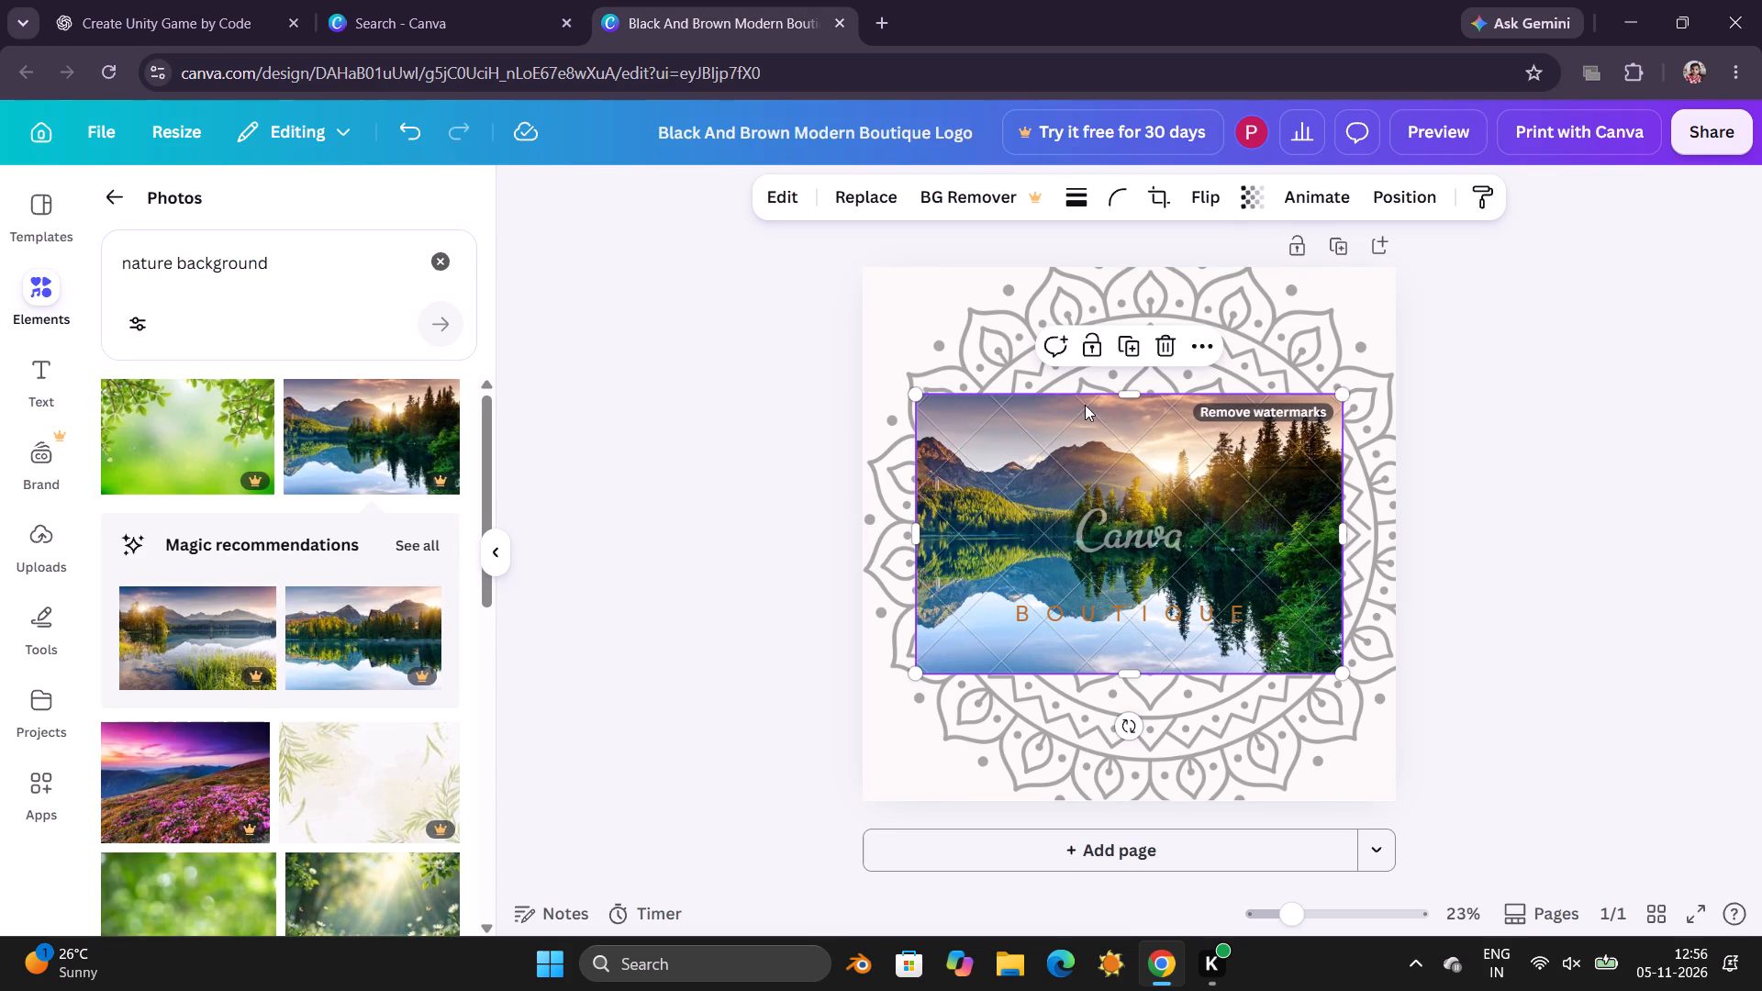
Delete the mandala background from the page.
{"action": "left_click", "coordinate": [1238, 322]}
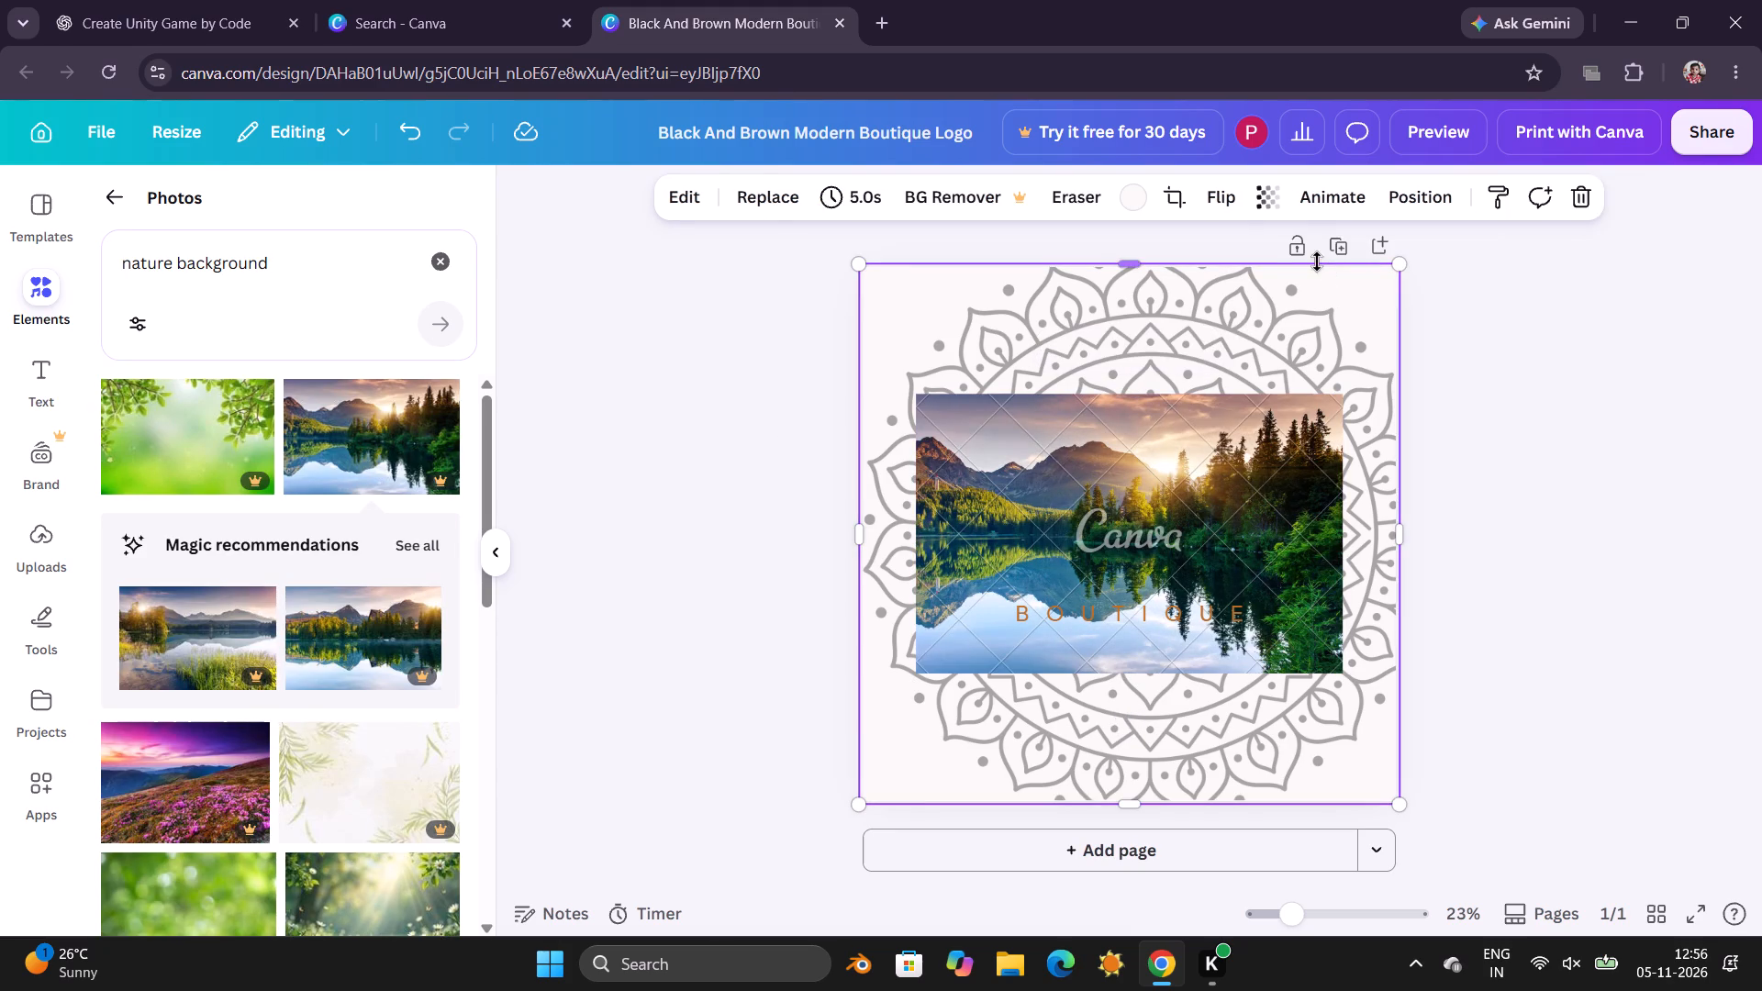
{"action": "left_click", "coordinate": [1325, 297]}
{"action": "right_click", "coordinate": [1325, 297]}
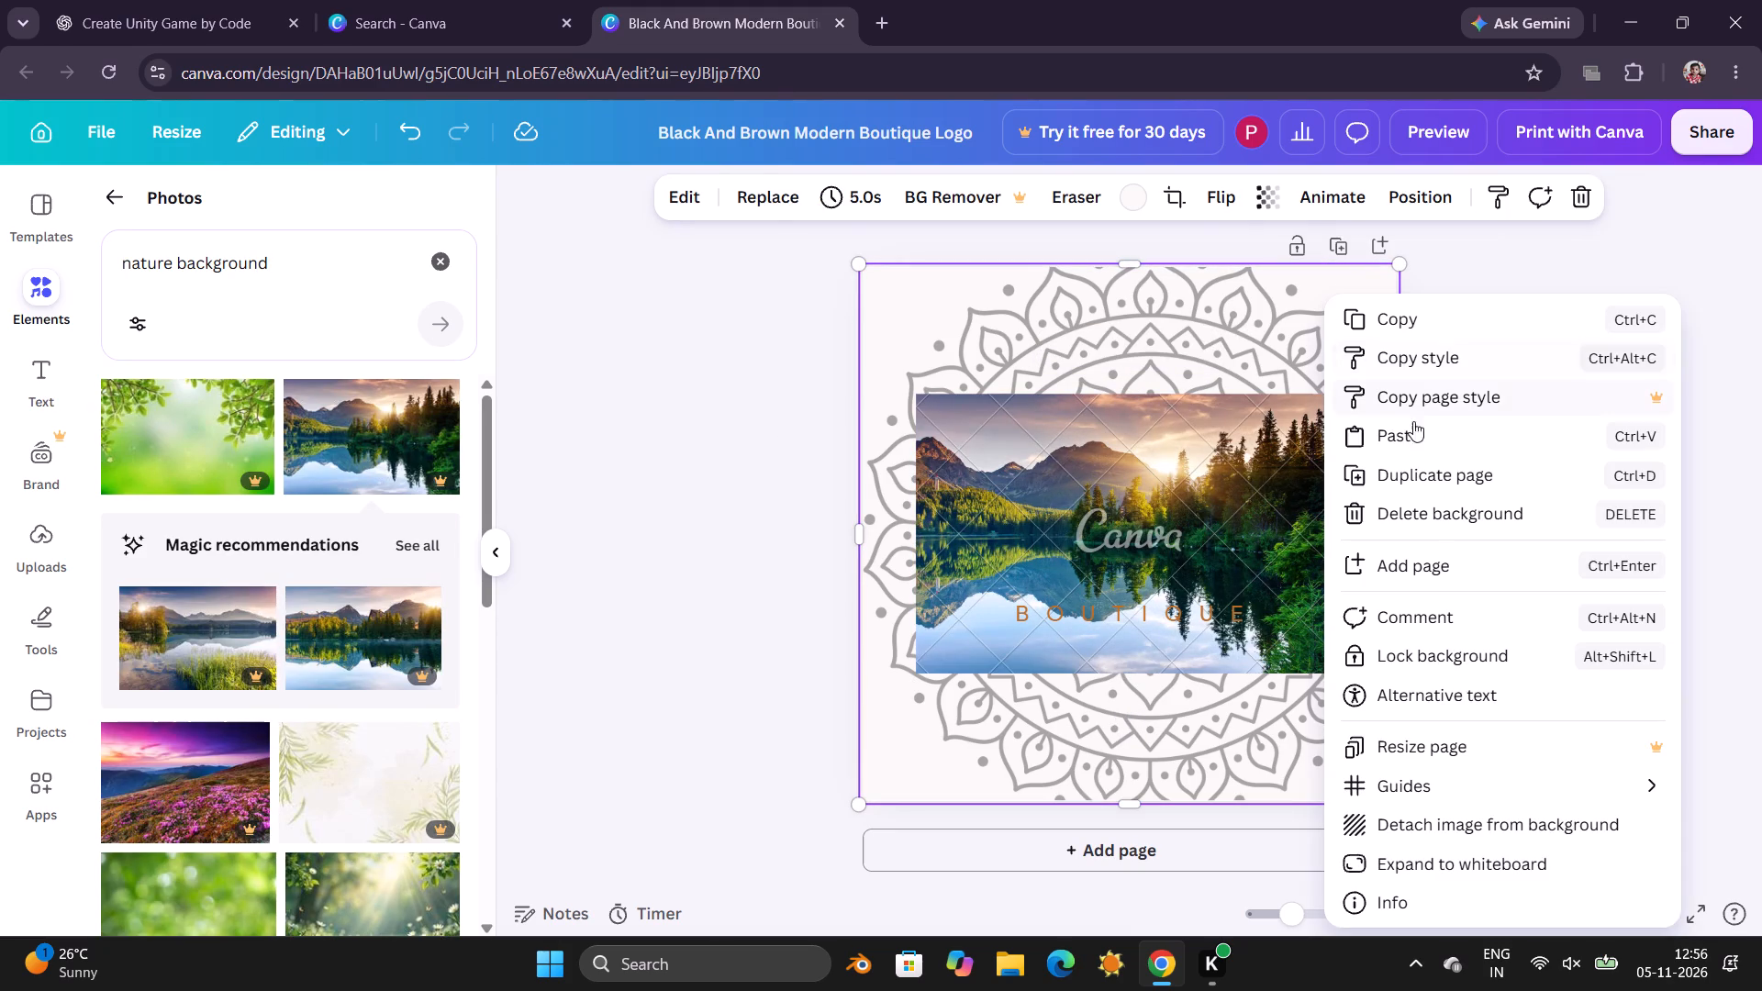
{"action": "left_click", "coordinate": [1427, 512]}
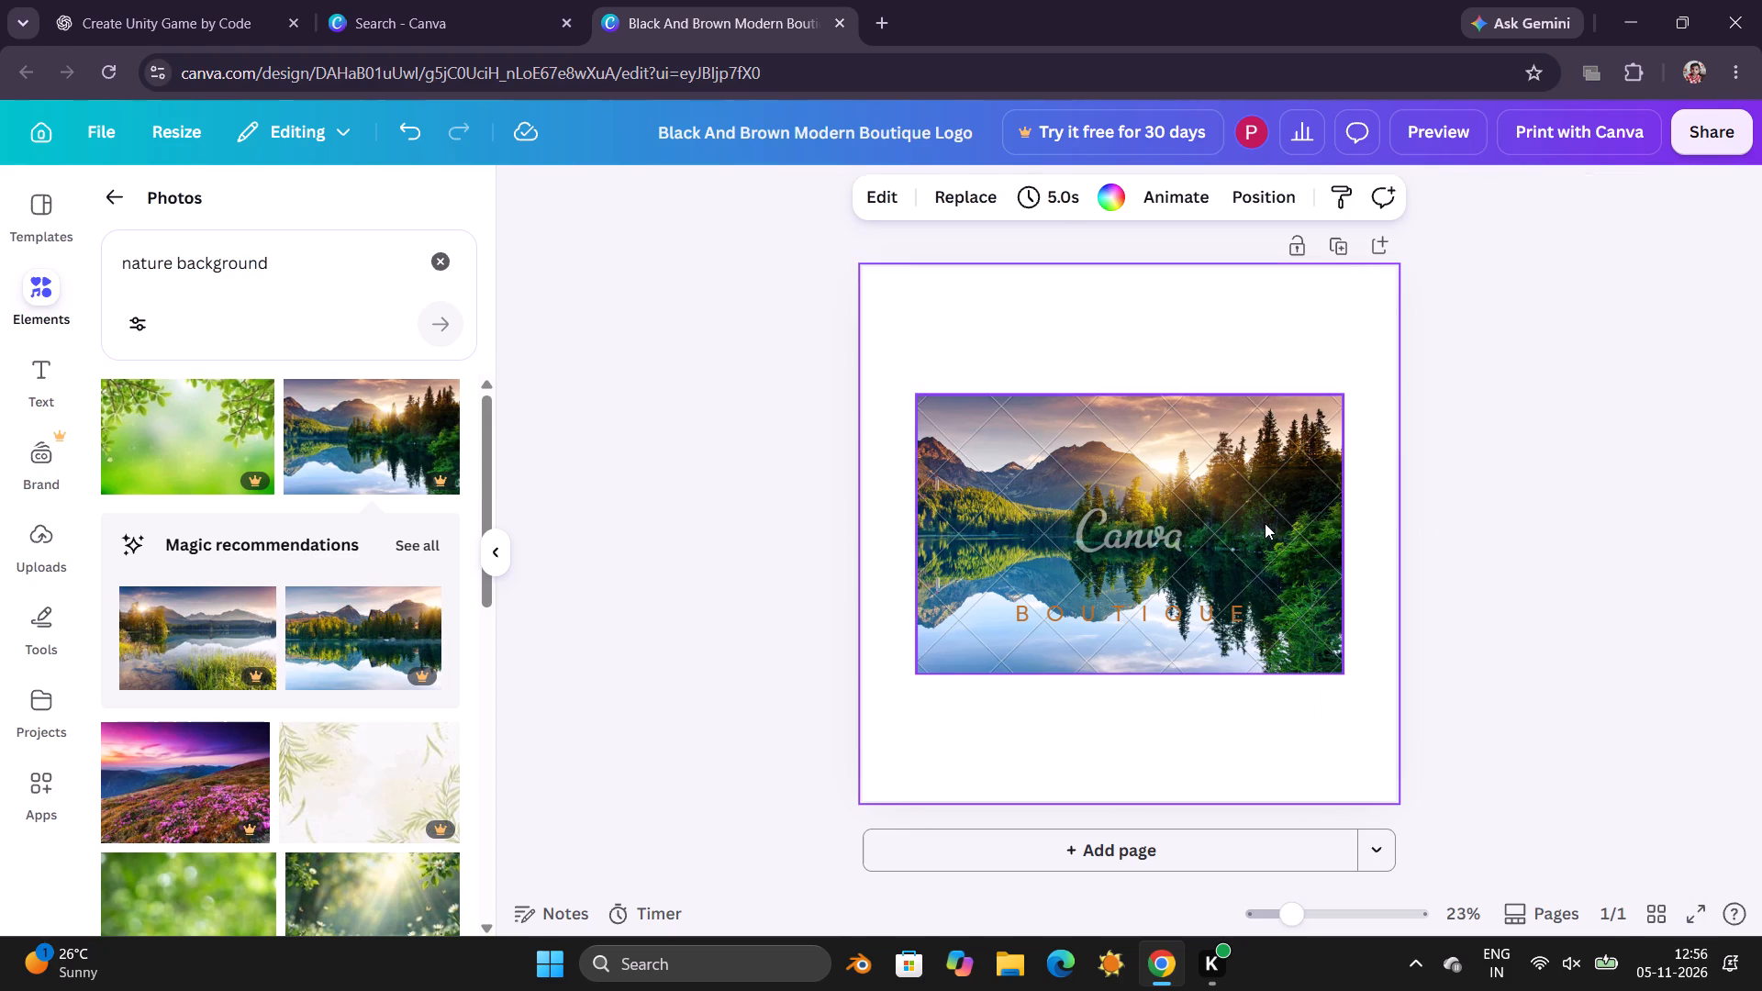
Add the misty grey mountain lake photo from the nature background results to the page.
{"action": "left_click", "coordinate": [1265, 523]}
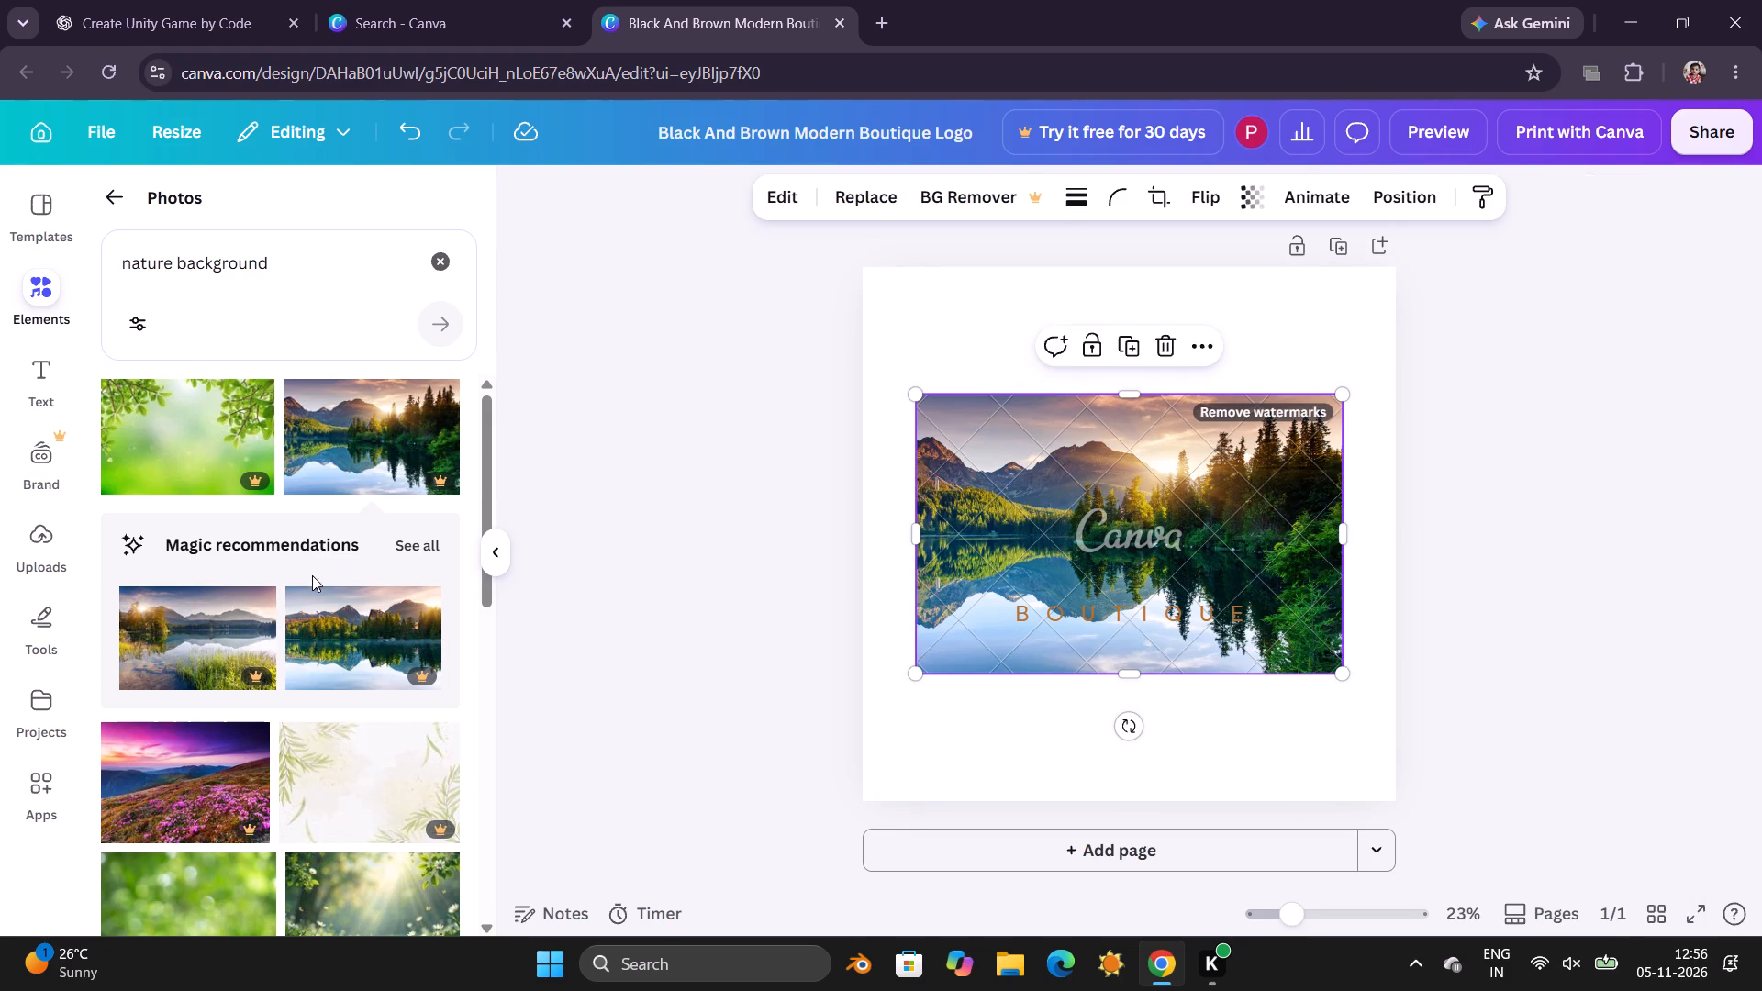
{"action": "scroll", "coordinate": [264, 618], "scroll_direction": "down", "scroll_amount": 1}
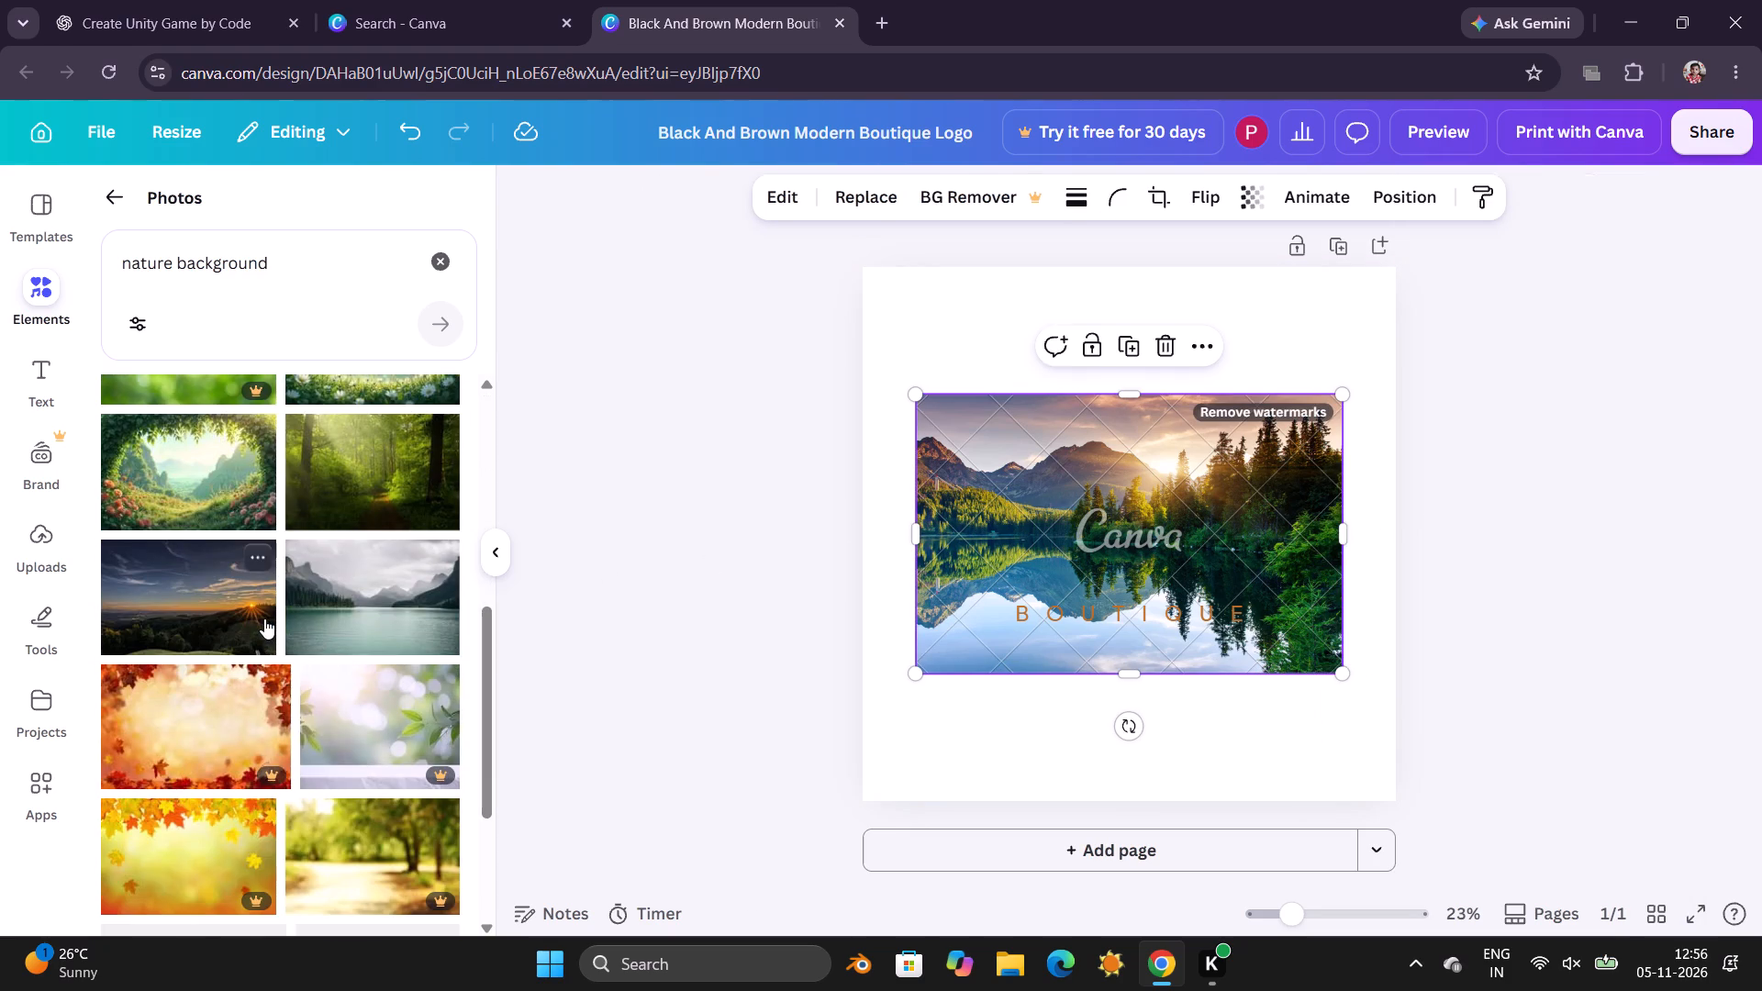
{"action": "left_click", "coordinate": [382, 555]}
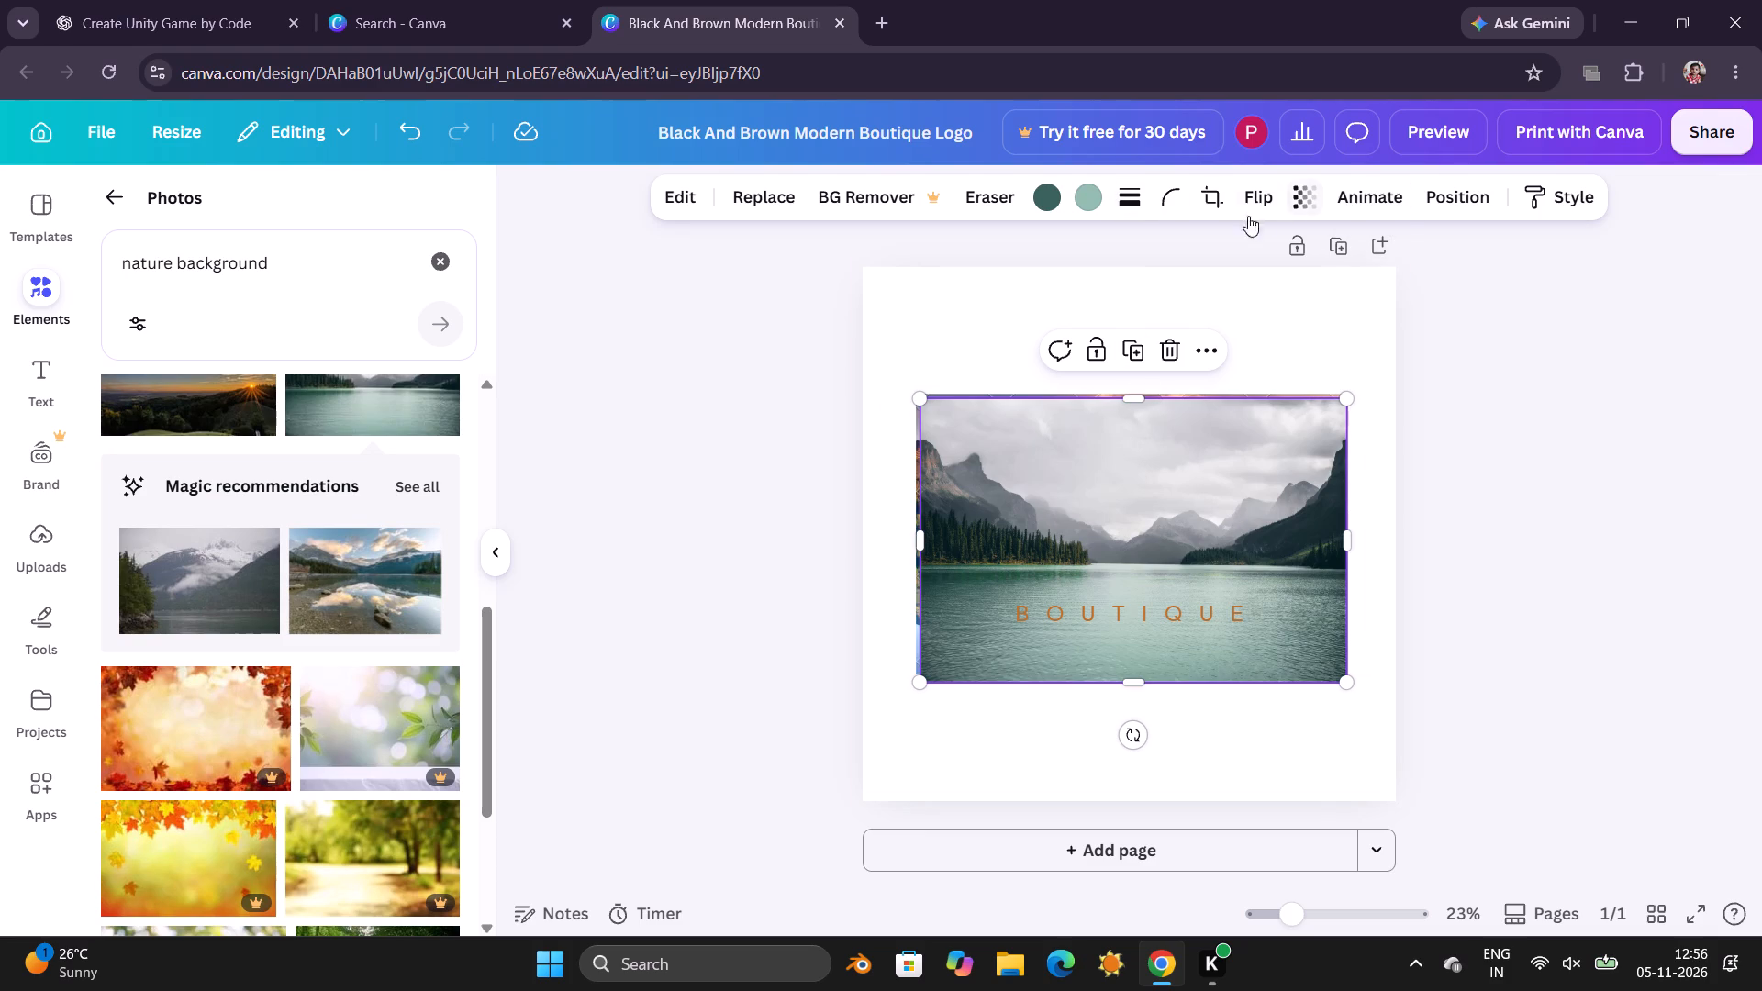
Set the transparency of the misty lake photo to 68.
{"action": "left_click", "coordinate": [1311, 205]}
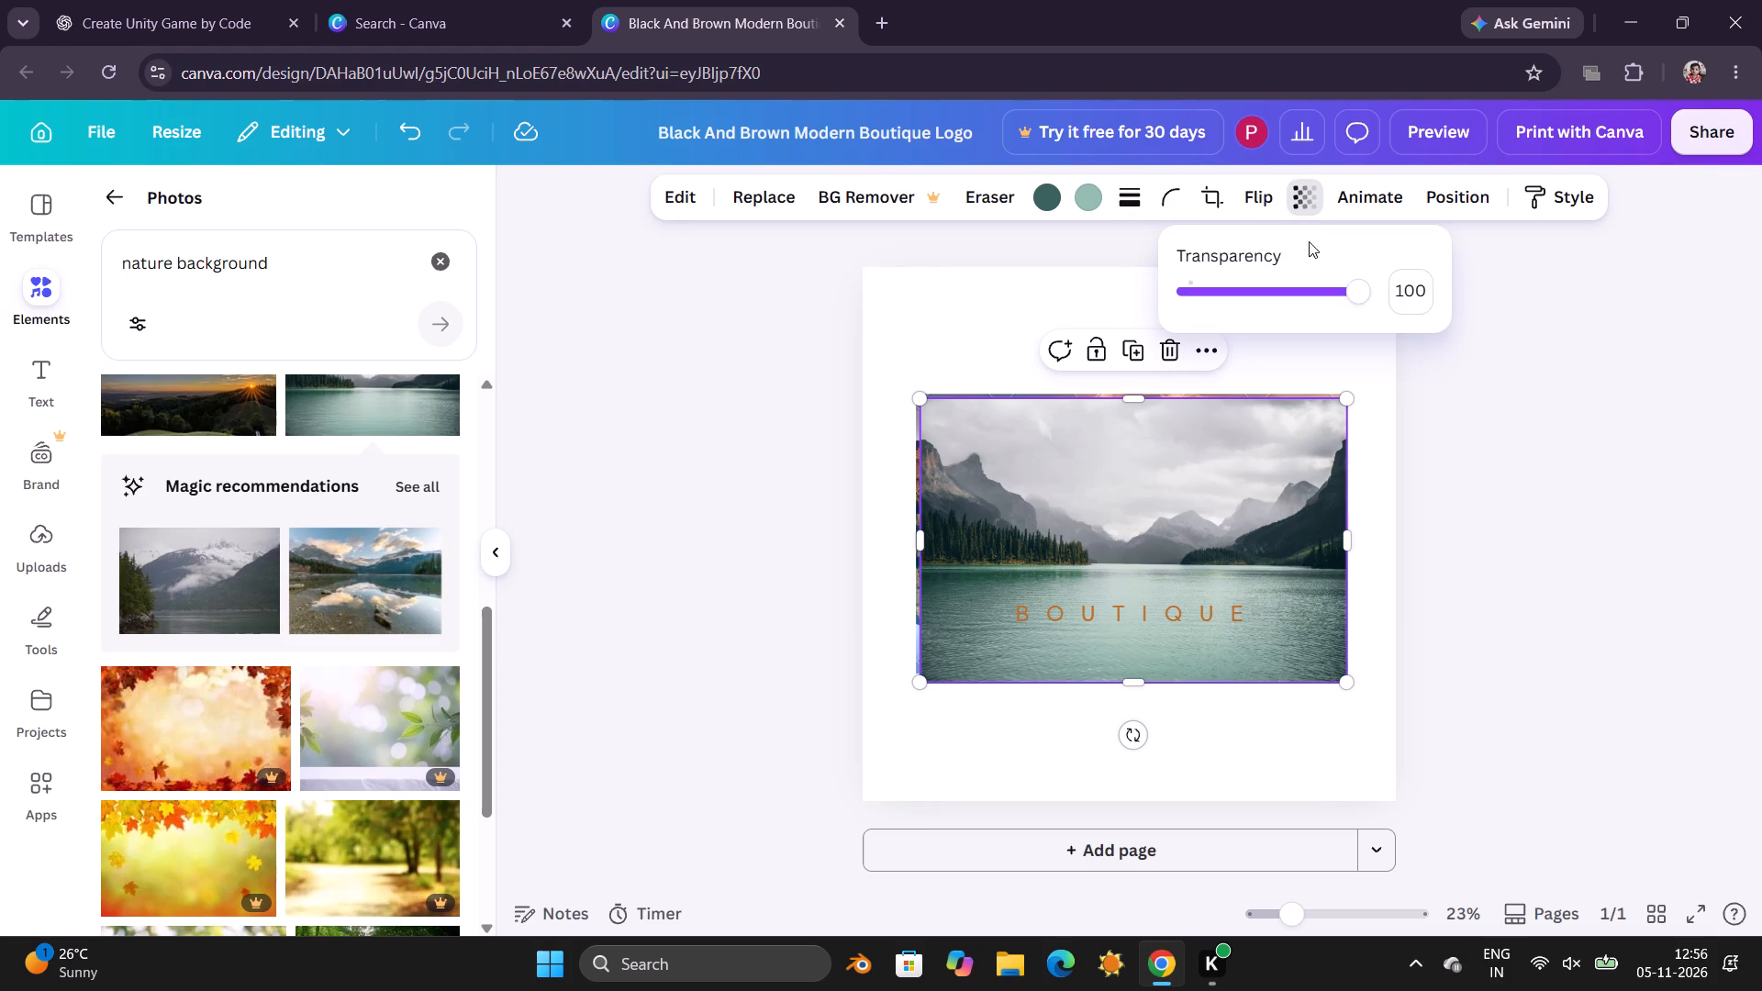
{"action": "left_click_drag", "start_coordinate": [1356, 304], "coordinate": [1268, 364]}
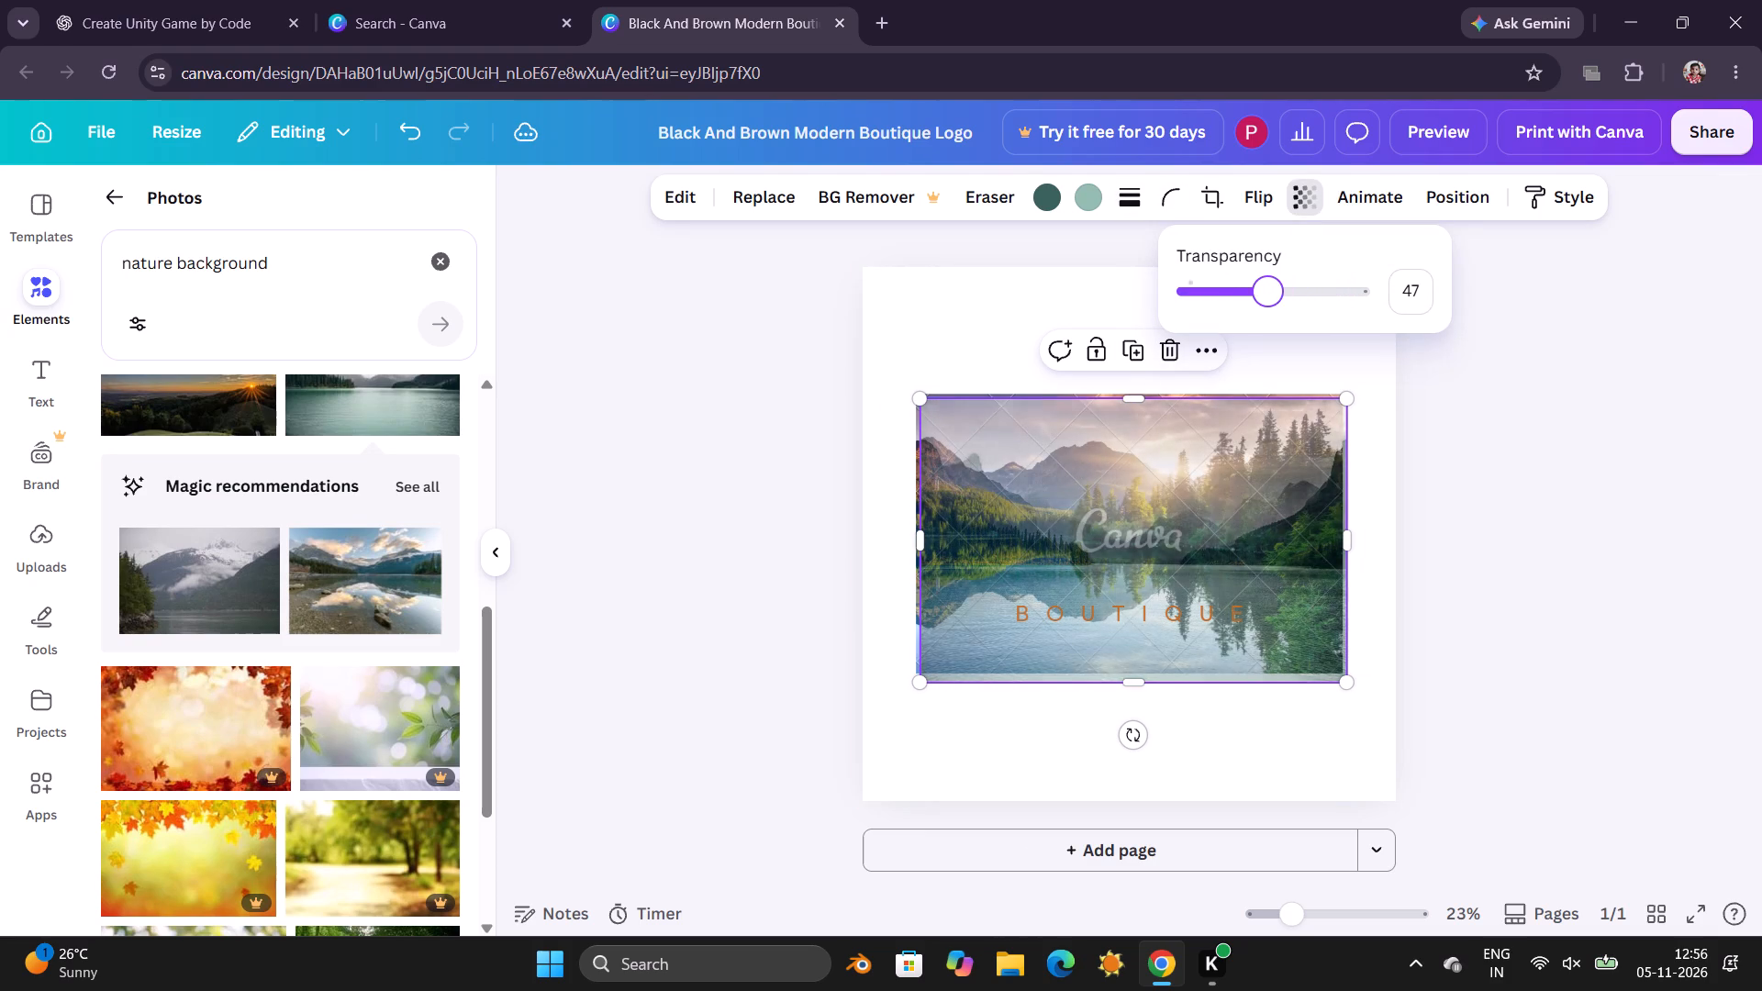
{"action": "left_click_drag", "start_coordinate": [1268, 364], "coordinate": [1122, 465]}
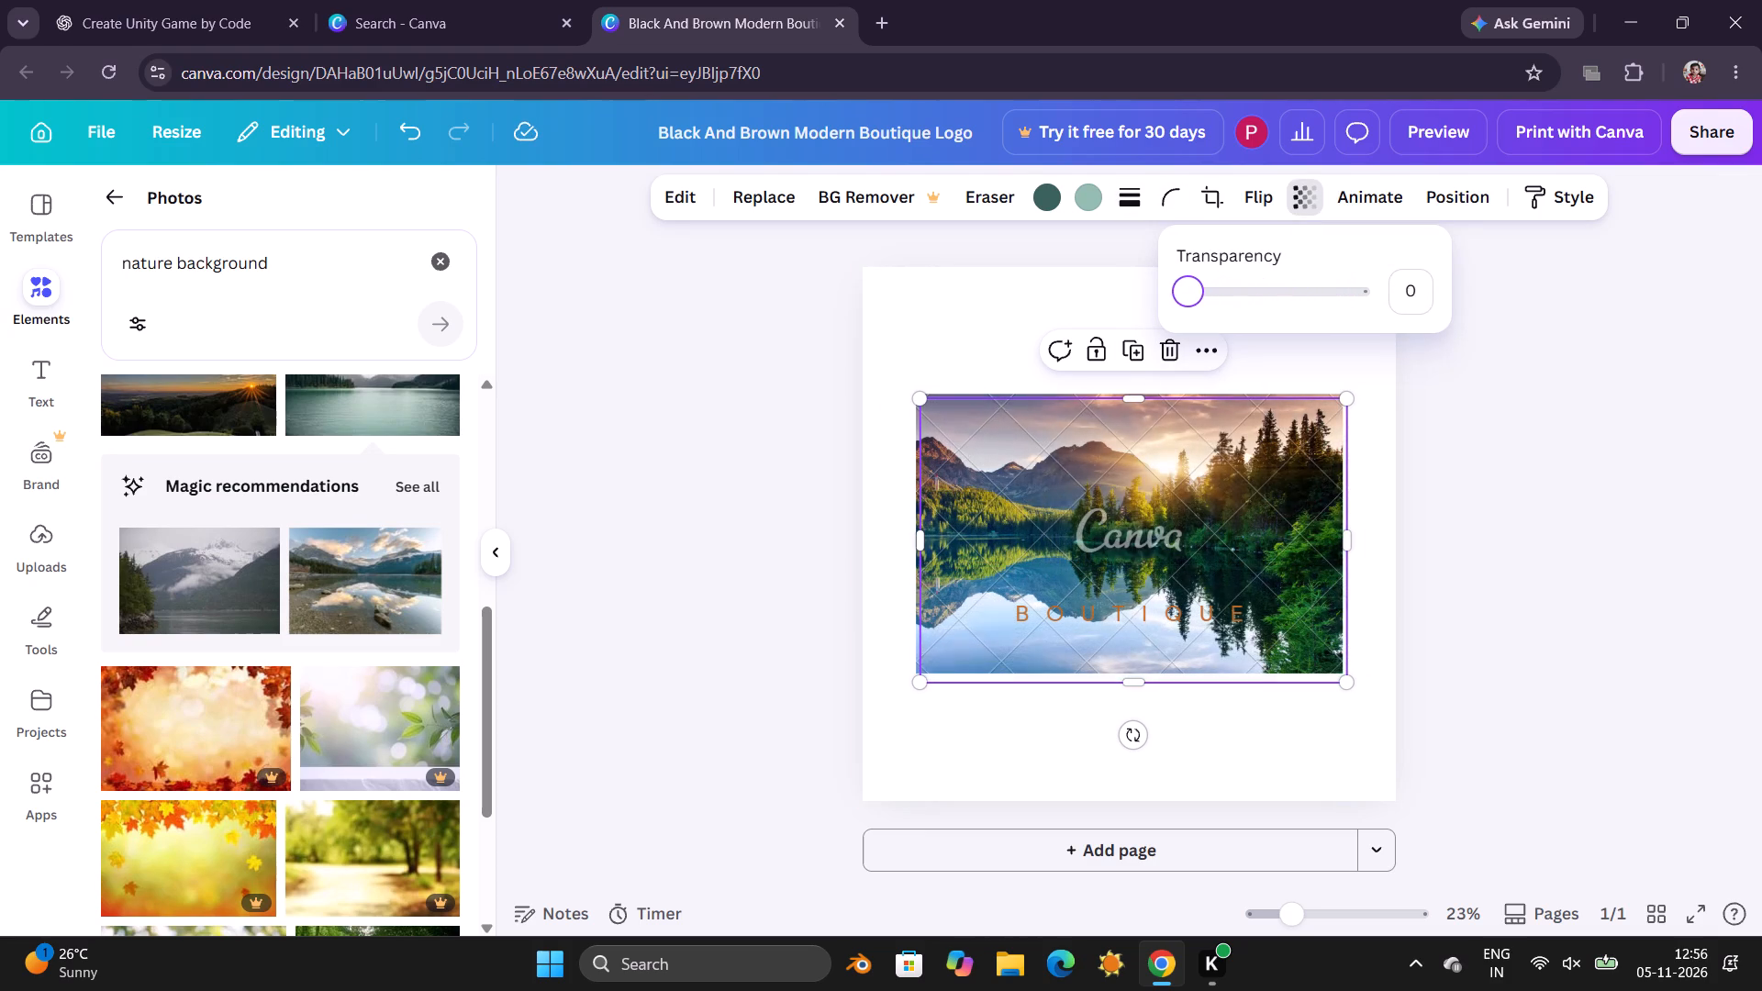
{"action": "left_click_drag", "start_coordinate": [1122, 465], "coordinate": [1304, 431]}
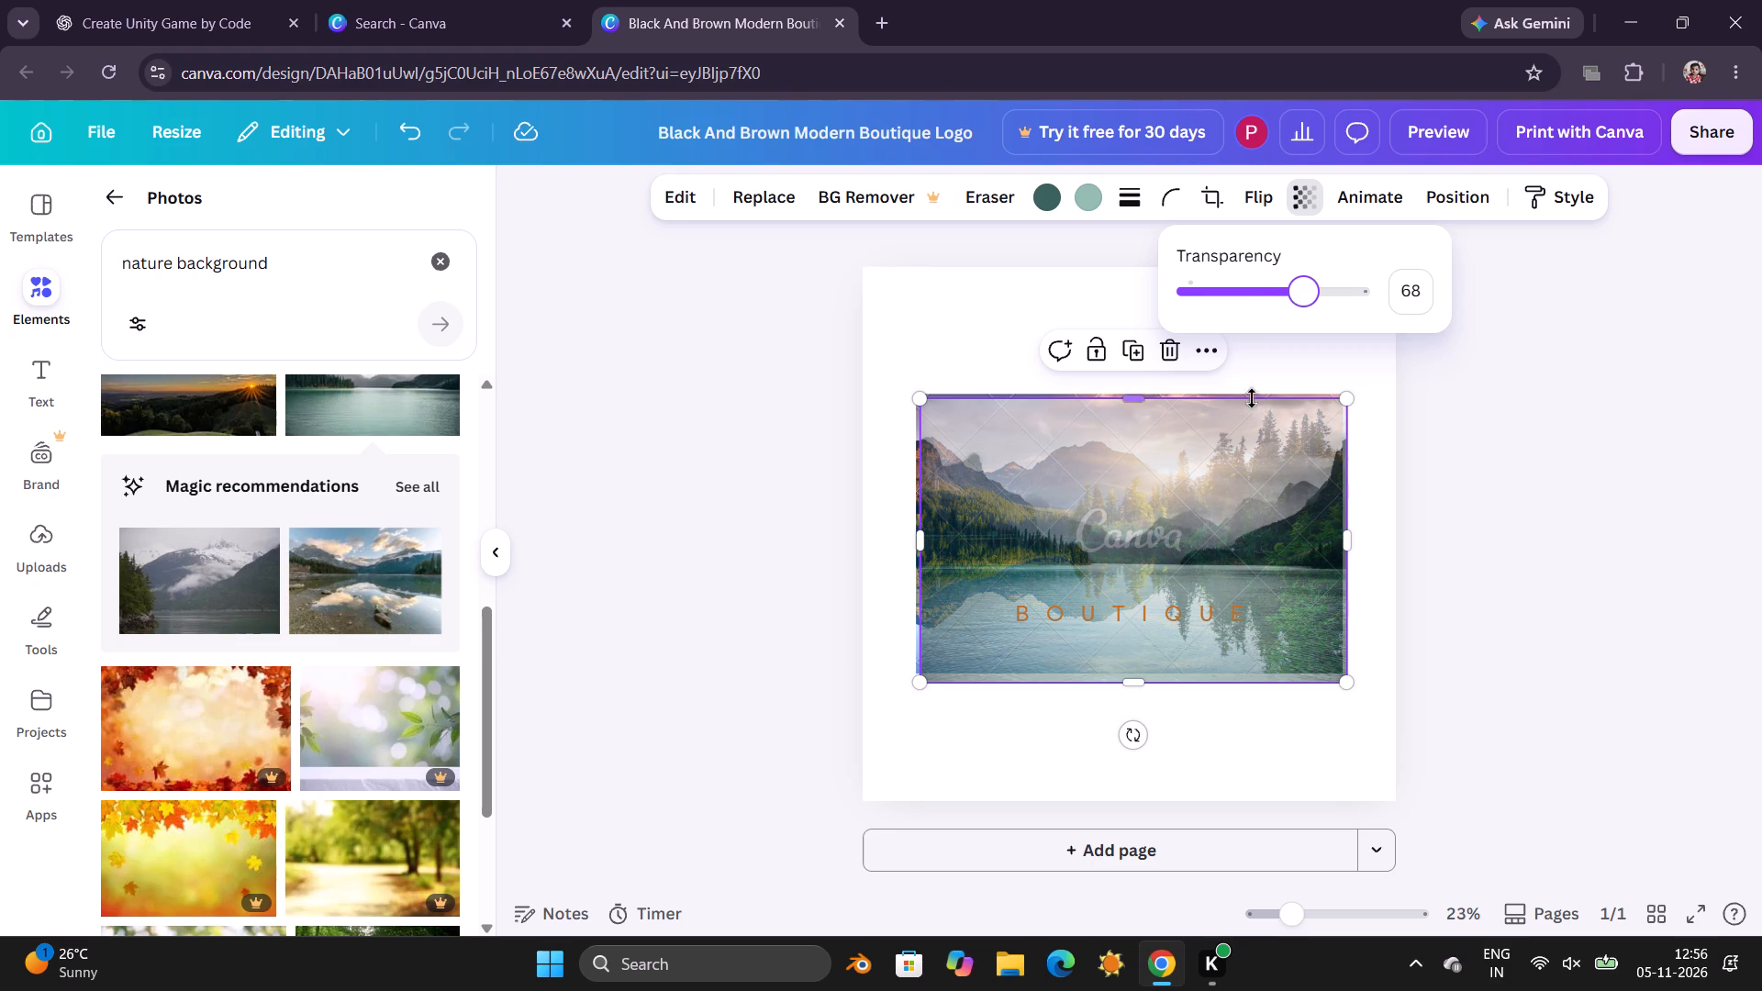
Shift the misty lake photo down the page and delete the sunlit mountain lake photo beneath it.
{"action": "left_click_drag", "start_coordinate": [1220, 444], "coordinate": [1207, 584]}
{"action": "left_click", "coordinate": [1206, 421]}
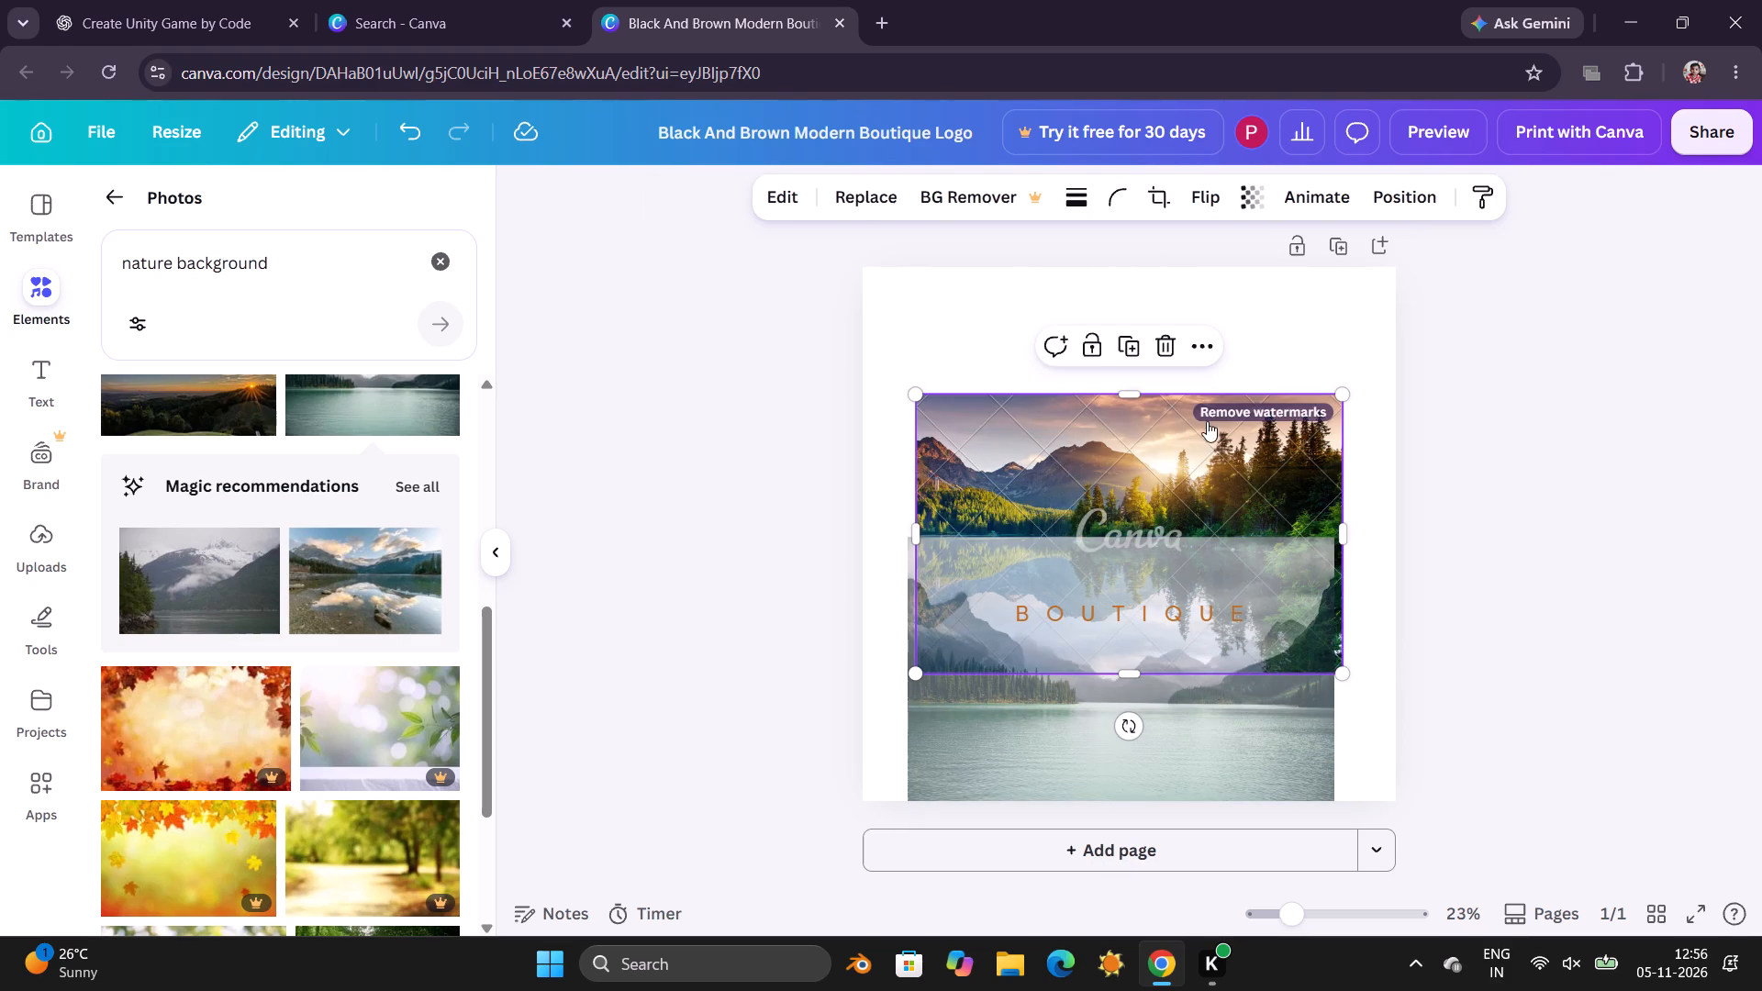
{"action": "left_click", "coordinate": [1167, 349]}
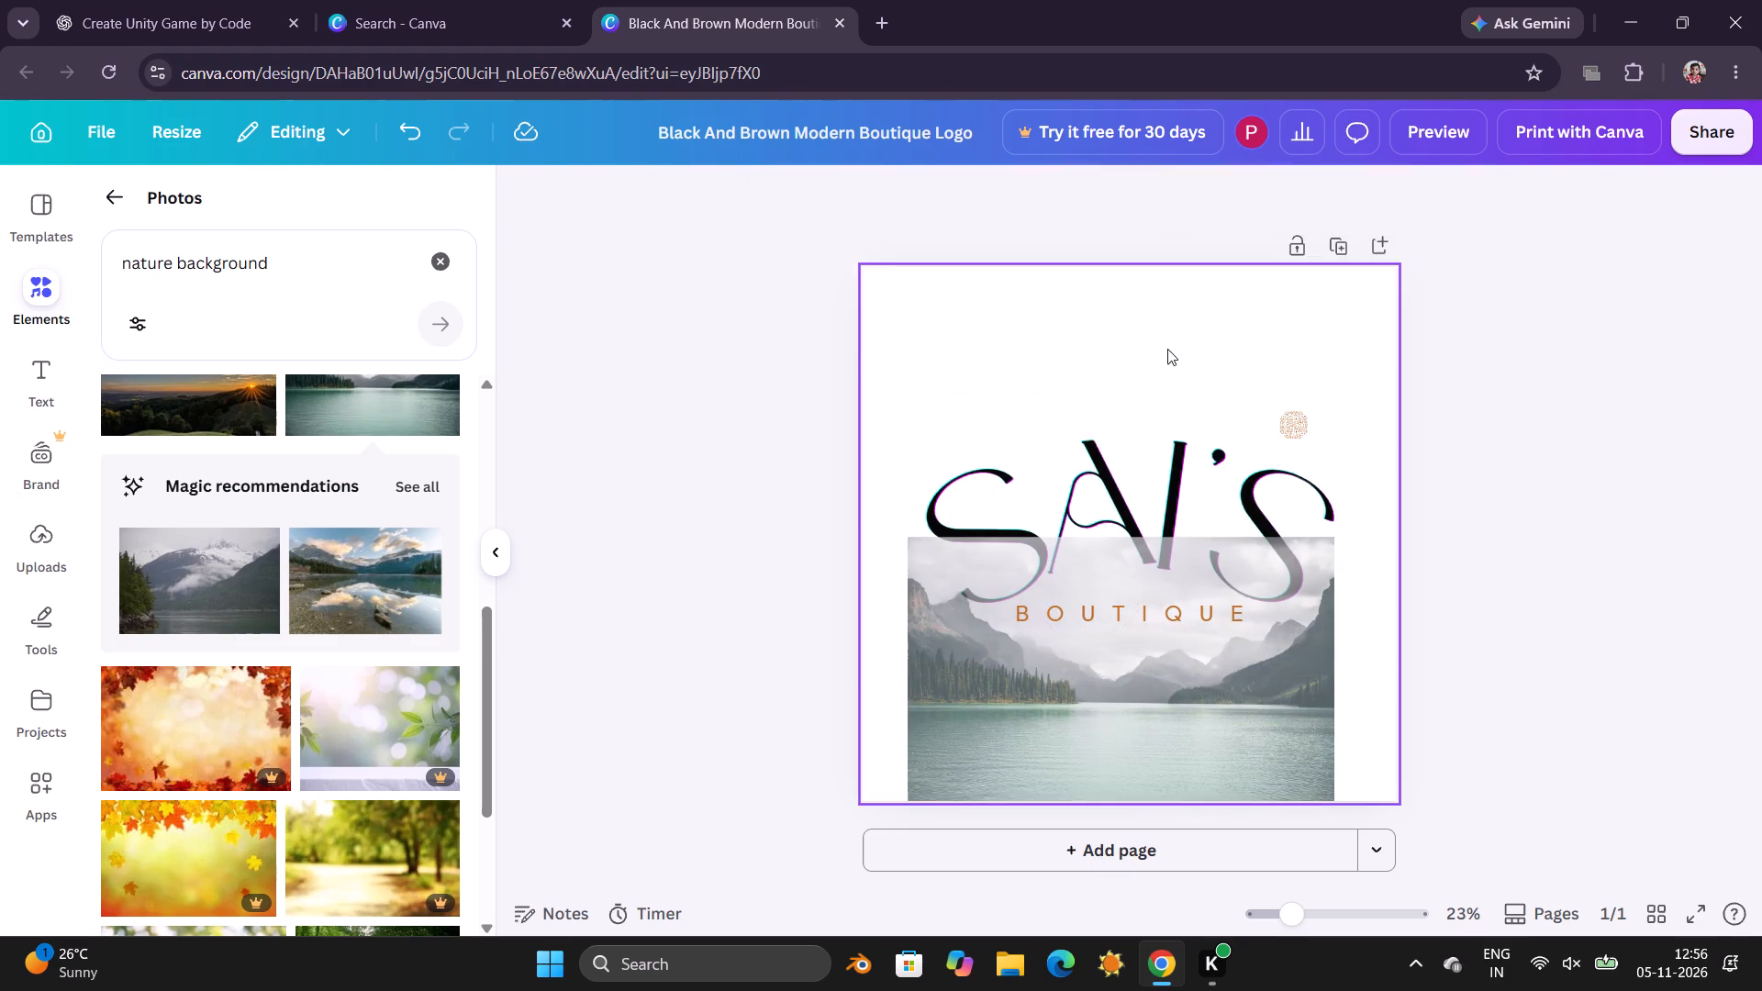
Move the BOUTIQUE text down to the bottom edge of the page.
{"action": "left_click_drag", "start_coordinate": [1185, 627], "coordinate": [1179, 566]}
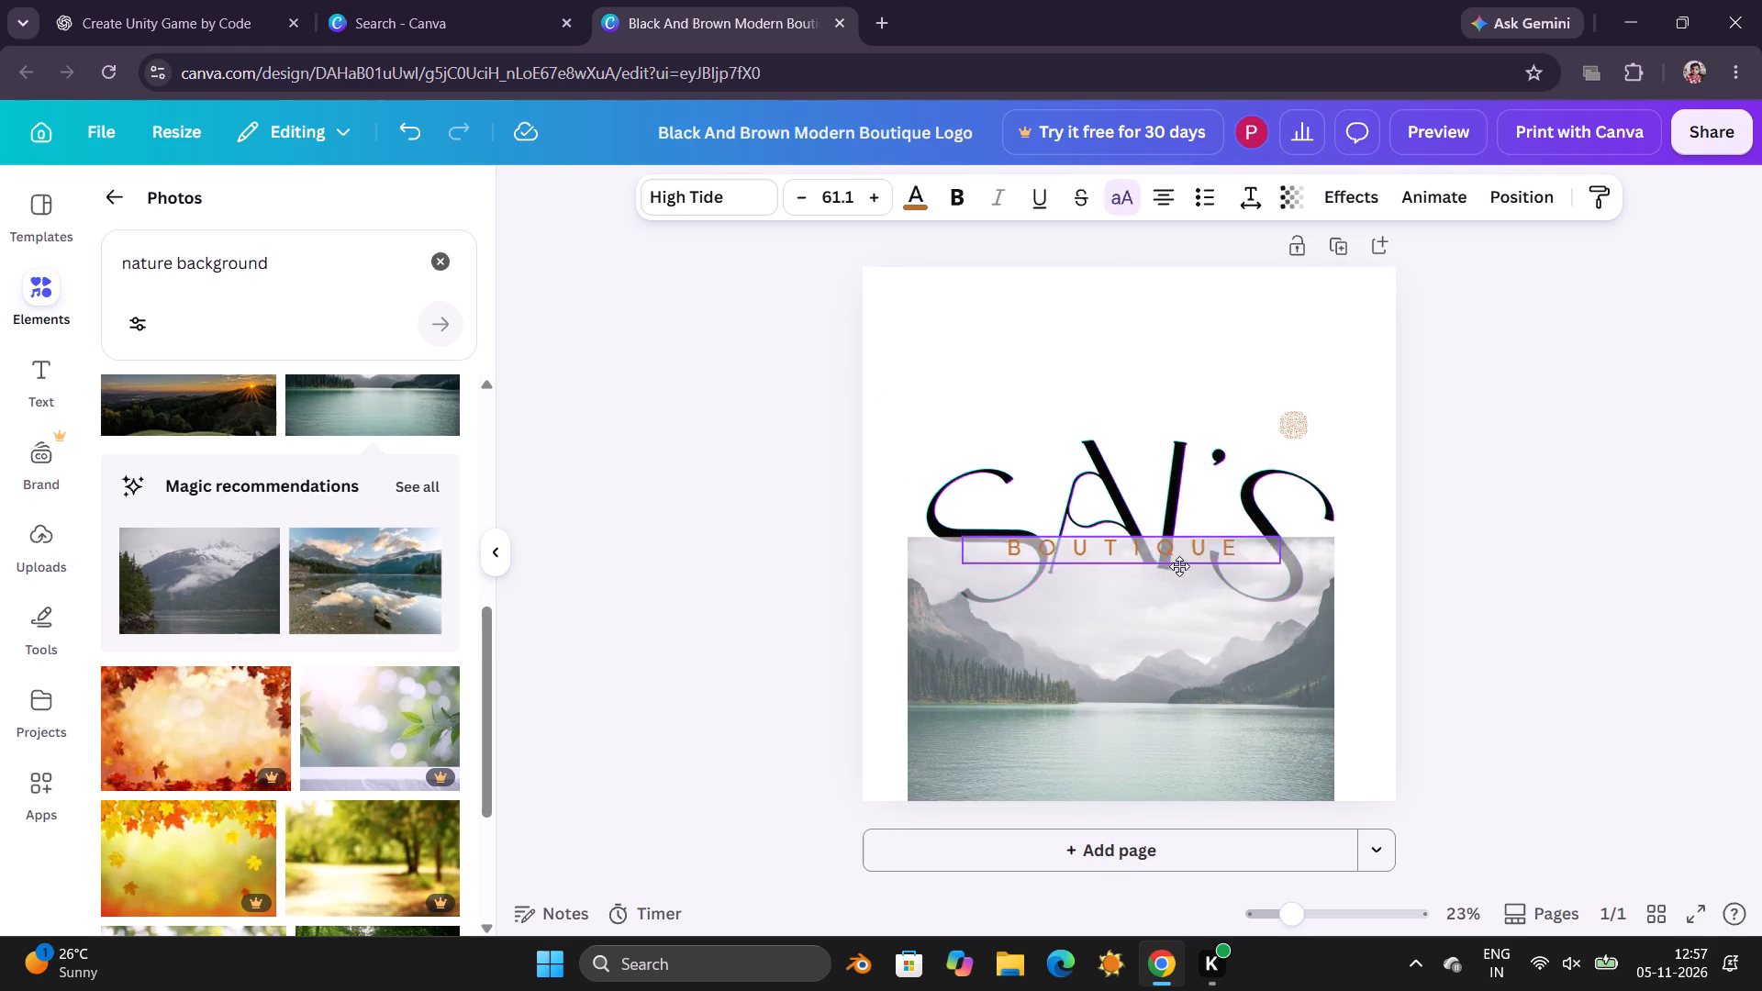
{"action": "left_click_drag", "start_coordinate": [1179, 566], "coordinate": [1177, 792]}
Move the misty lake photo over the SAI'S text, then enlarge it to nearly the page width and extend it down to BOUTIQUE.
{"action": "left_click_drag", "start_coordinate": [1154, 607], "coordinate": [1122, 487]}
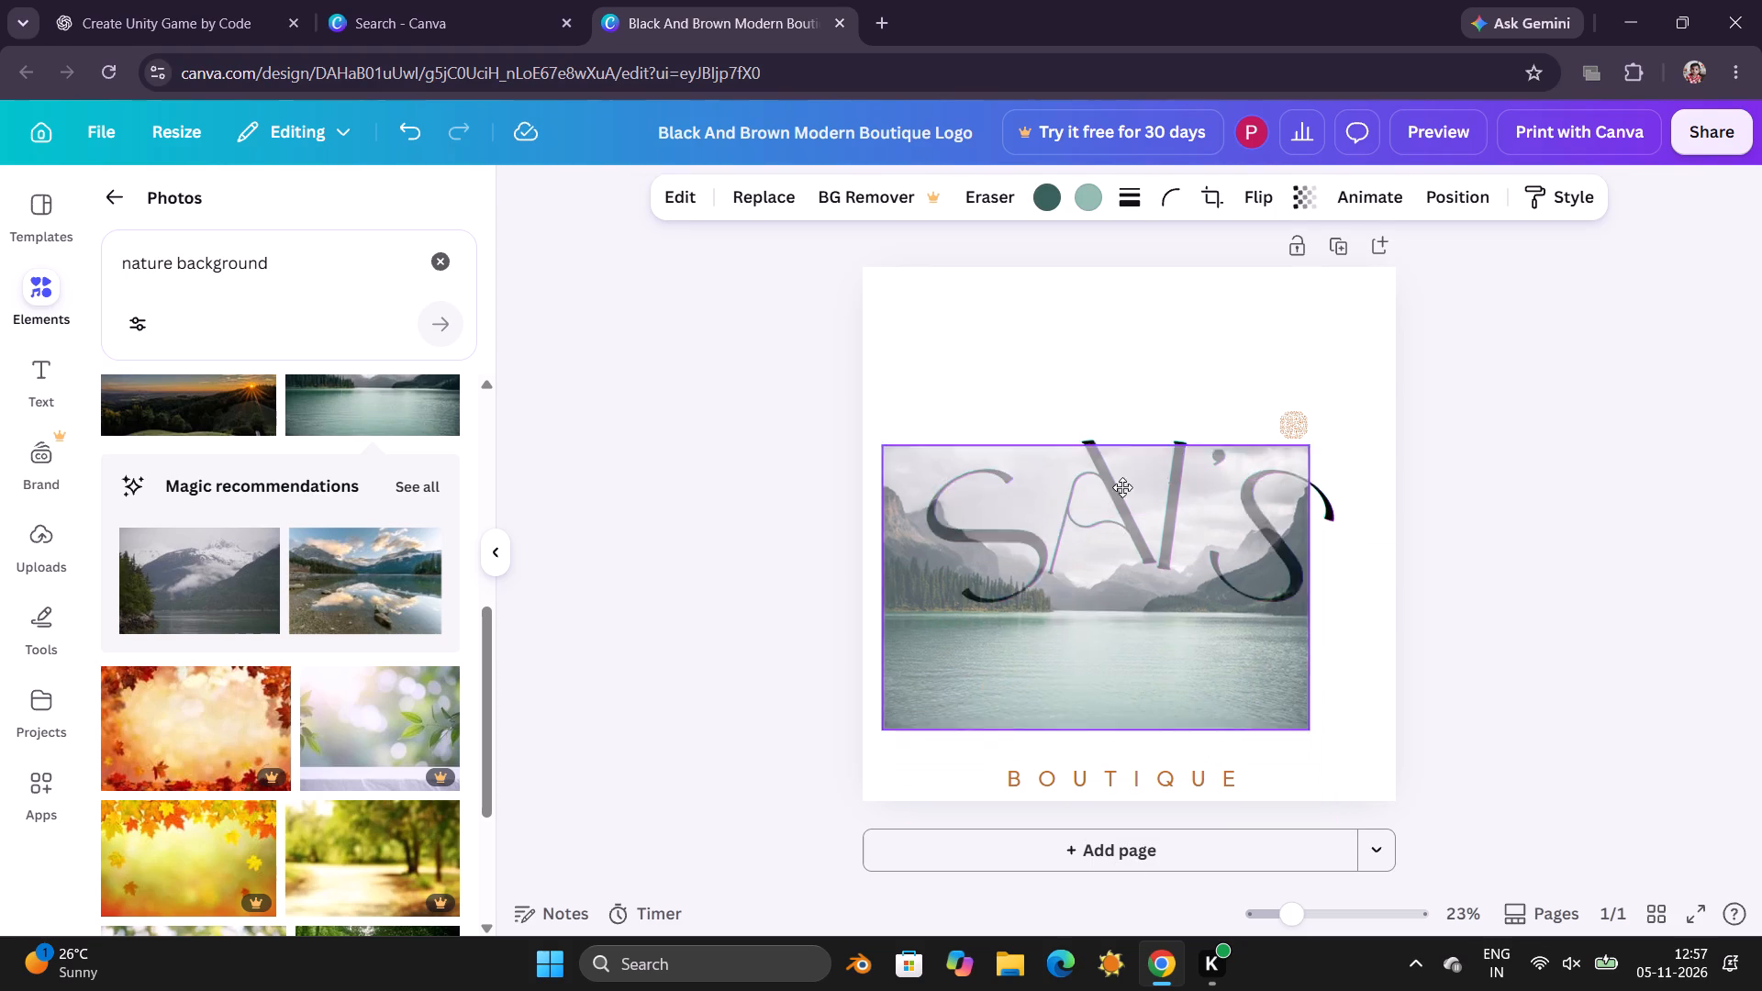
{"action": "left_click_drag", "start_coordinate": [1122, 487], "coordinate": [1162, 438]}
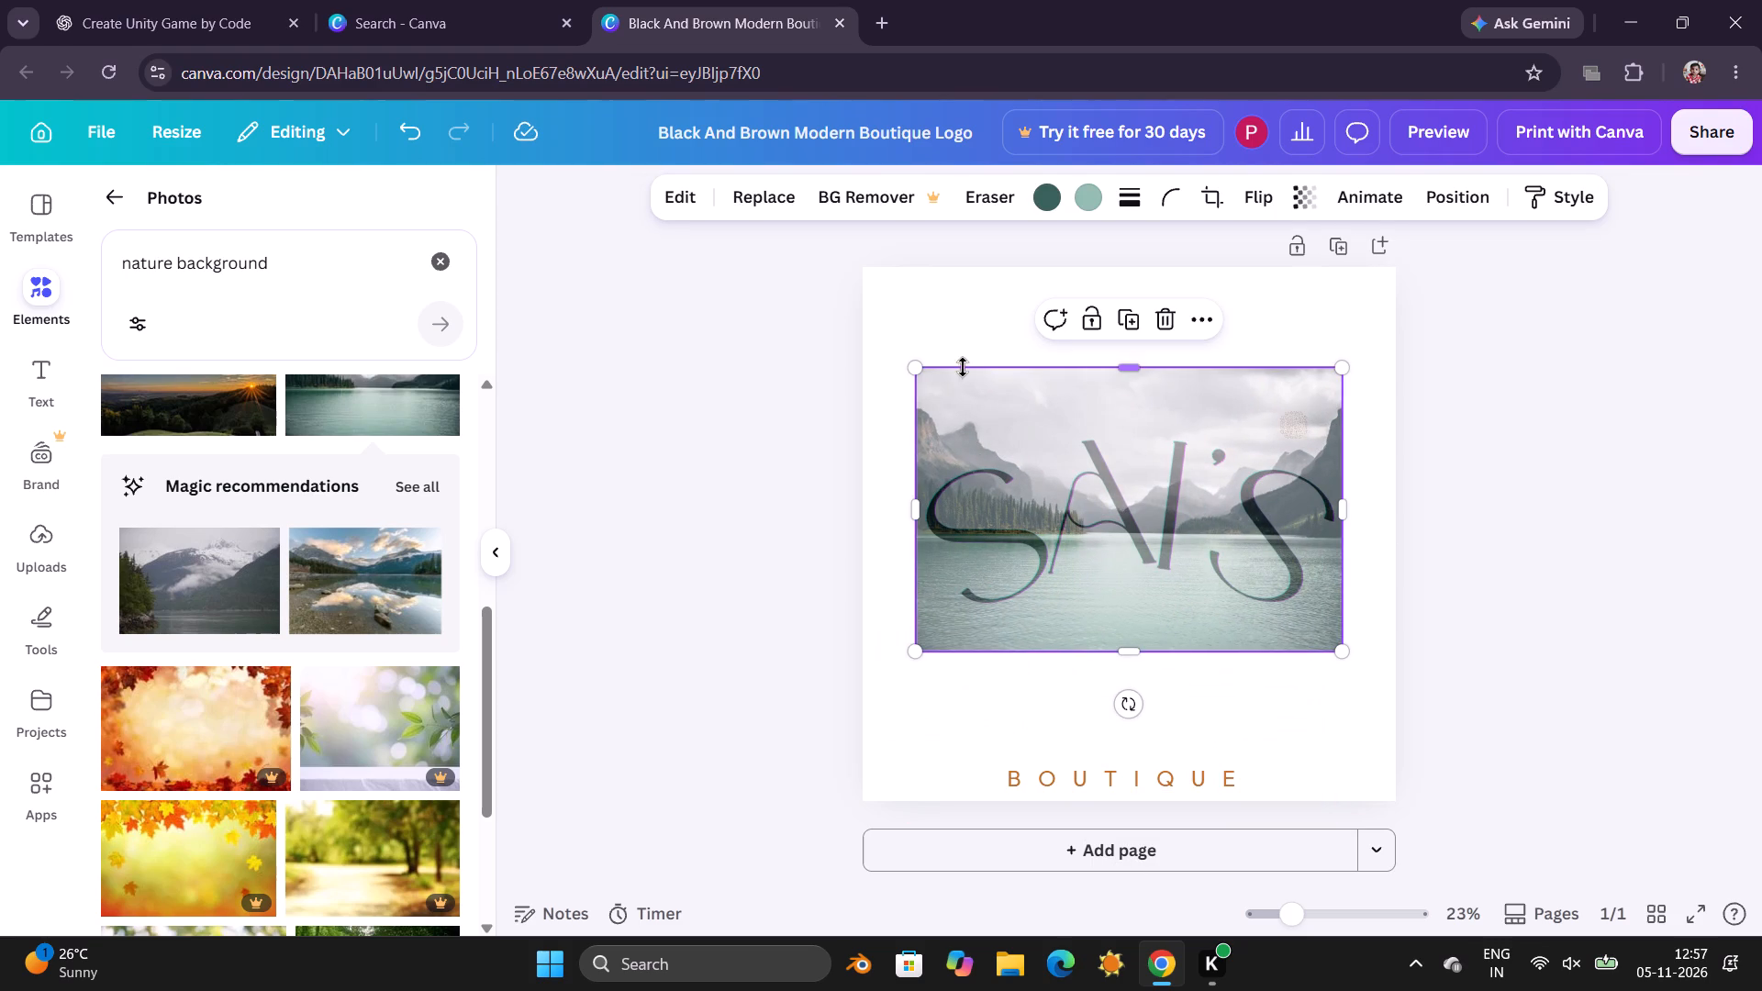
{"action": "left_click_drag", "start_coordinate": [920, 368], "coordinate": [896, 326]}
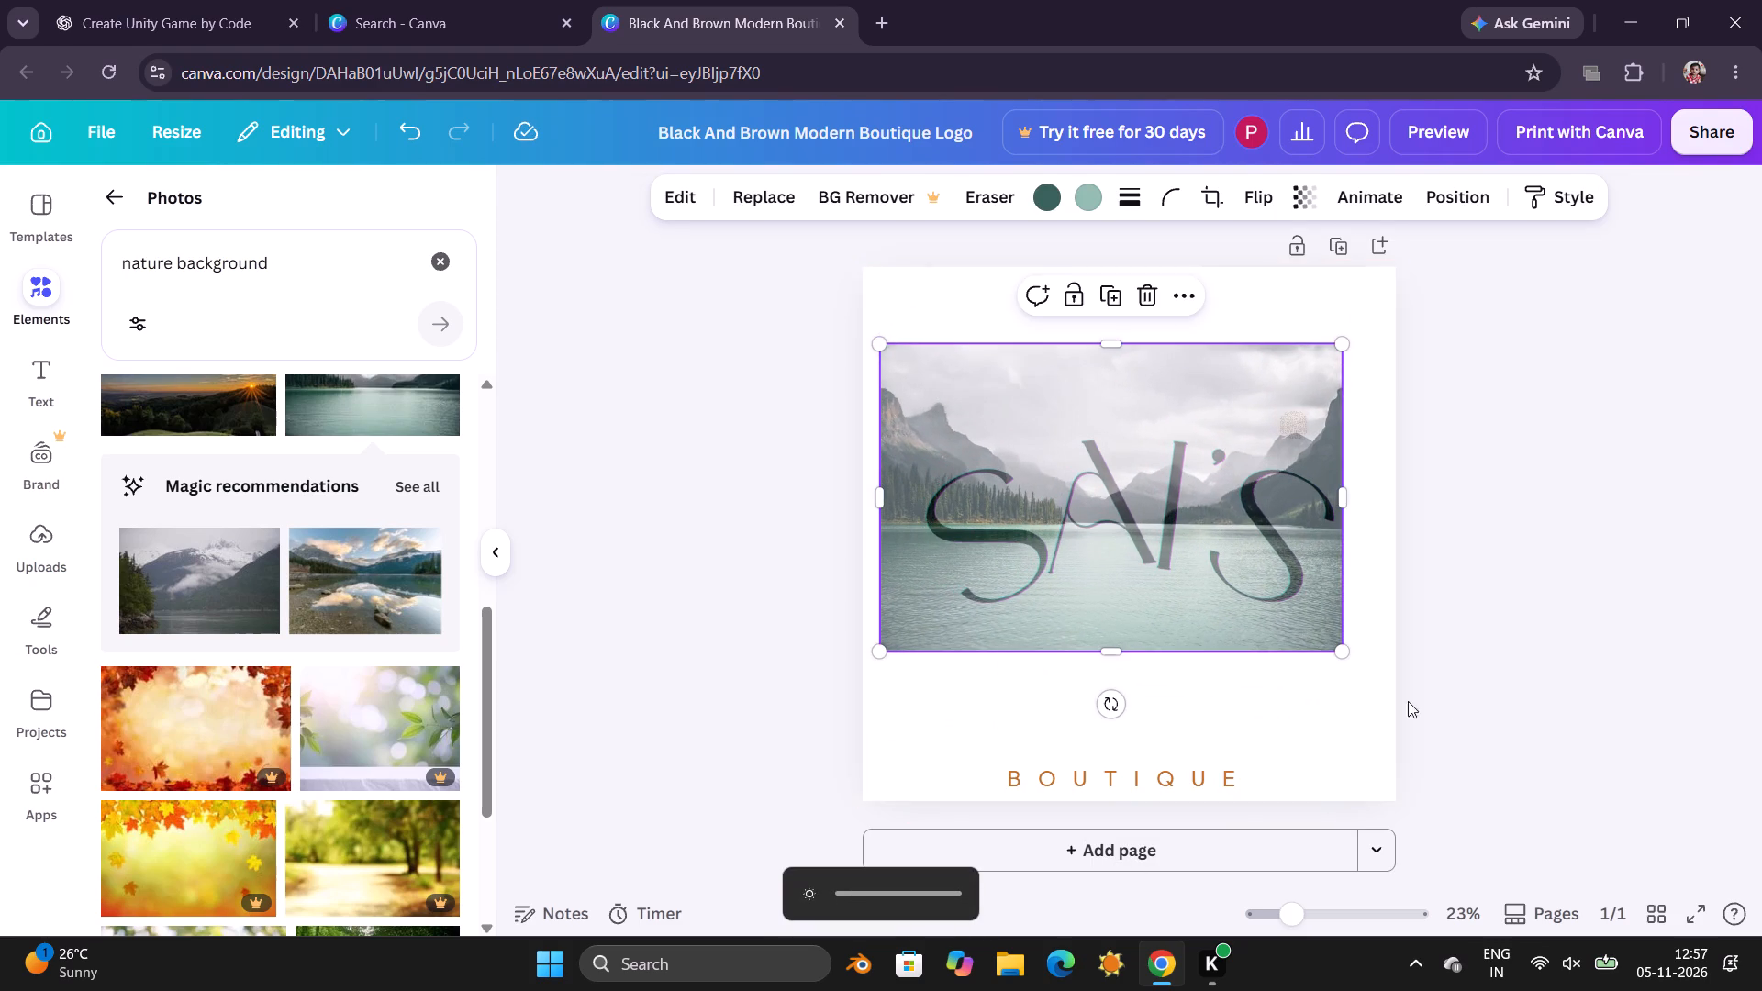
{"action": "left_click_drag", "start_coordinate": [1349, 651], "coordinate": [1408, 751]}
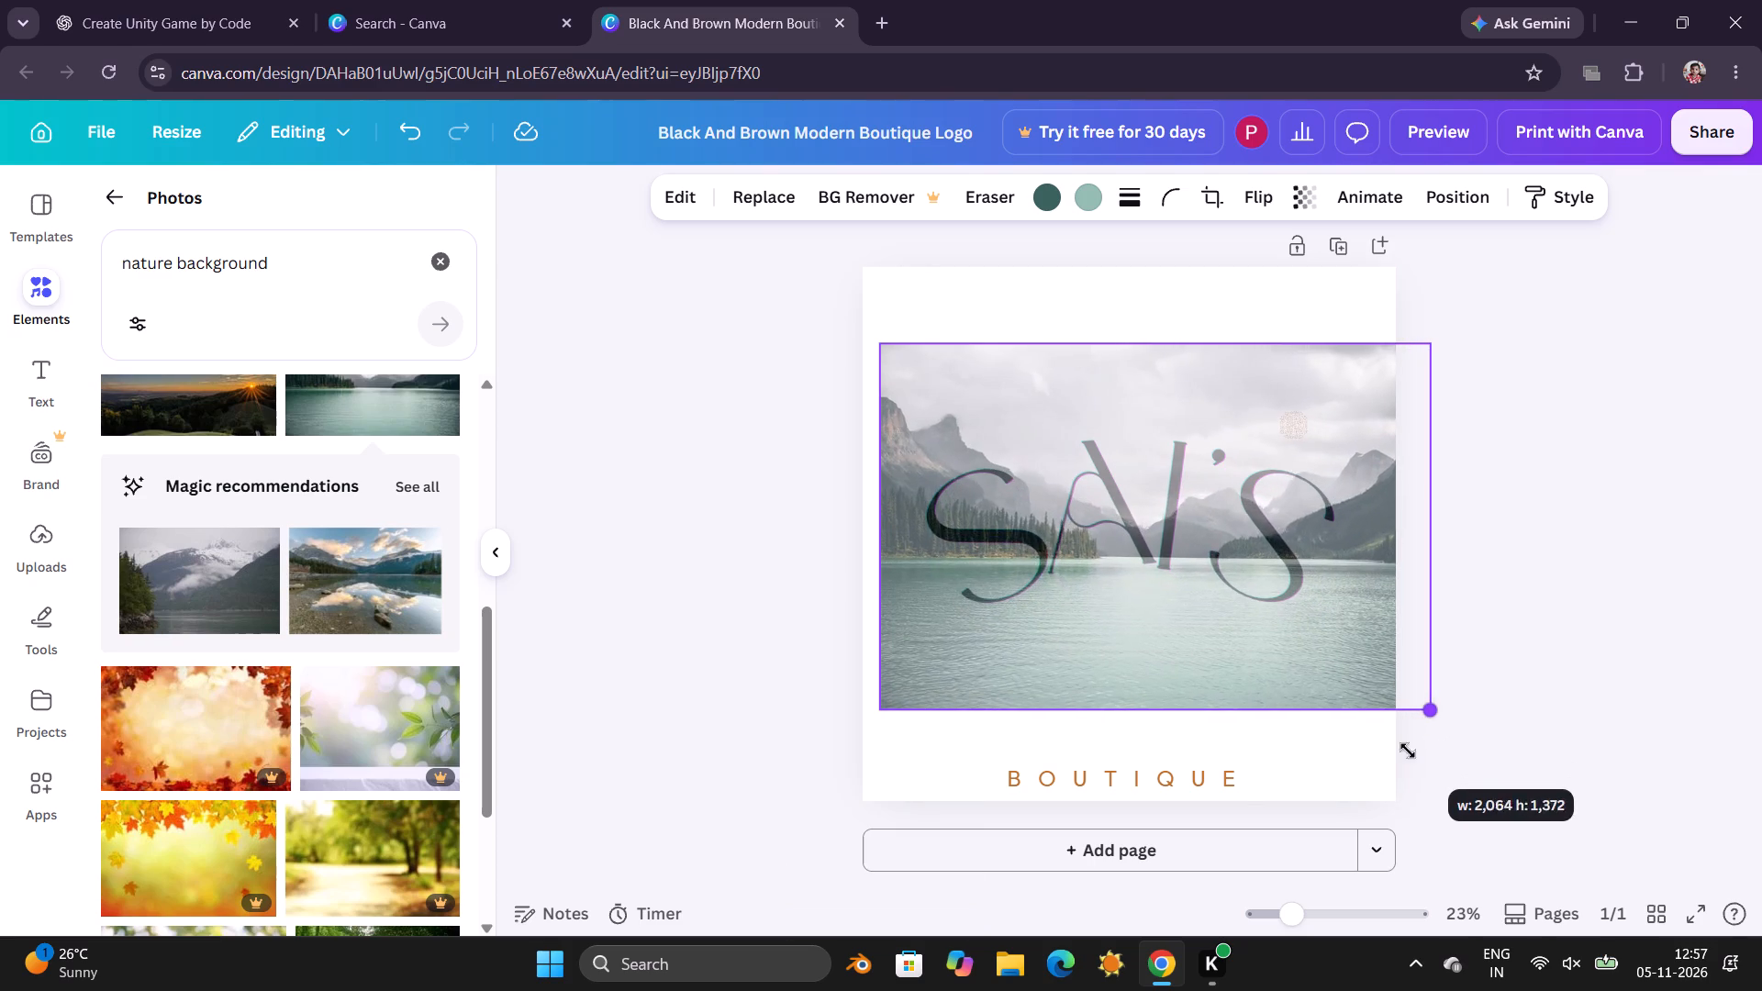
{"action": "left_click_drag", "start_coordinate": [1408, 751], "coordinate": [1377, 752]}
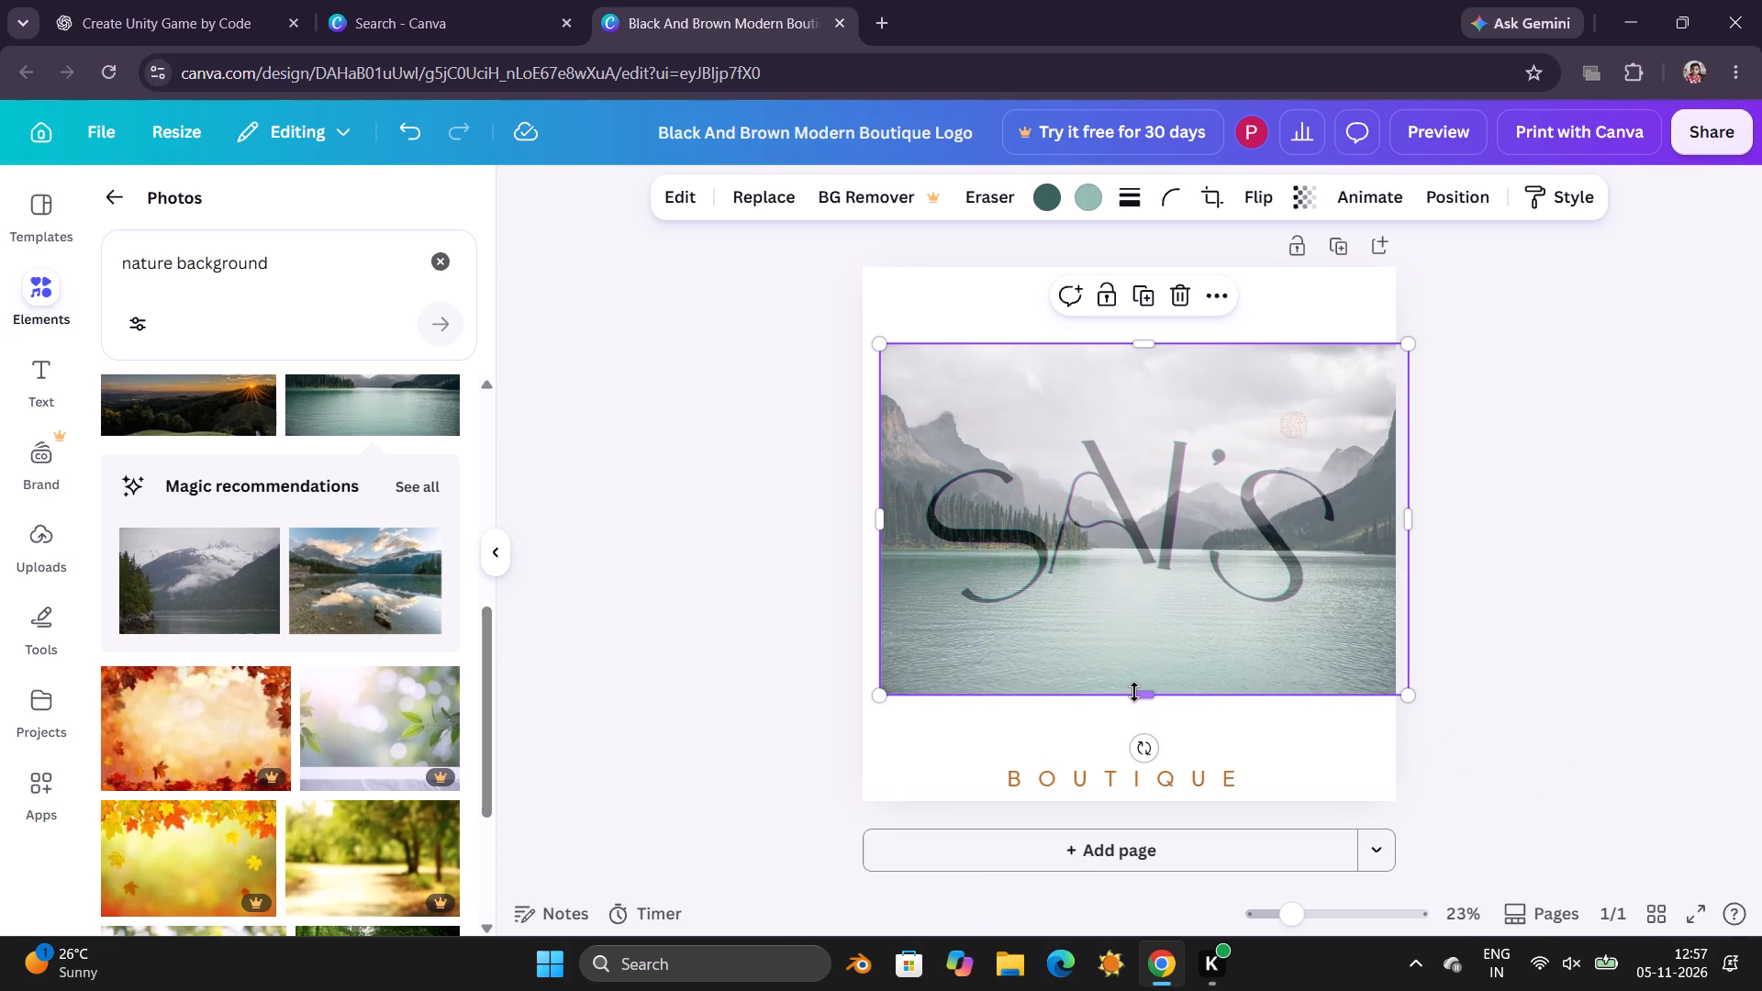
{"action": "left_click_drag", "start_coordinate": [1142, 693], "coordinate": [1142, 736]}
{"action": "left_click_drag", "start_coordinate": [1142, 736], "coordinate": [1142, 760]}
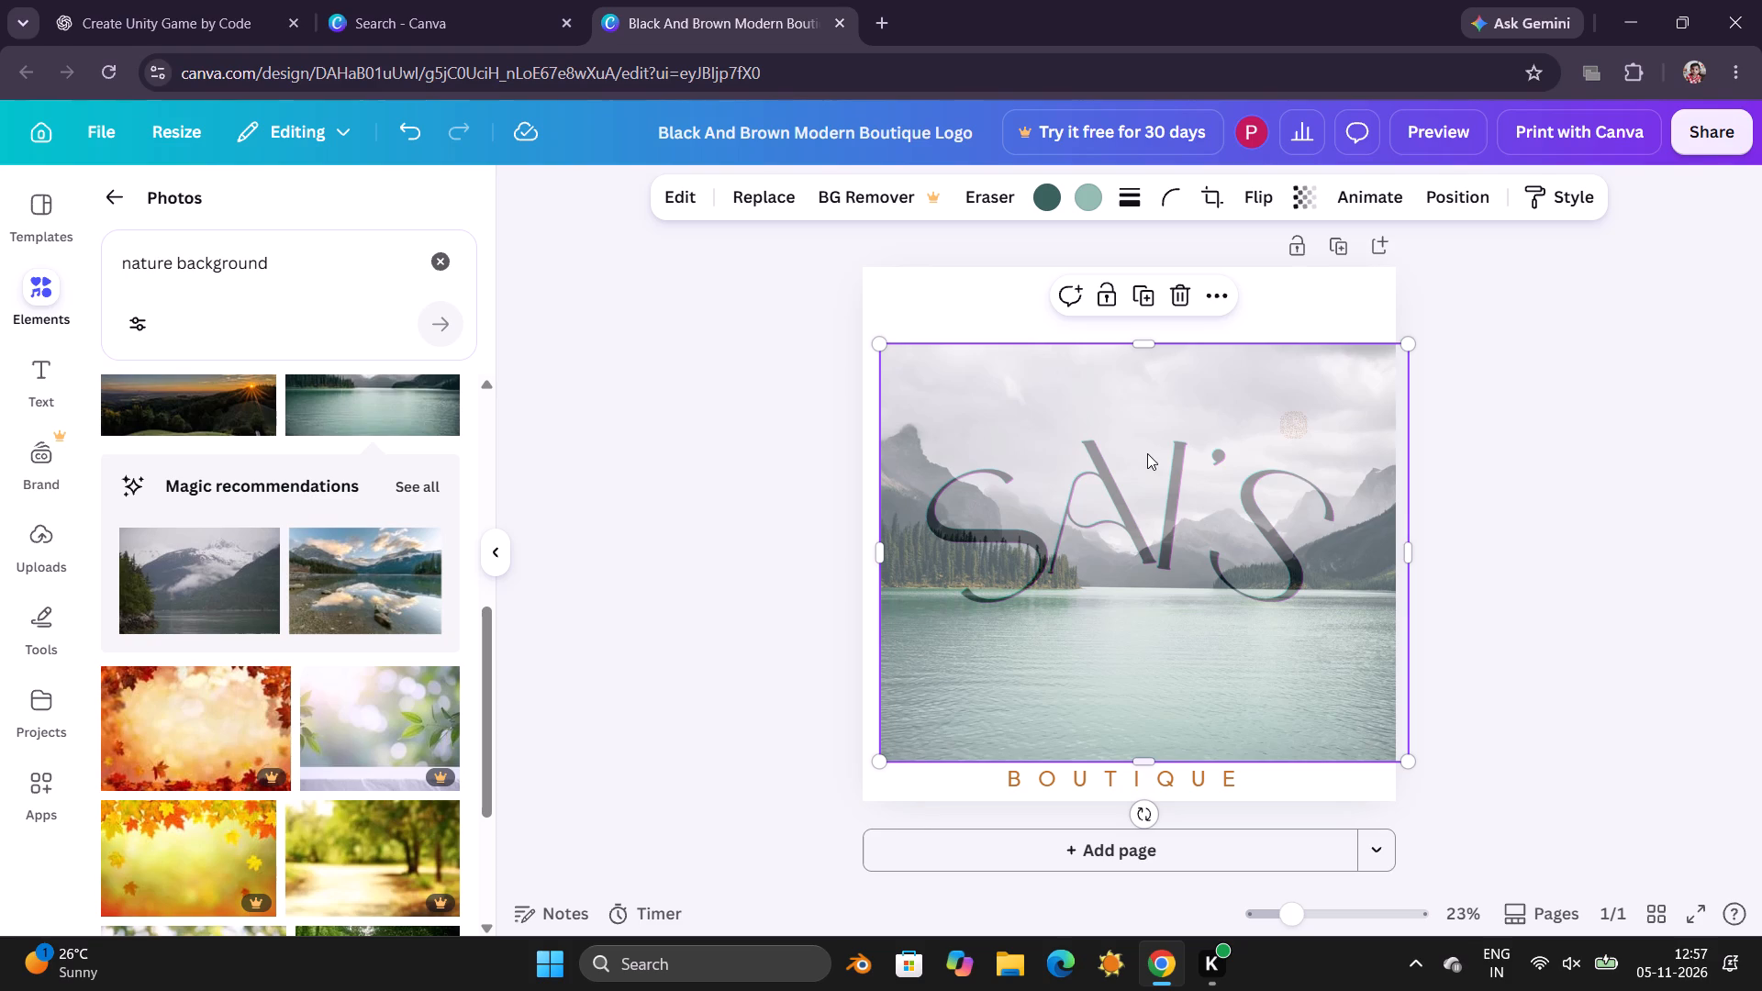
{"action": "left_click", "coordinate": [1133, 547]}
{"action": "left_click", "coordinate": [1160, 494]}
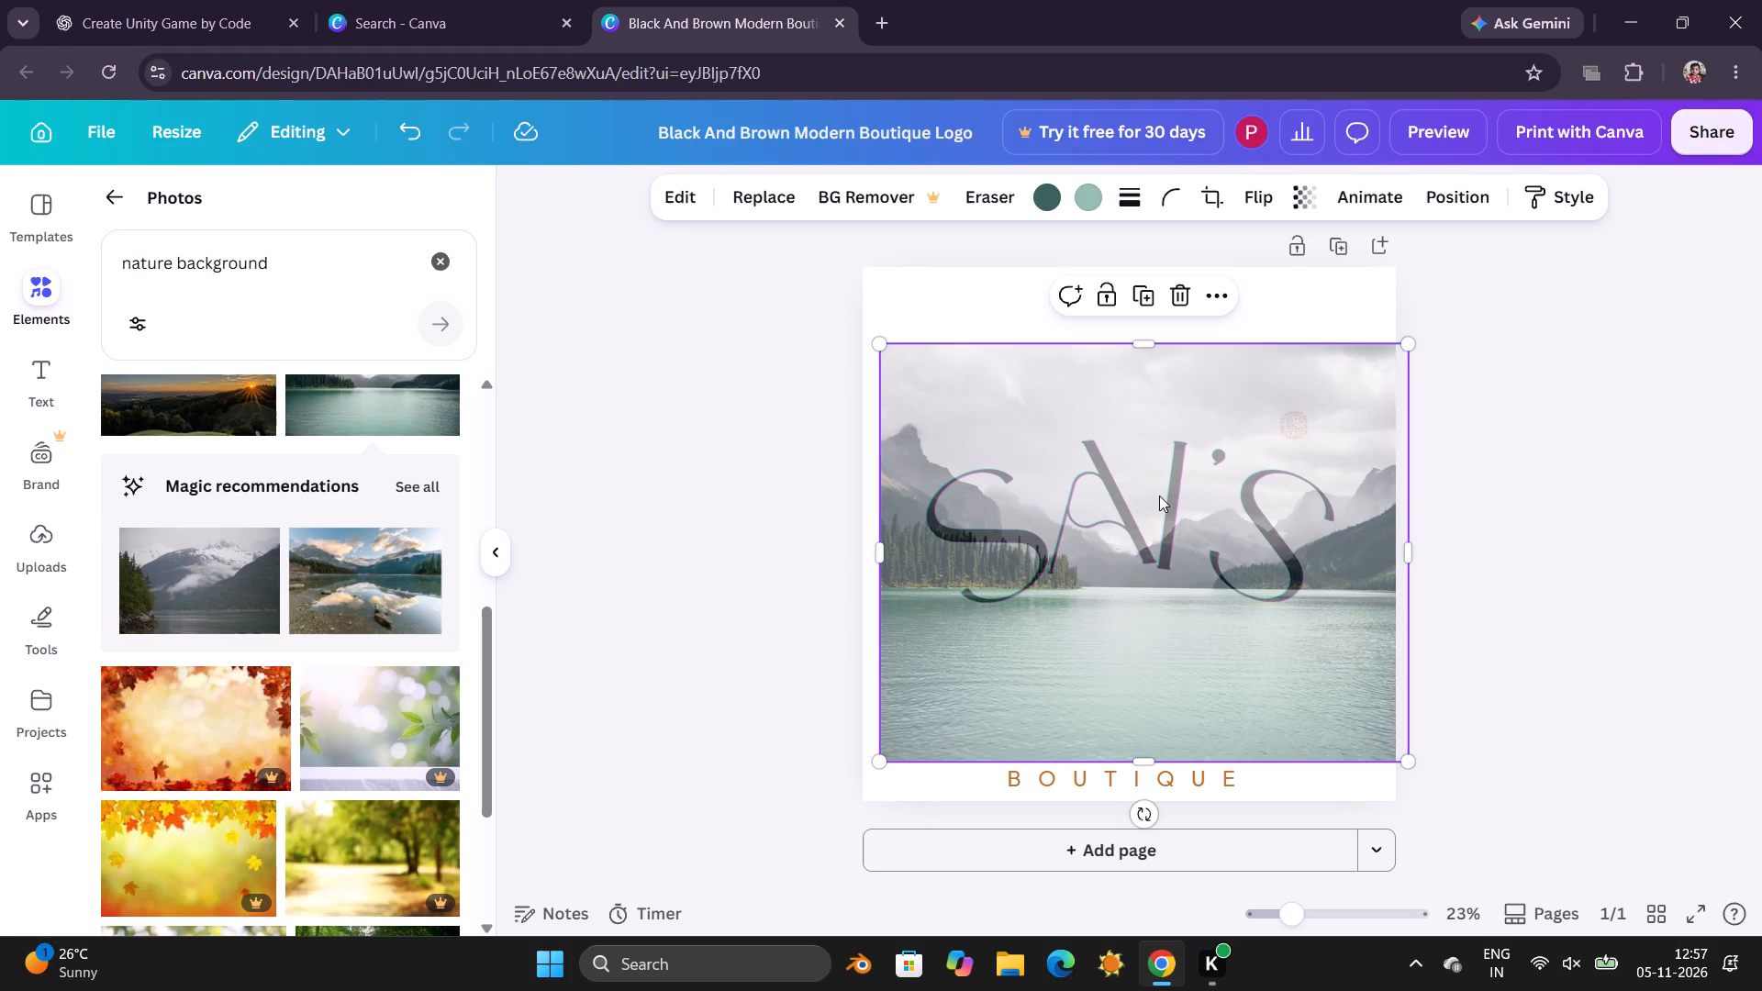
Reposition the misty lake photo to span the page width just above BOUTIQUE, moving the SAI'S text out of its way.
{"action": "left_click", "coordinate": [1147, 488]}
{"action": "left_click", "coordinate": [1167, 500]}
{"action": "left_click_drag", "start_coordinate": [1170, 504], "coordinate": [1116, 638]}
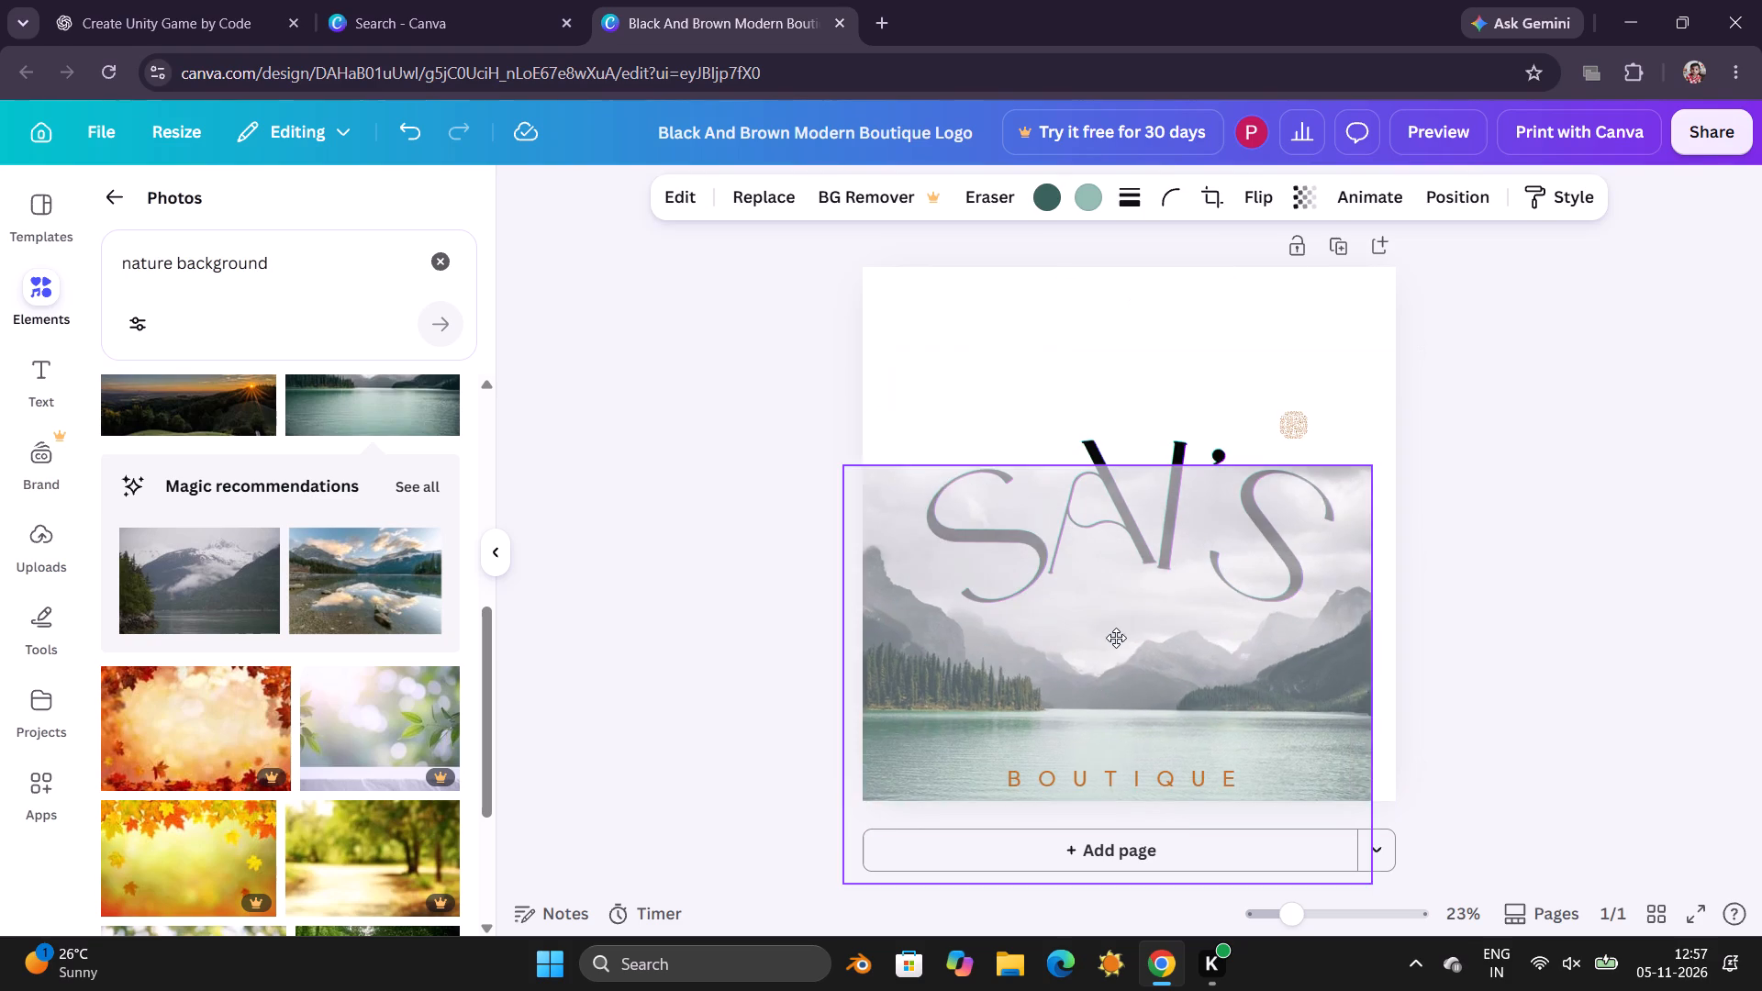
{"action": "left_click_drag", "start_coordinate": [1116, 638], "coordinate": [1102, 650]}
{"action": "left_click_drag", "start_coordinate": [1207, 448], "coordinate": [1259, 651]}
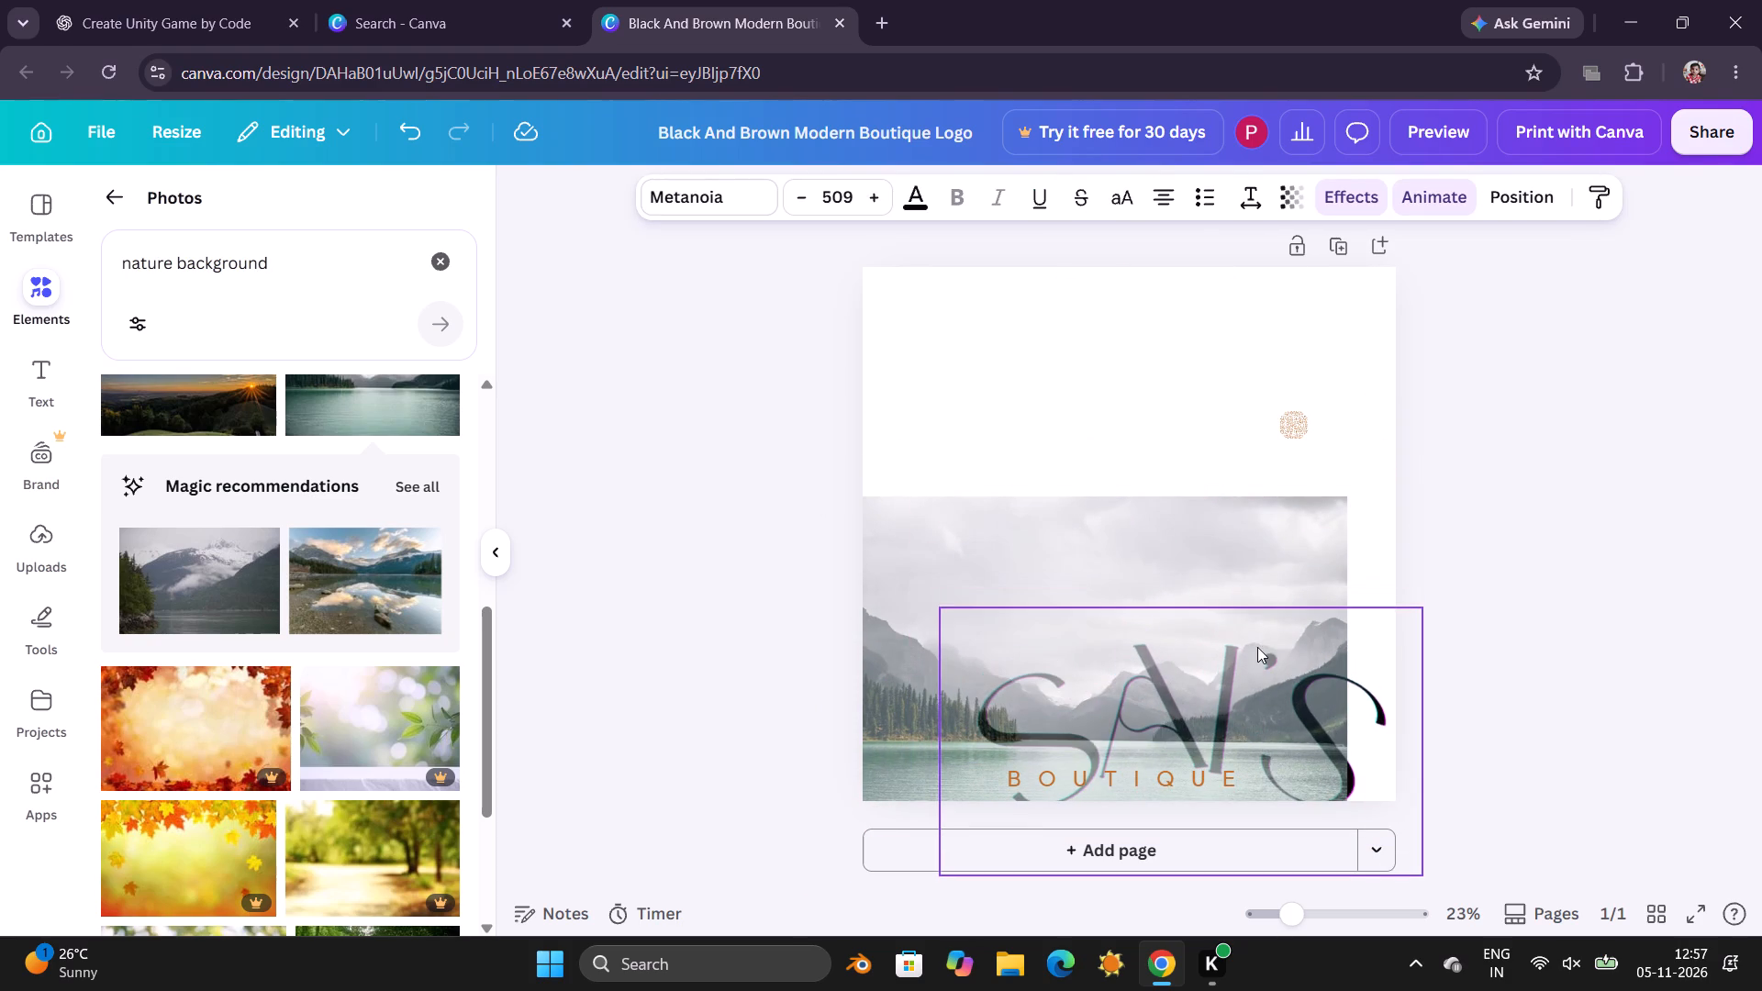
{"action": "left_click_drag", "start_coordinate": [1297, 565], "coordinate": [1342, 395]}
Move the SAI'S text back over the misty lake photo and centre it on the page.
{"action": "left_click_drag", "start_coordinate": [1345, 759], "coordinate": [1402, 598]}
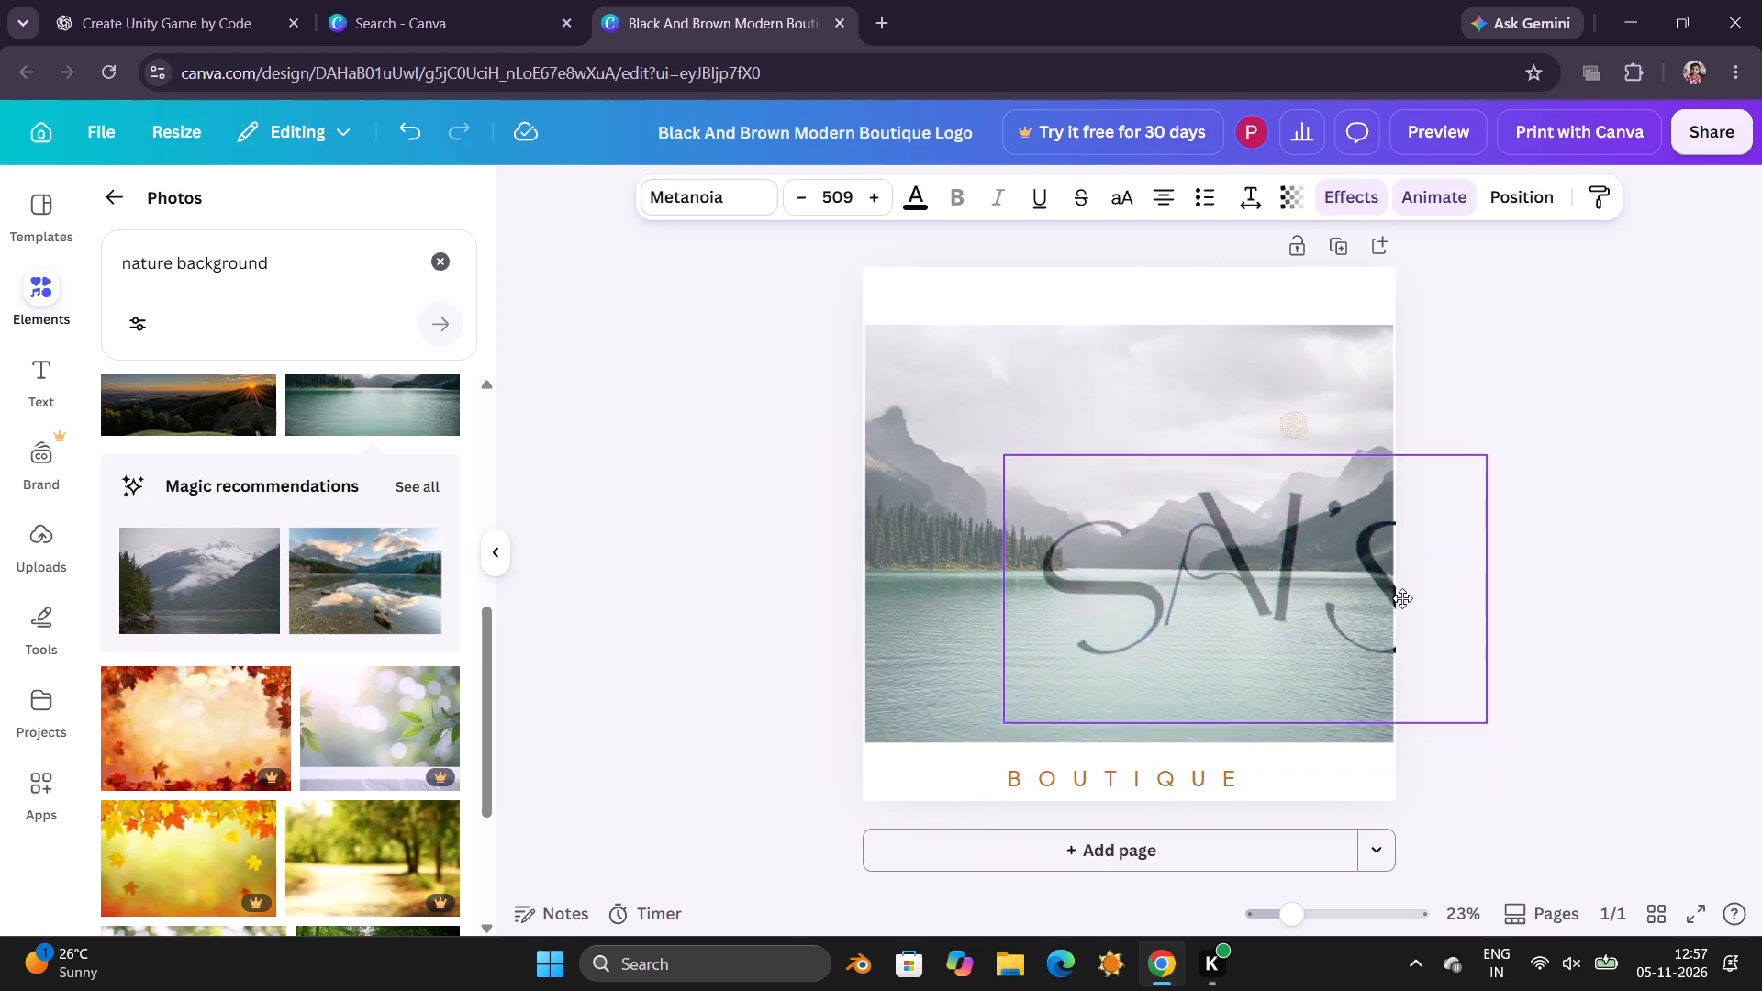
{"action": "left_click_drag", "start_coordinate": [1402, 598], "coordinate": [1333, 568]}
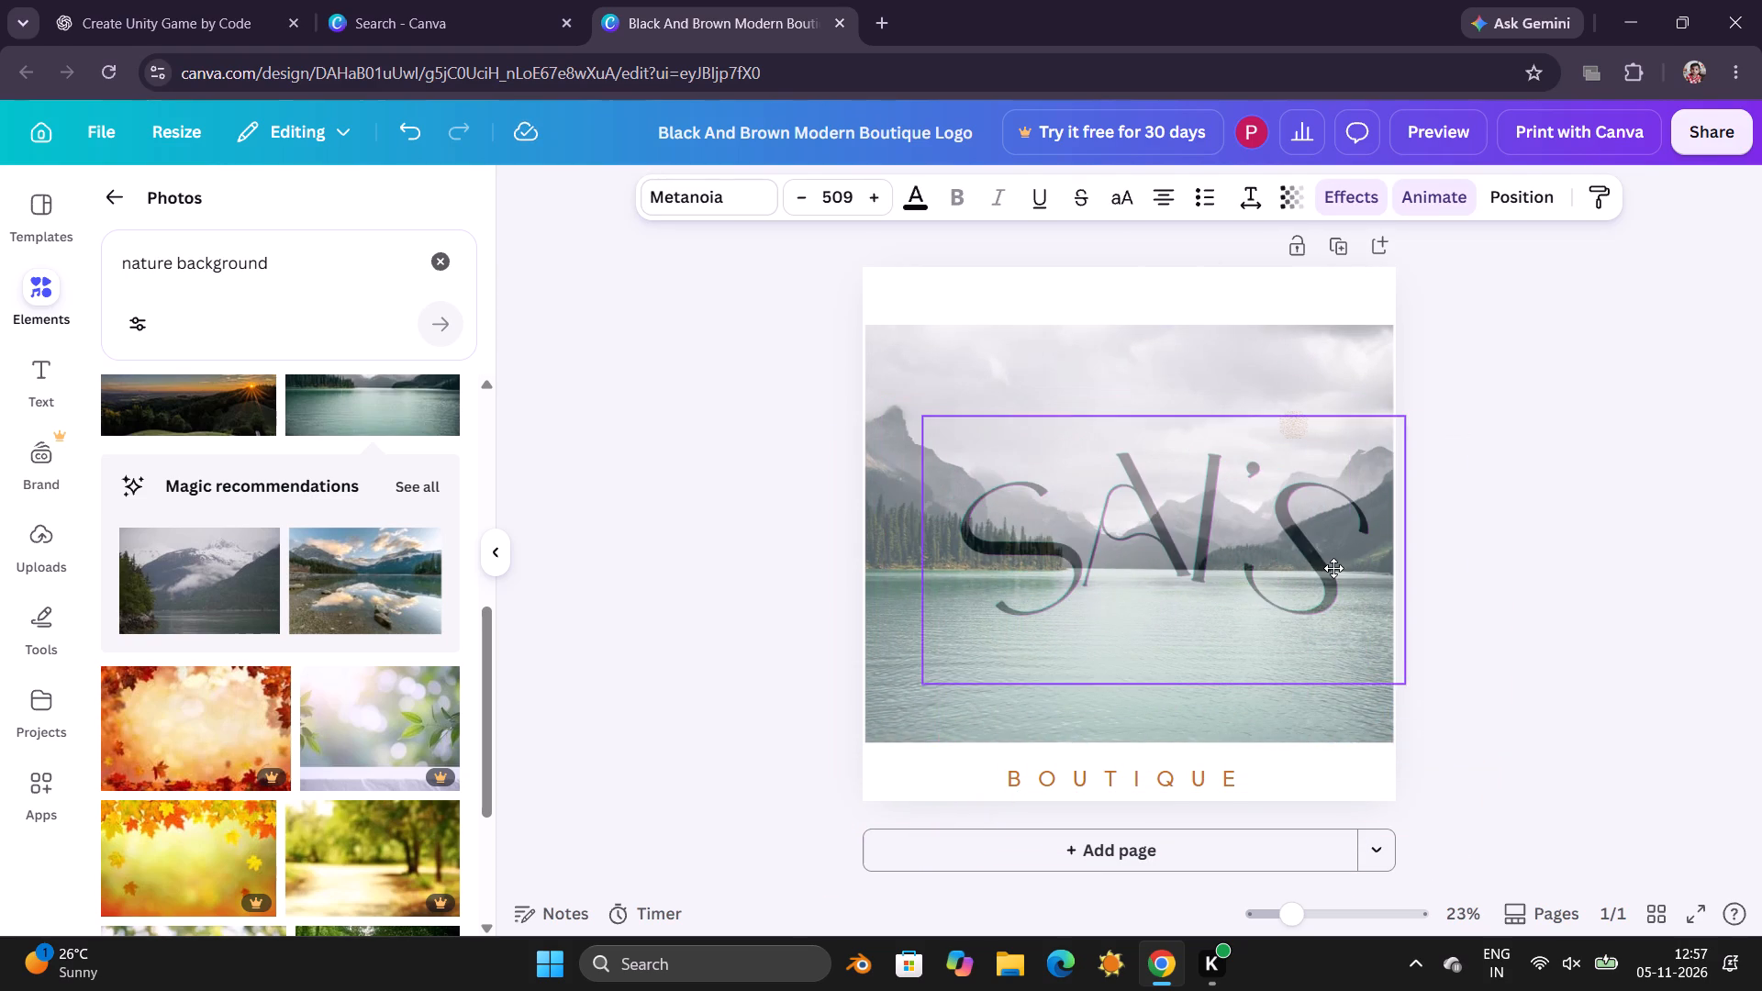
{"action": "left_click_drag", "start_coordinate": [1333, 568], "coordinate": [1316, 564]}
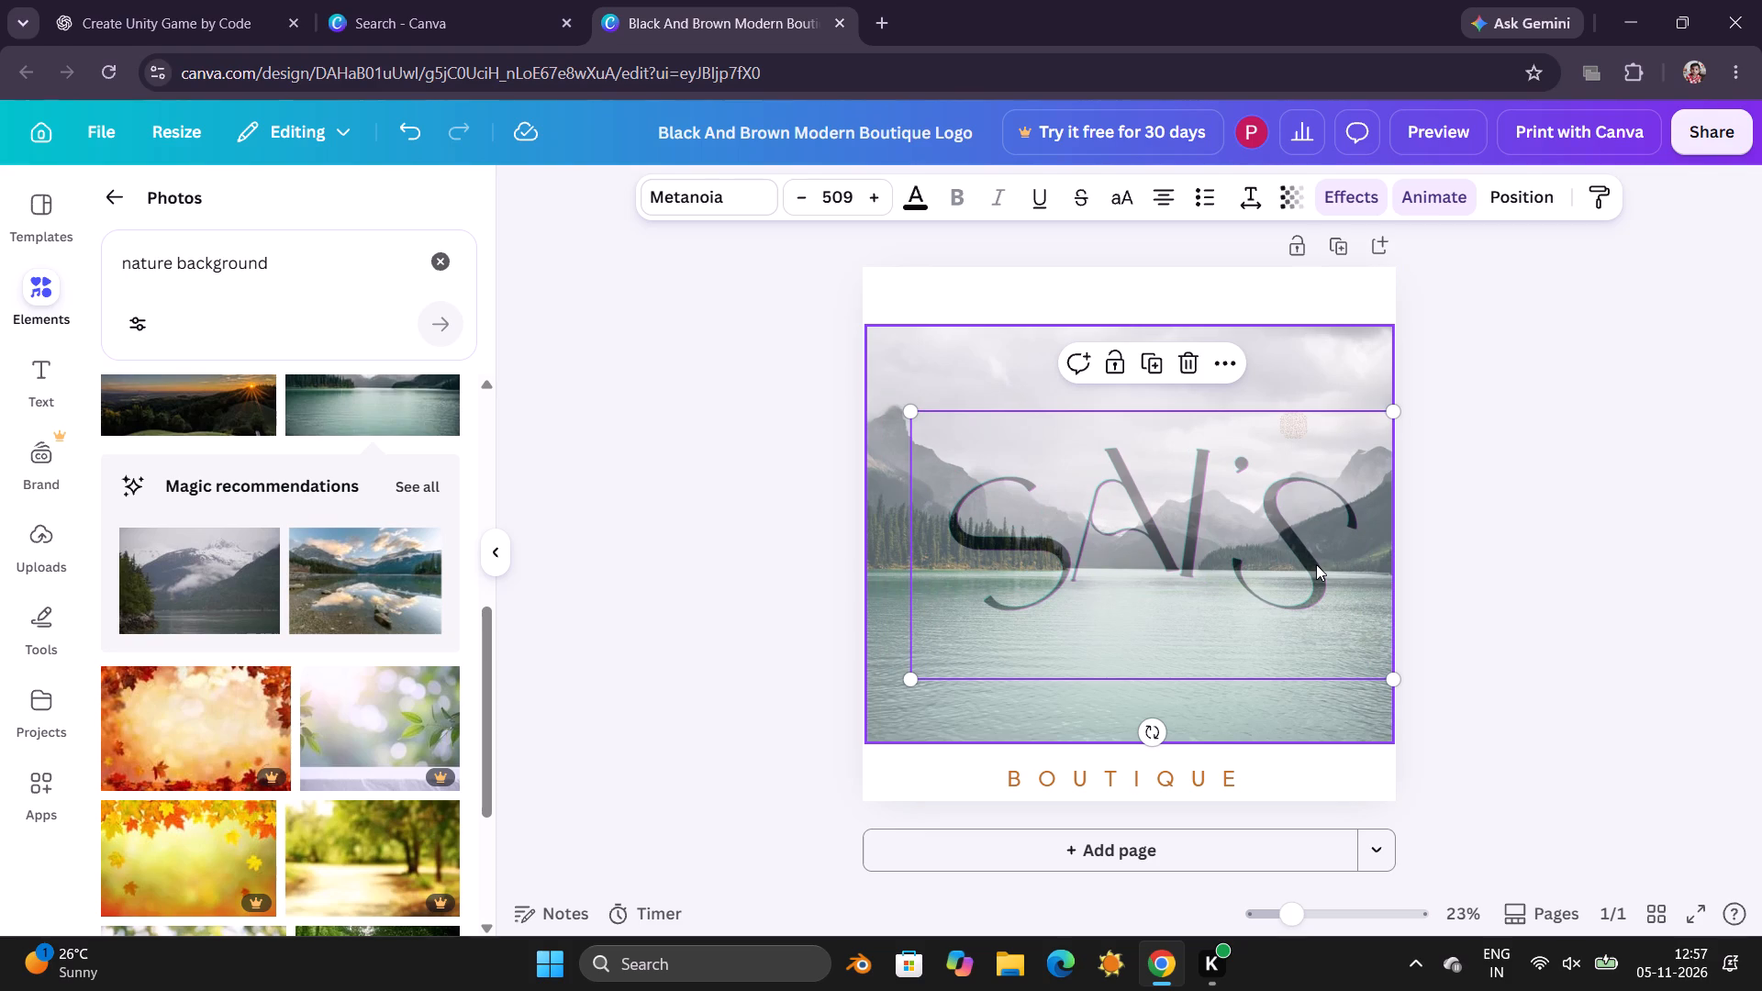
{"action": "left_click_drag", "start_coordinate": [1316, 564], "coordinate": [1251, 551]}
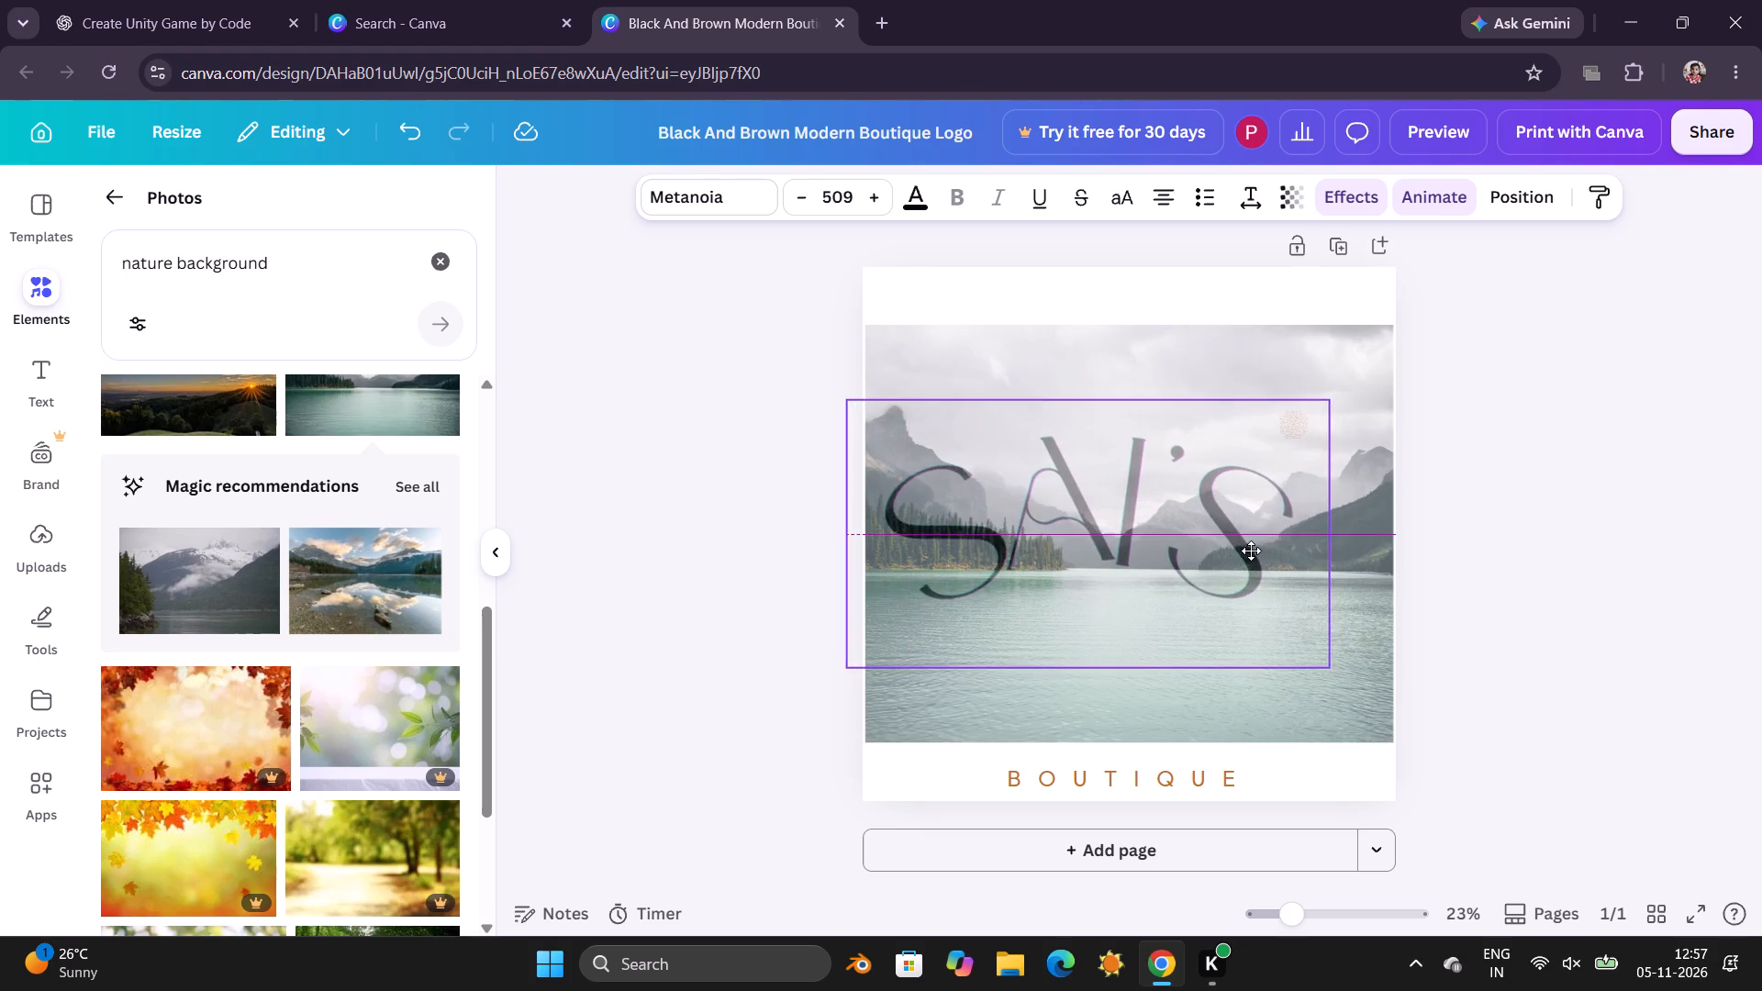
{"action": "left_click_drag", "start_coordinate": [1251, 551], "coordinate": [1297, 550]}
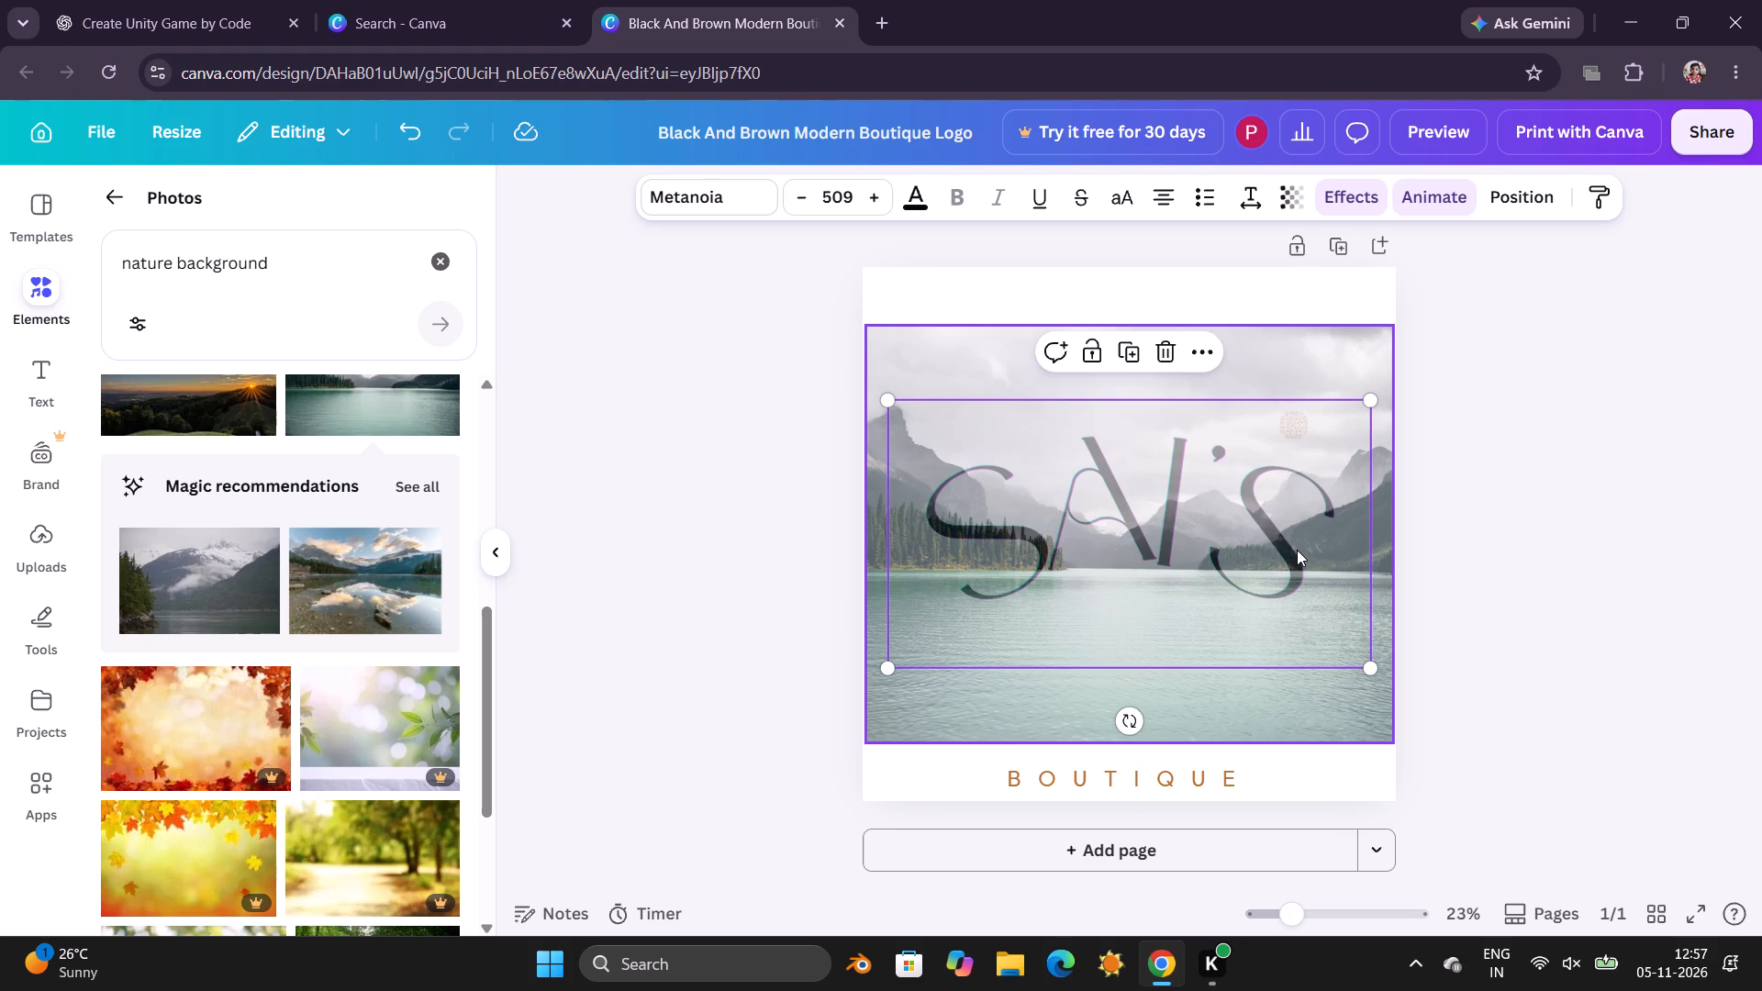
{"action": "left_click", "coordinate": [786, 580]}
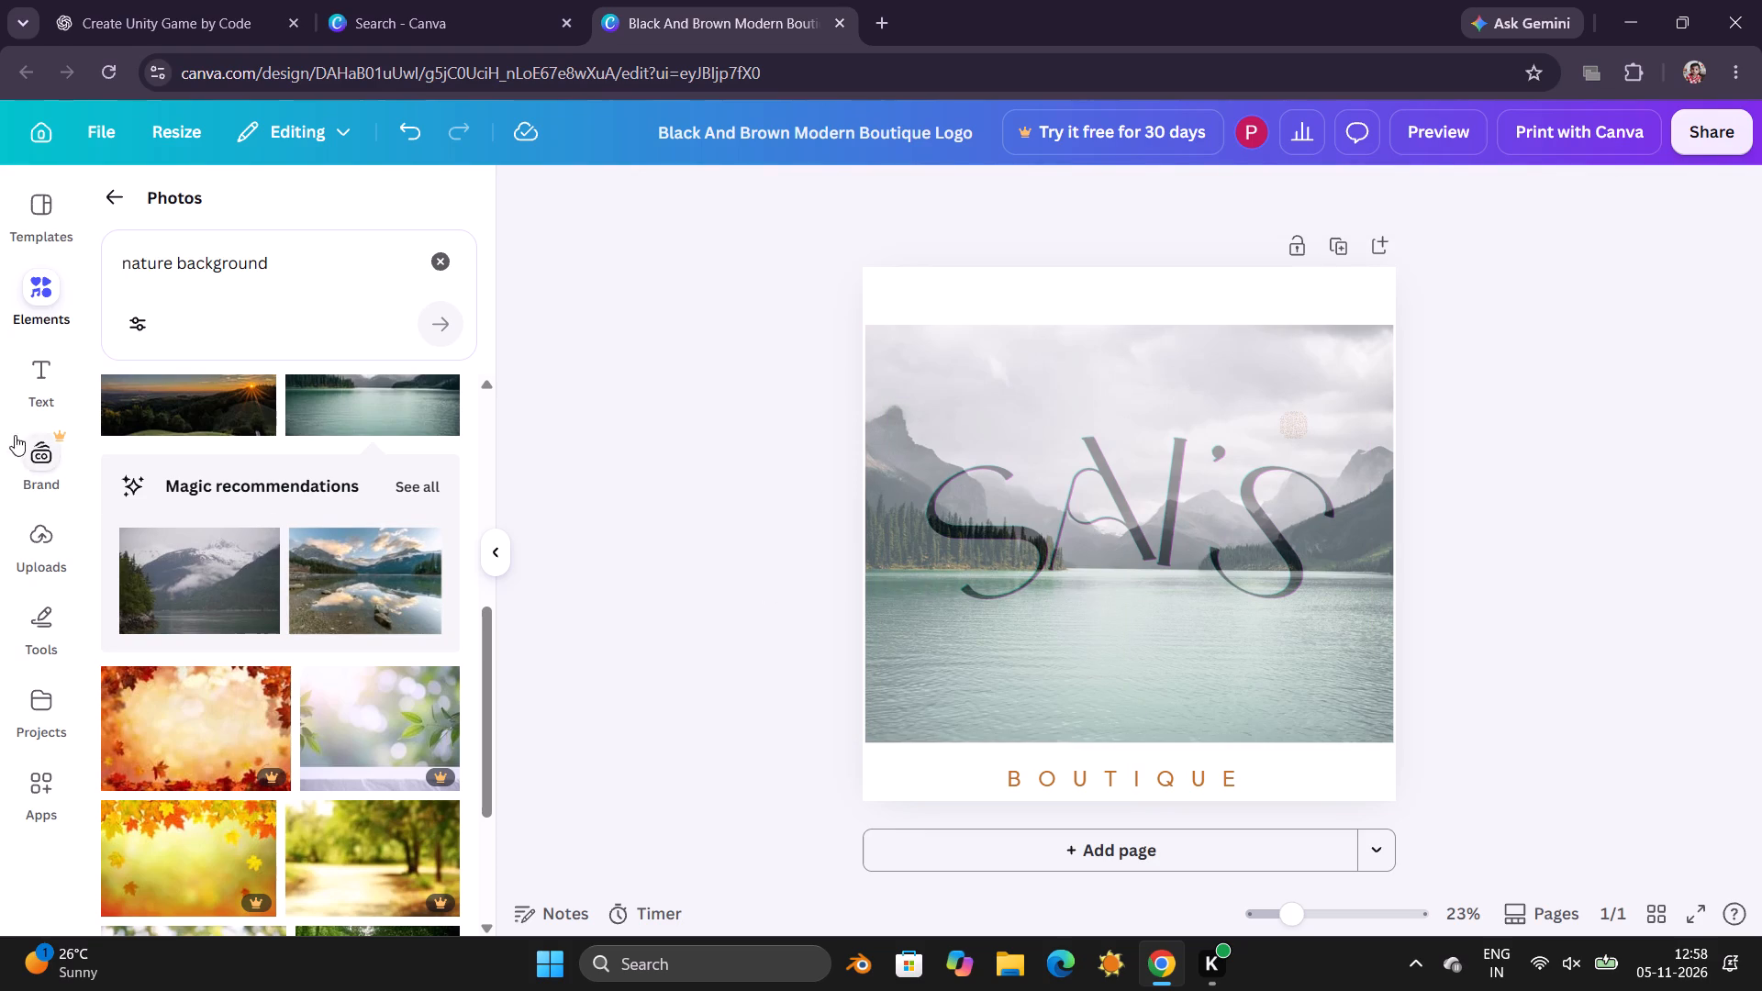
Add a text box over the lake water just beneath the SAI'S text and clear its placeholder wording.
{"action": "left_click", "coordinate": [41, 372]}
{"action": "left_click", "coordinate": [372, 279]}
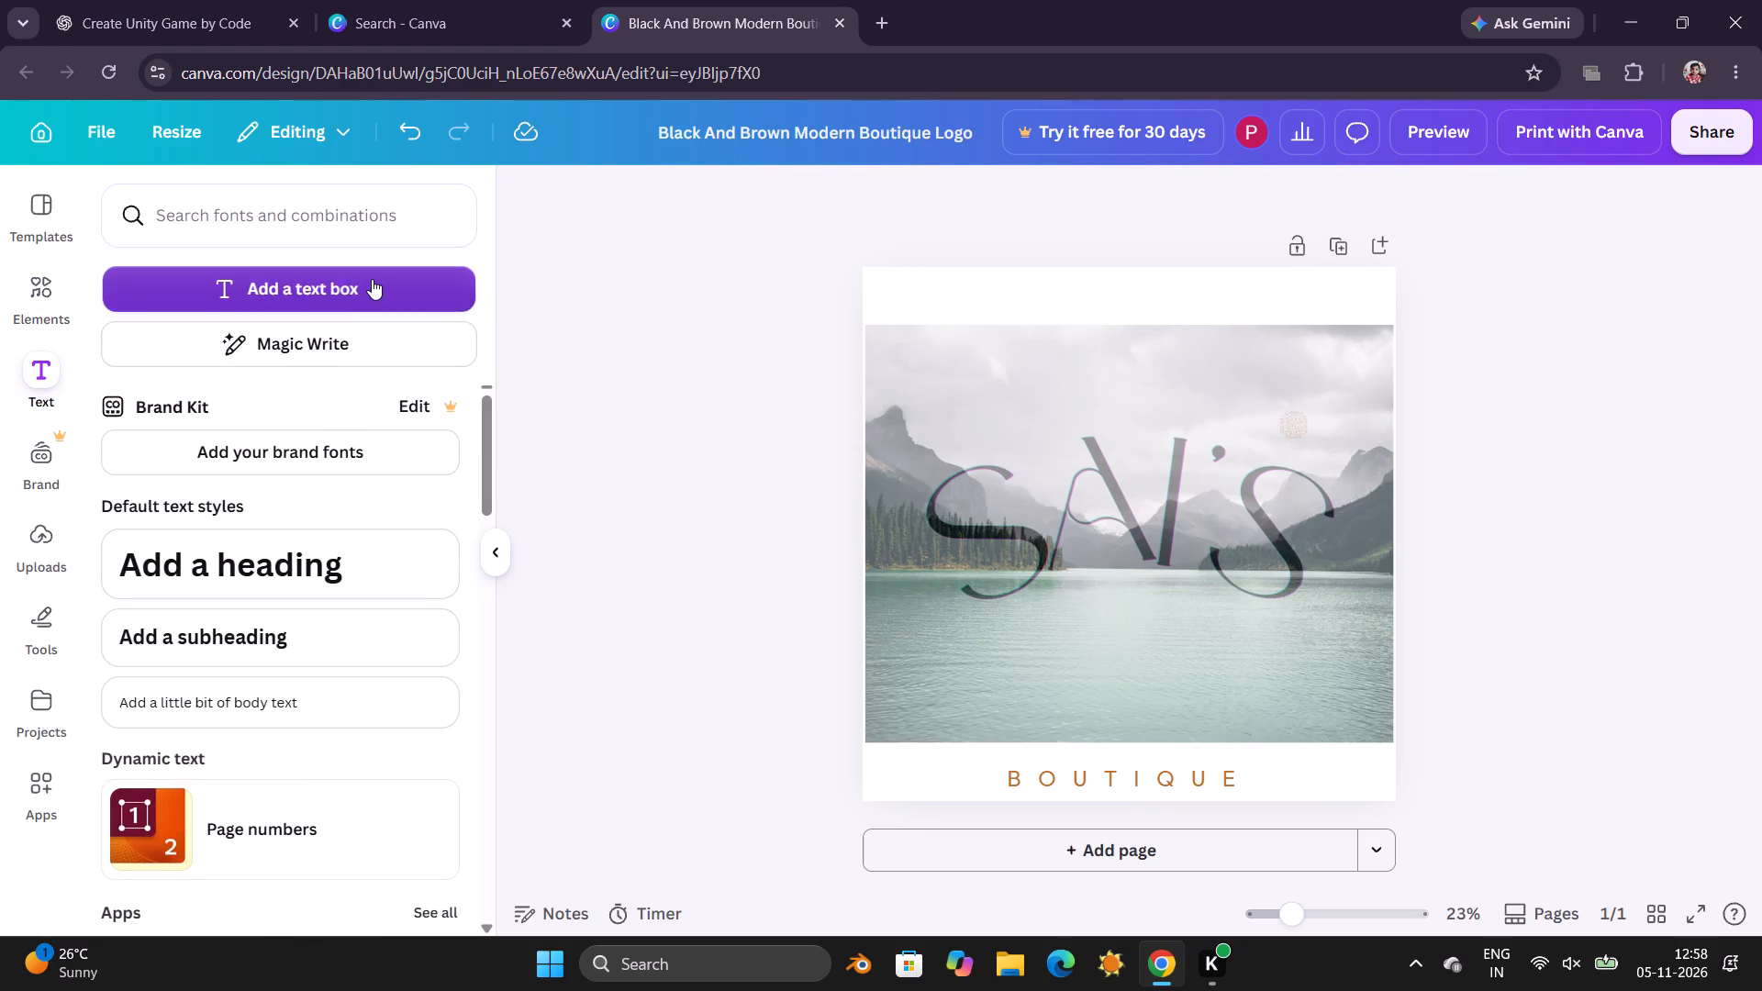
{"action": "left_click_drag", "start_coordinate": [1085, 526], "coordinate": [1083, 578]}
{"action": "left_click_drag", "start_coordinate": [1261, 529], "coordinate": [1266, 584]}
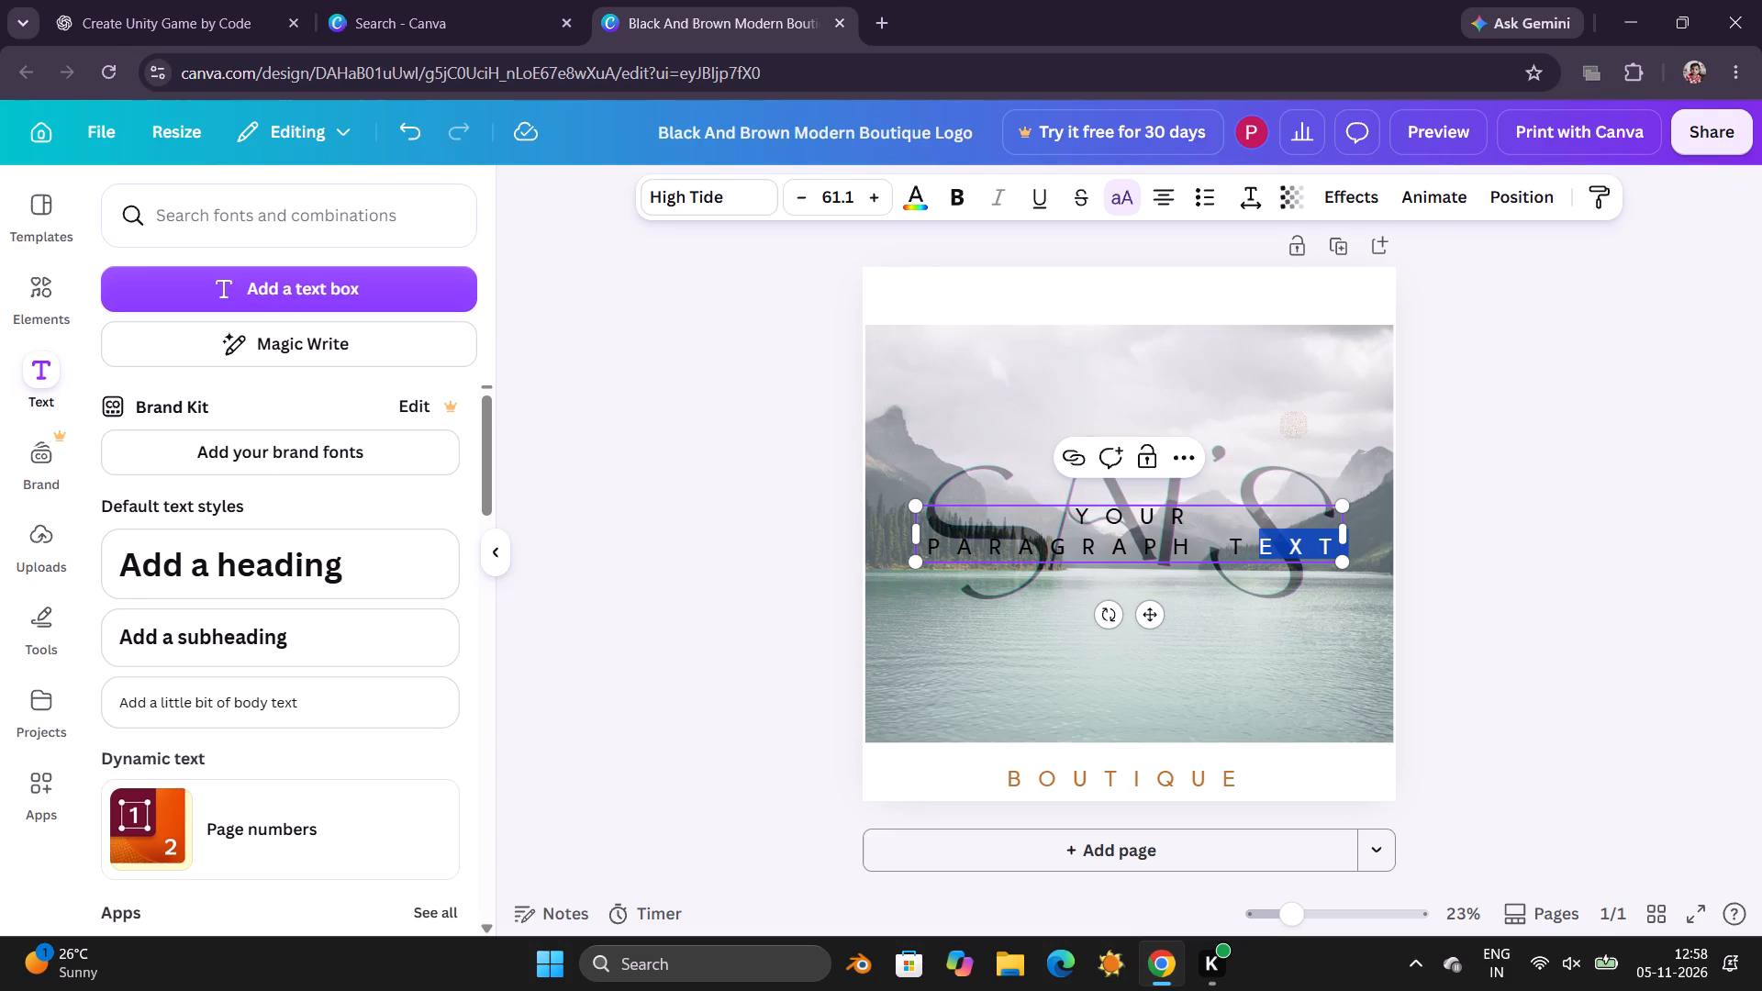
{"action": "left_click_drag", "start_coordinate": [955, 505], "coordinate": [965, 619]}
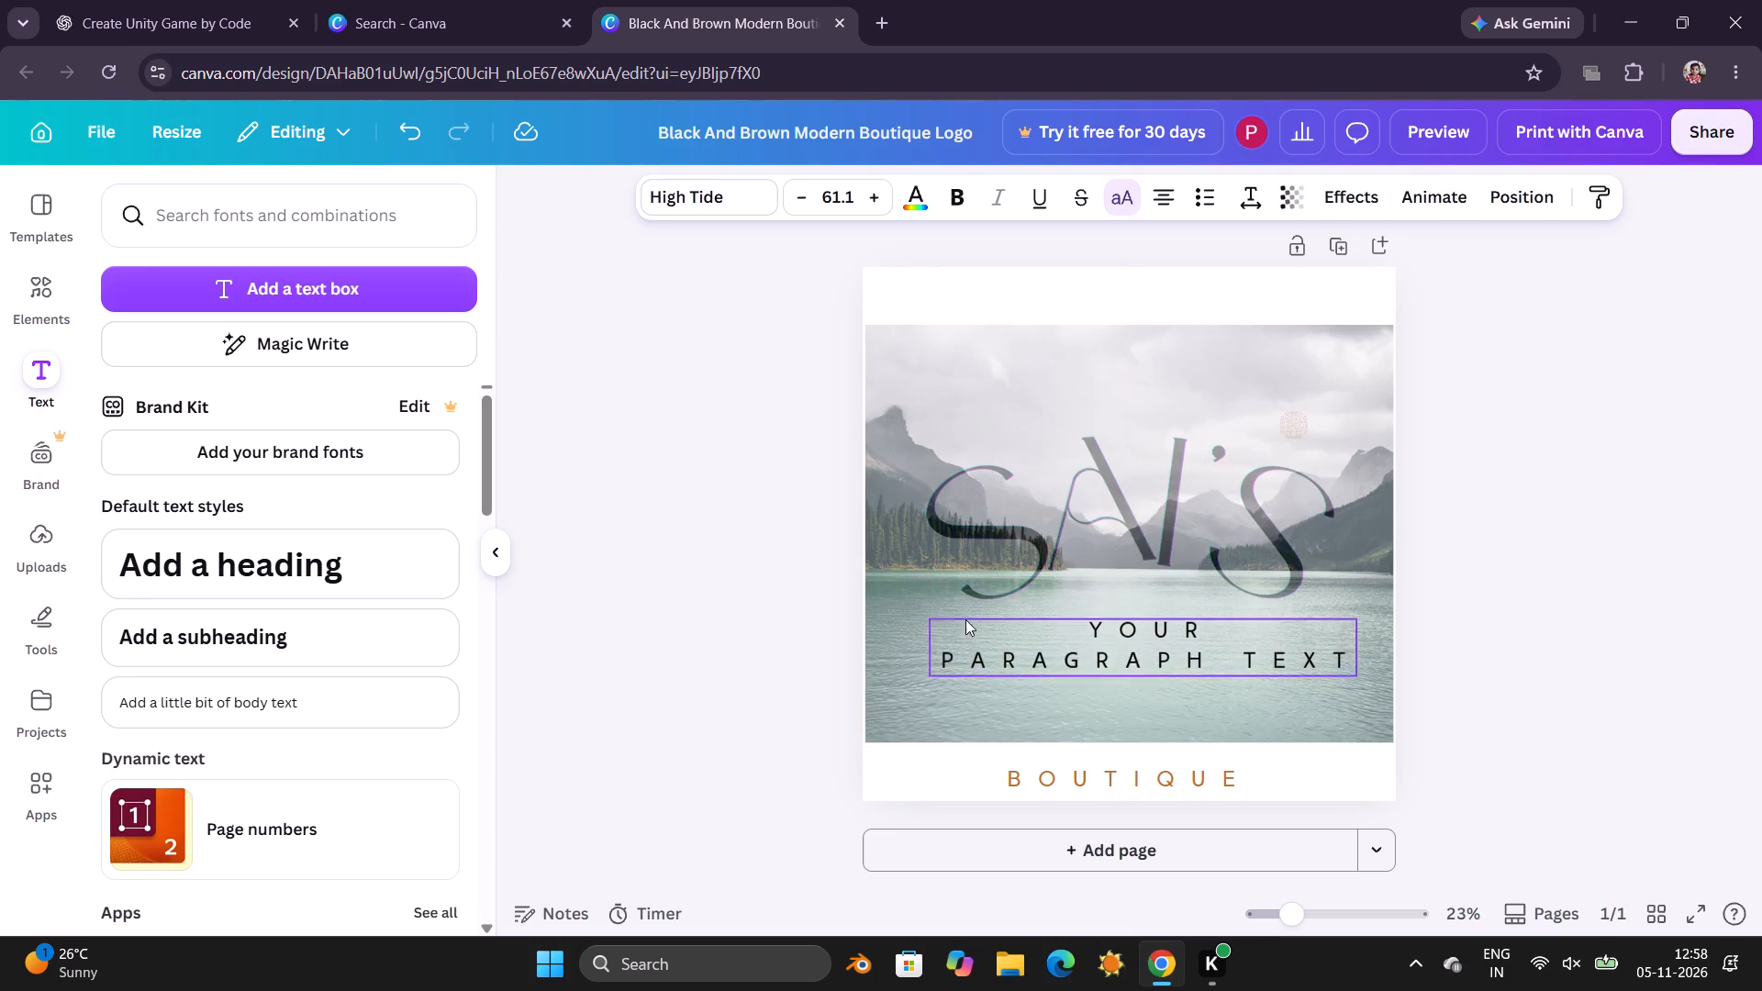
{"action": "left_click_drag", "start_coordinate": [965, 619], "coordinate": [946, 625]}
{"action": "left_click", "coordinate": [971, 632]}
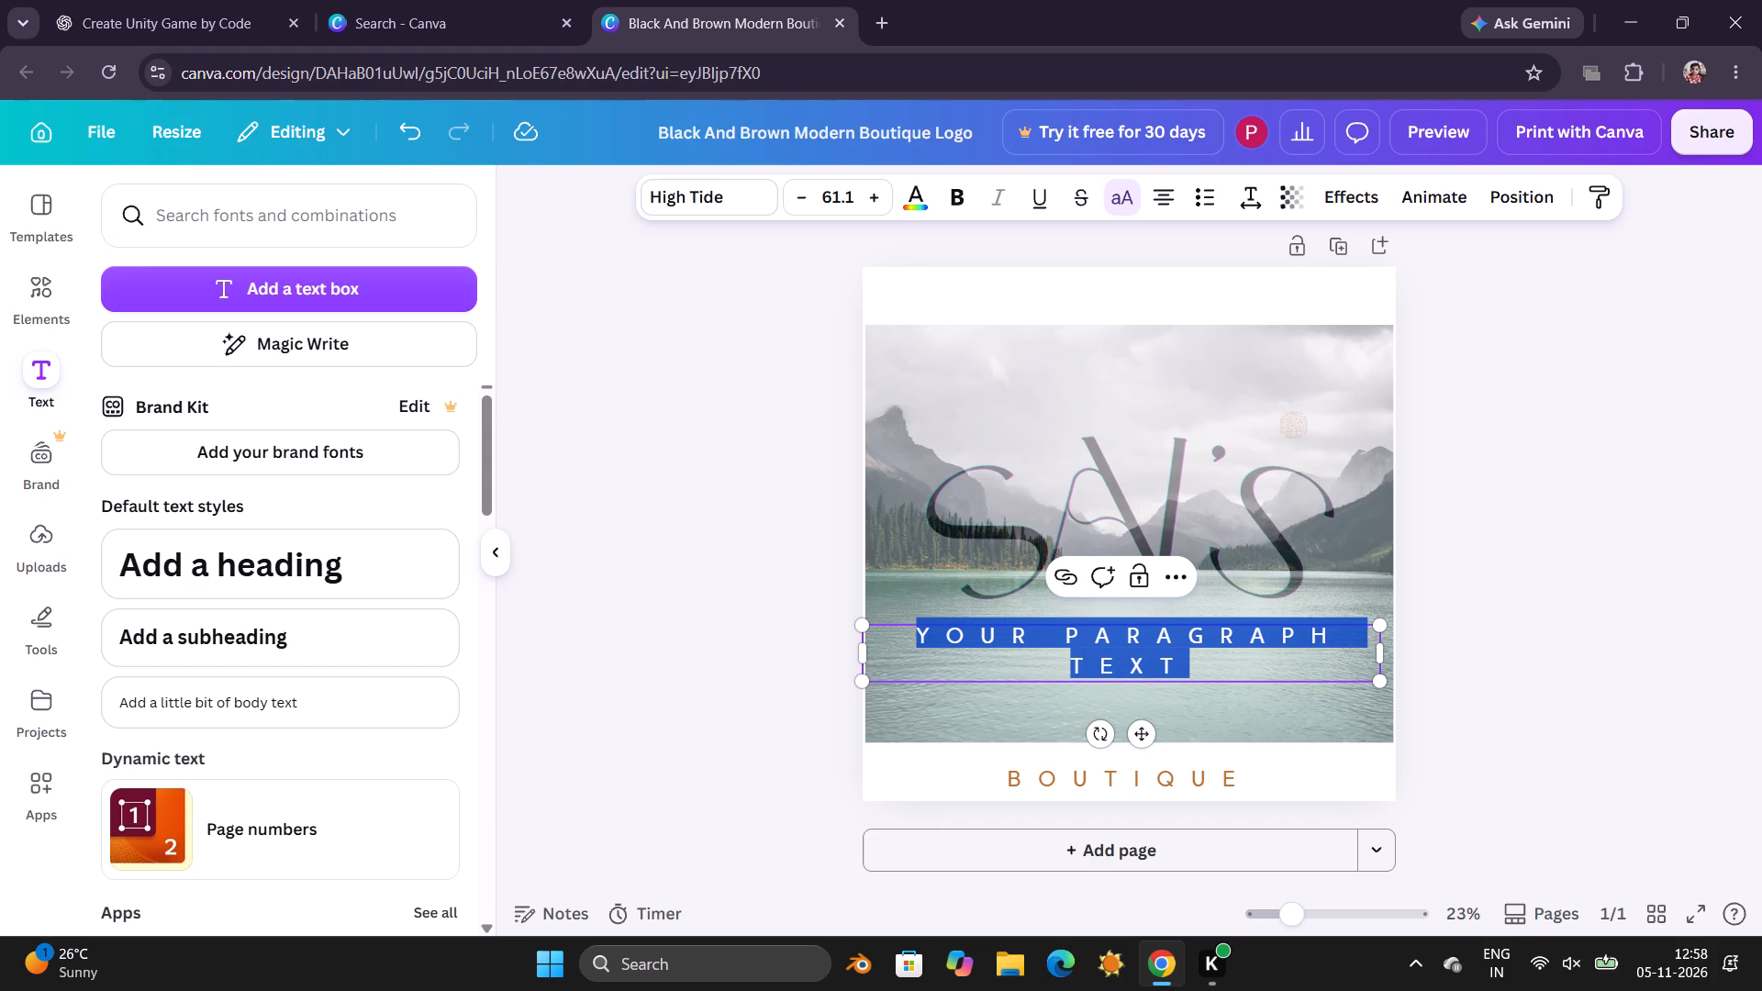
{"action": "key", "text": "BackSpace"}
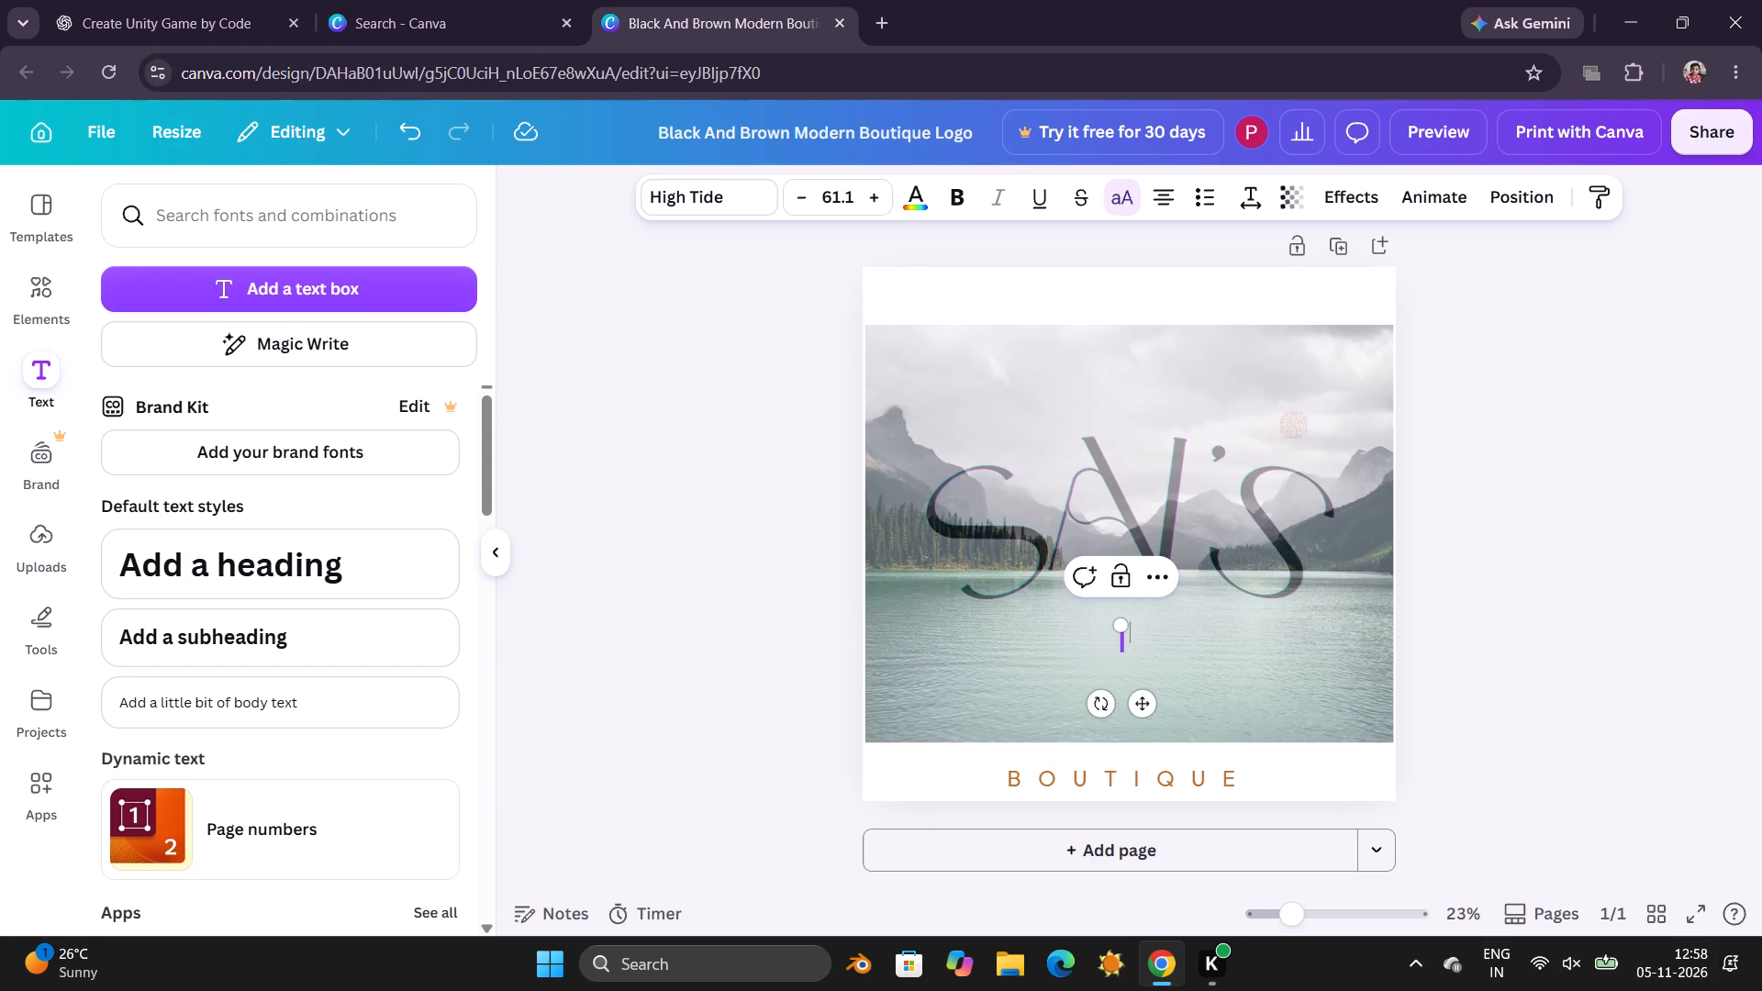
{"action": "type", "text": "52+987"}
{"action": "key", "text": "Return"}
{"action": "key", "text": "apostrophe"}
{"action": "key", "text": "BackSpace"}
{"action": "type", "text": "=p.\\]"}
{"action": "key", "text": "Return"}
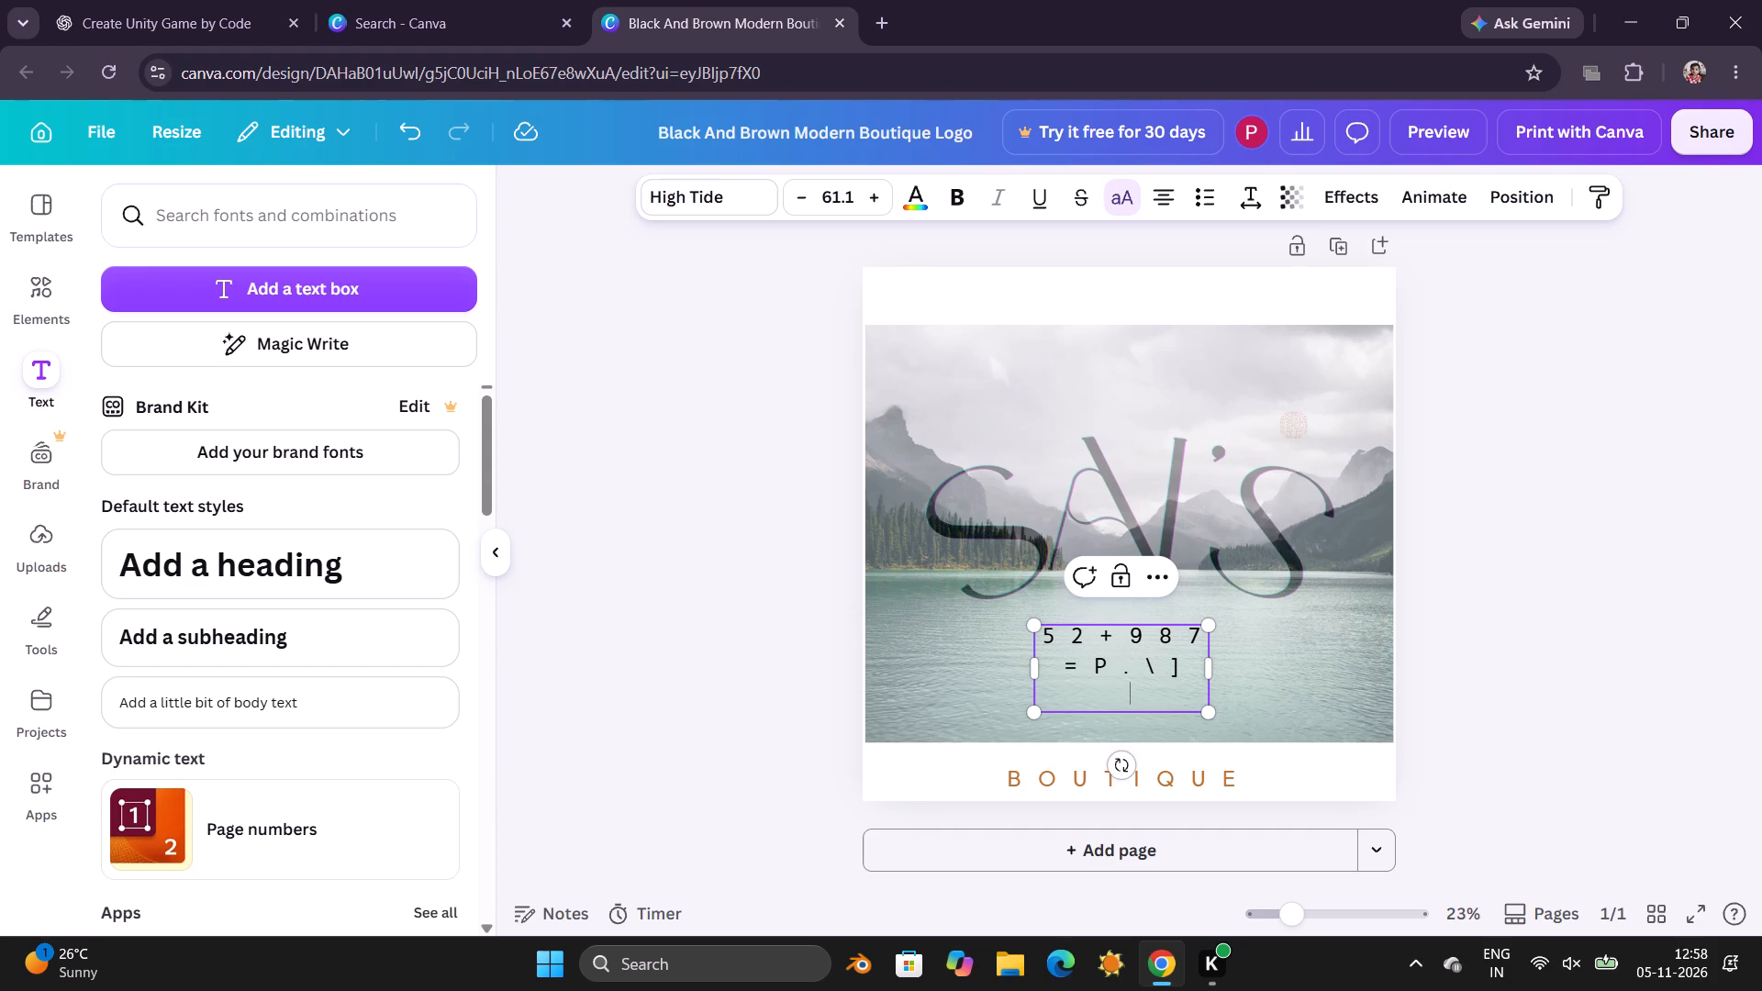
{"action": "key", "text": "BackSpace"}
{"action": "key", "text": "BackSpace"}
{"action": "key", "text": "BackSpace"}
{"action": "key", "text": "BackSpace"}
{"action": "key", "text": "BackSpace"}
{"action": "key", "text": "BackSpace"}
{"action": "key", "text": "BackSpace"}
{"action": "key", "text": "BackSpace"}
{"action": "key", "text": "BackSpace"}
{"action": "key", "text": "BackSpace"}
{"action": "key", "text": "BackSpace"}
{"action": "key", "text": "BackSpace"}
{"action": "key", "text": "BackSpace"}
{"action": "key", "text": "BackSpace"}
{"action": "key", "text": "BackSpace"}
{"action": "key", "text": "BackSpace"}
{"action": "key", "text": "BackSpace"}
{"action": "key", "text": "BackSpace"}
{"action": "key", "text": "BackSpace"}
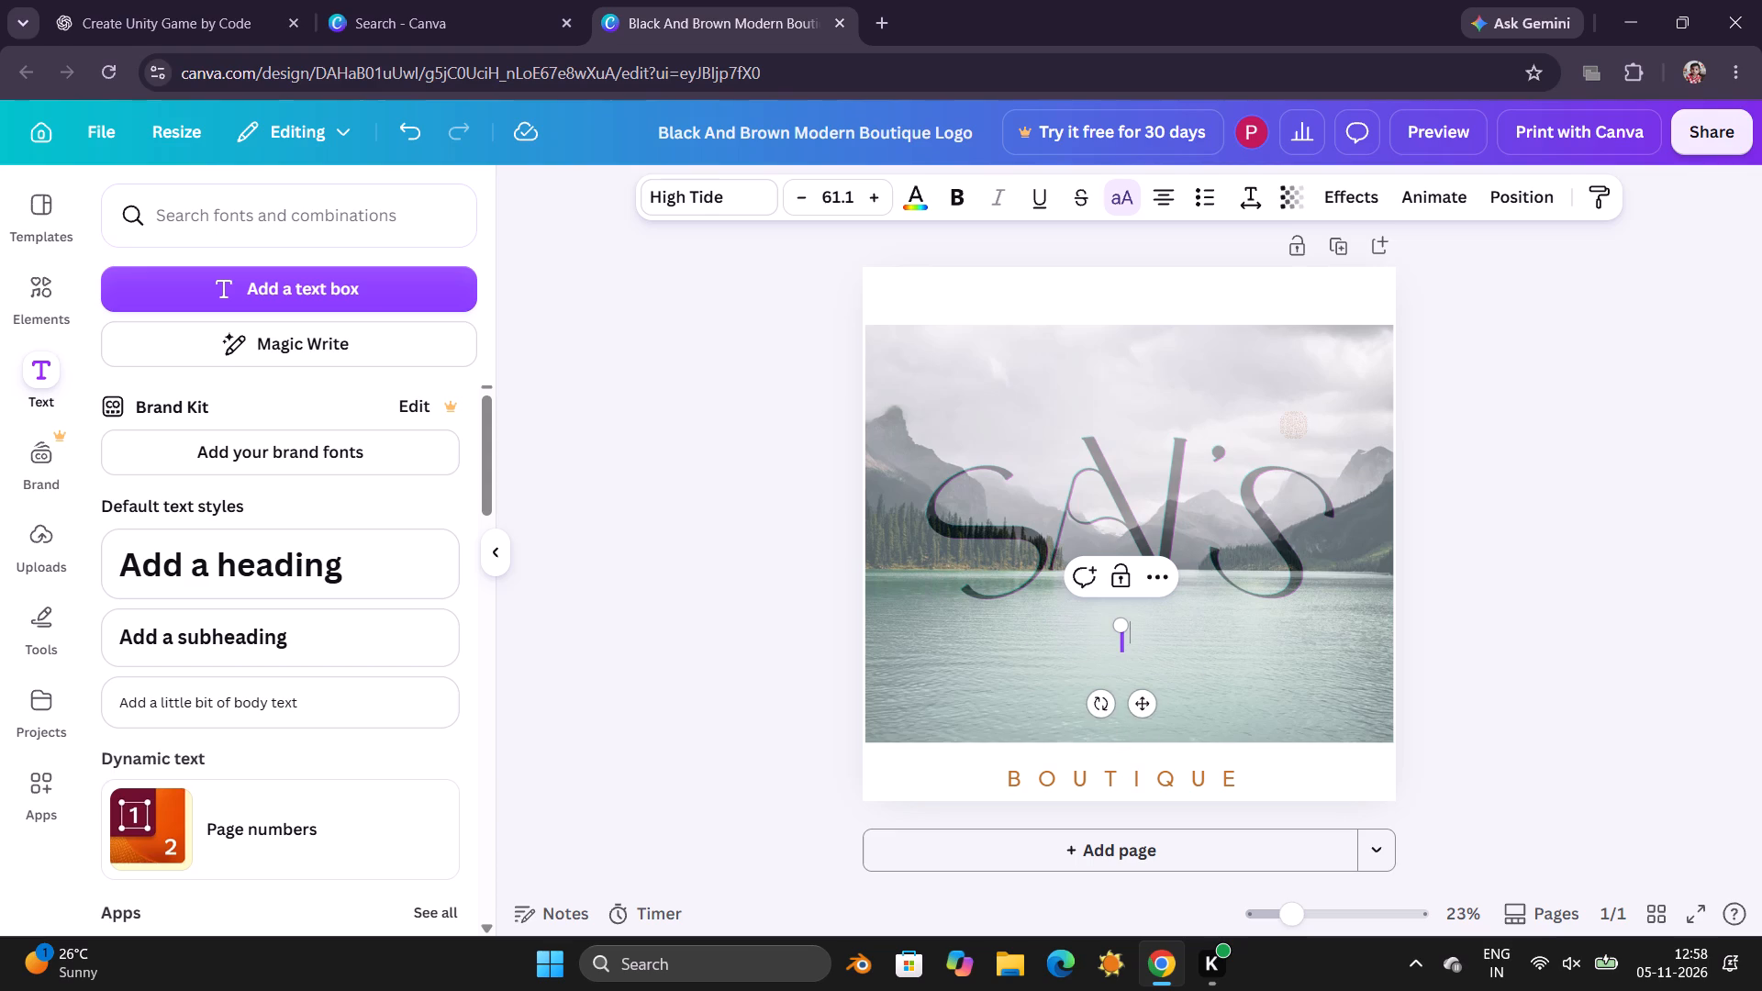
Enter TOURS AND TRAVEL PLANINGS in the new text box below SAI'S.
{"action": "type", "text": "TOURS"}
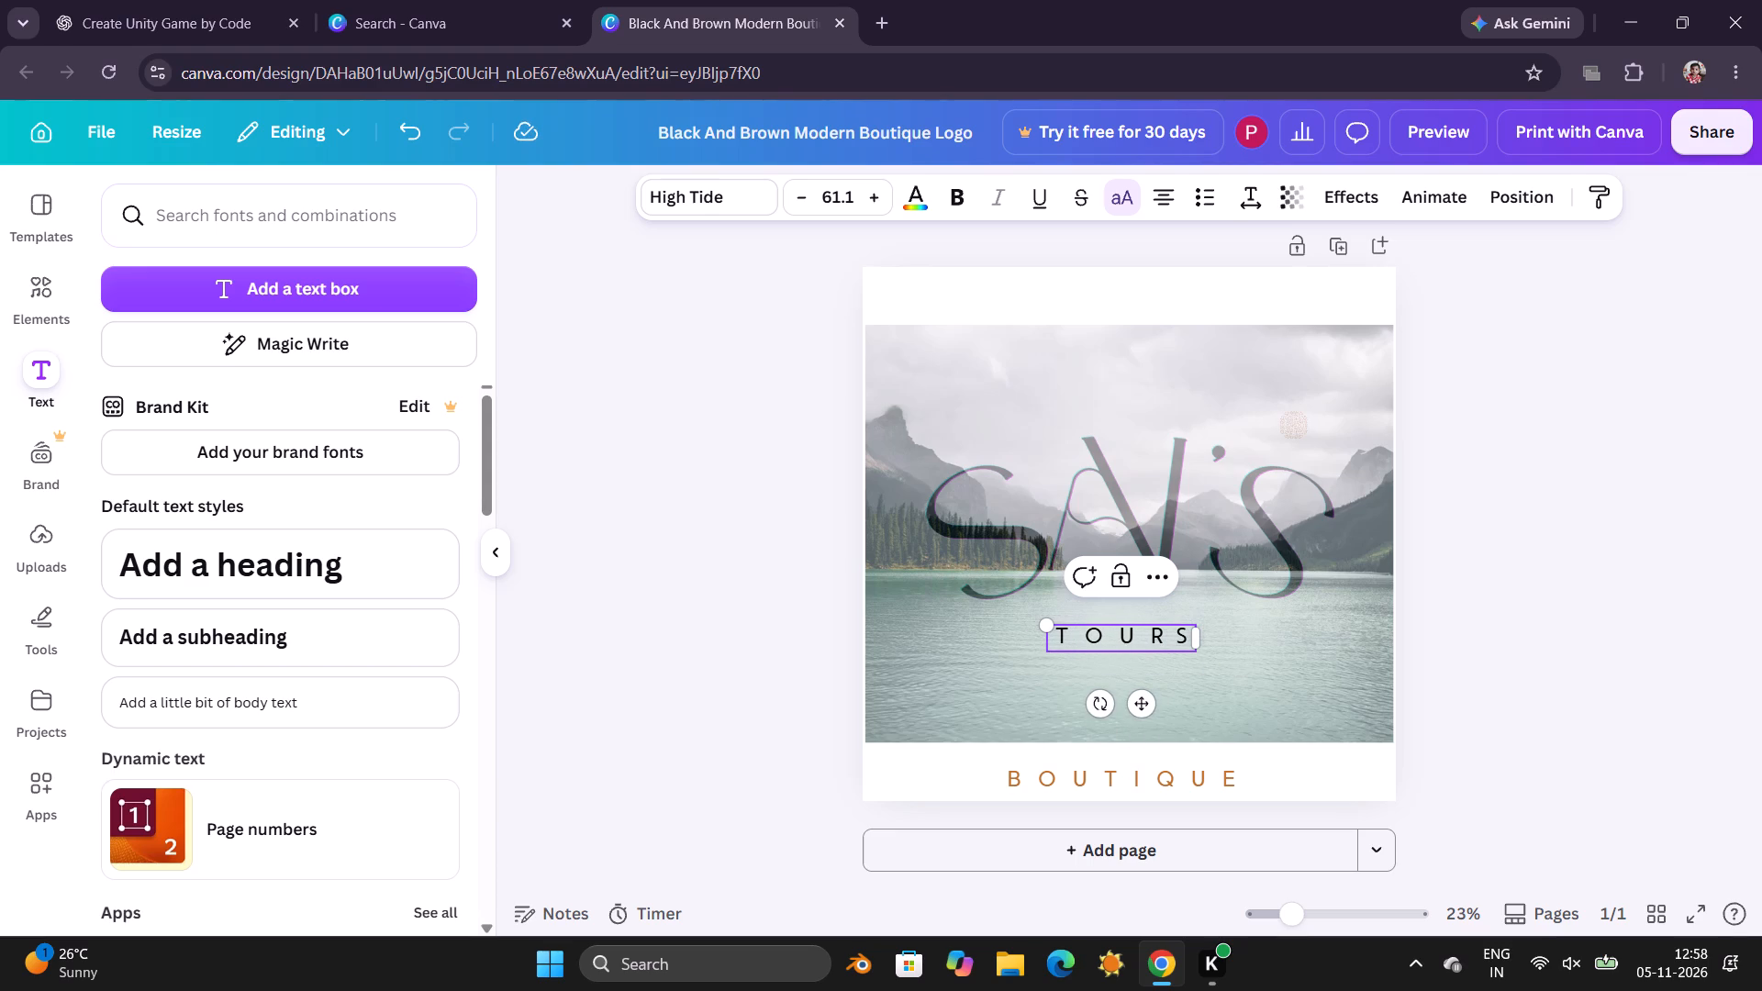
{"action": "key", "text": "space"}
{"action": "type", "text": "AND"}
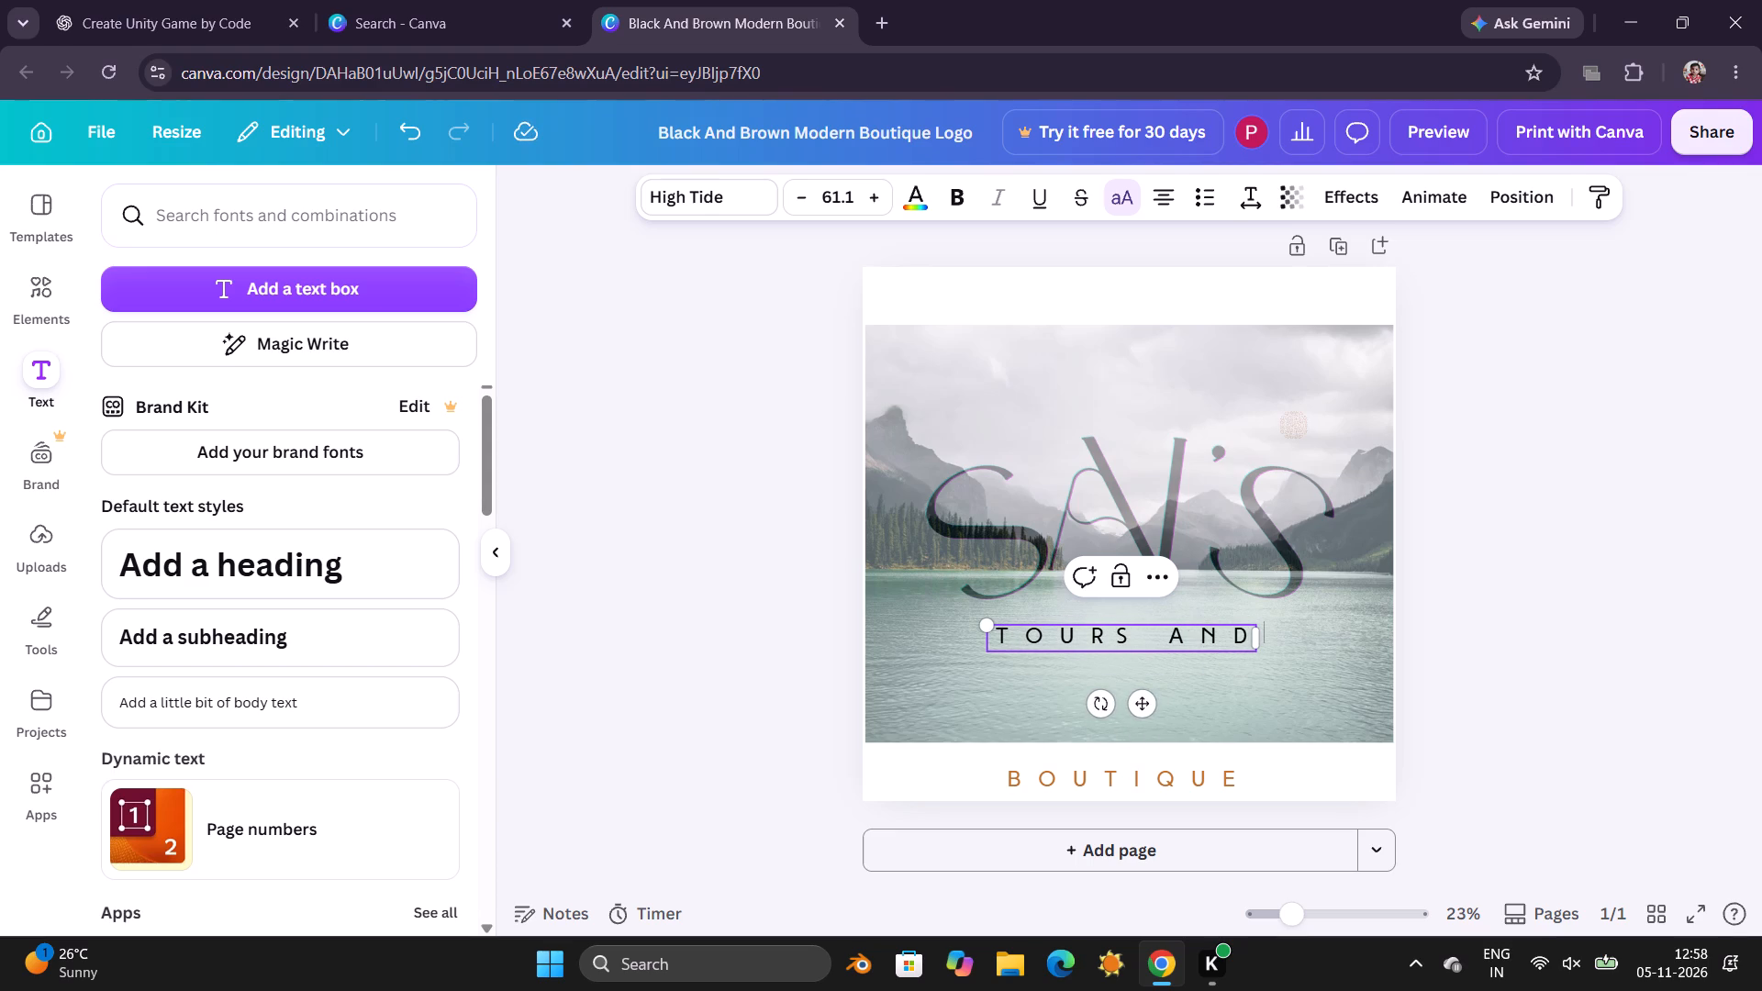
{"action": "key", "text": "space"}
{"action": "type", "text": "TRAVEL PLANNI"}
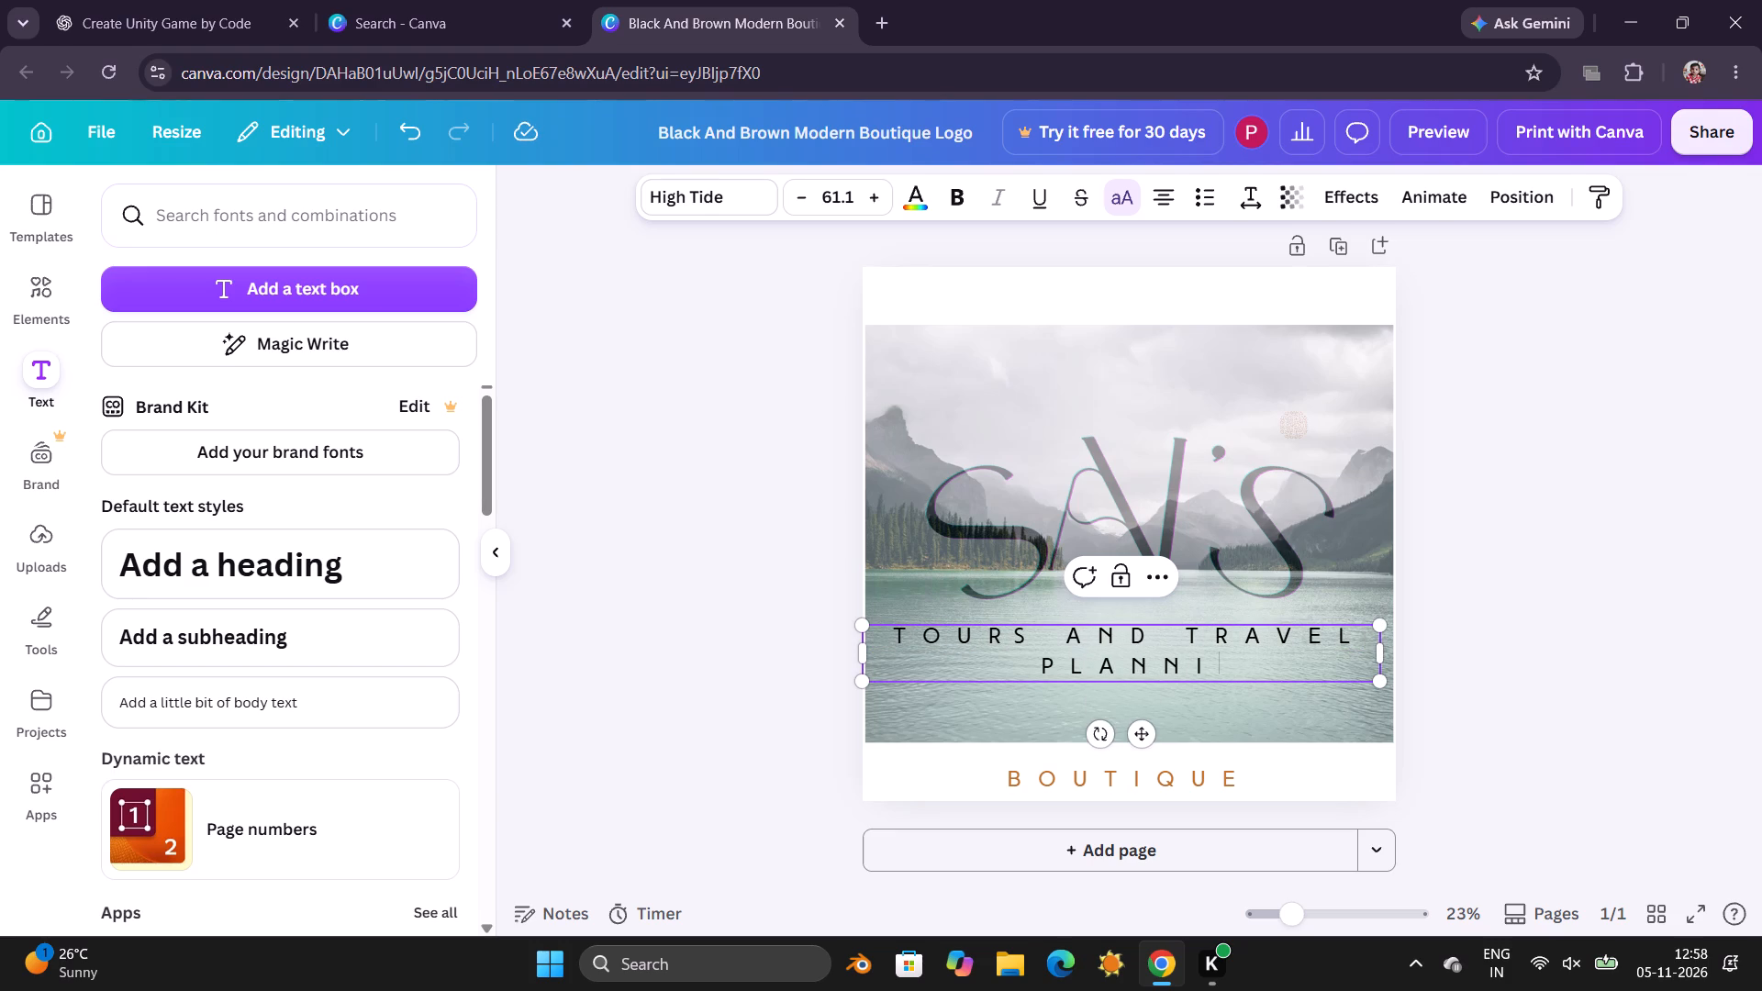
{"action": "key", "text": "BackSpace"}
{"action": "key", "text": "BackSpace"}
{"action": "type", "text": "ING"}
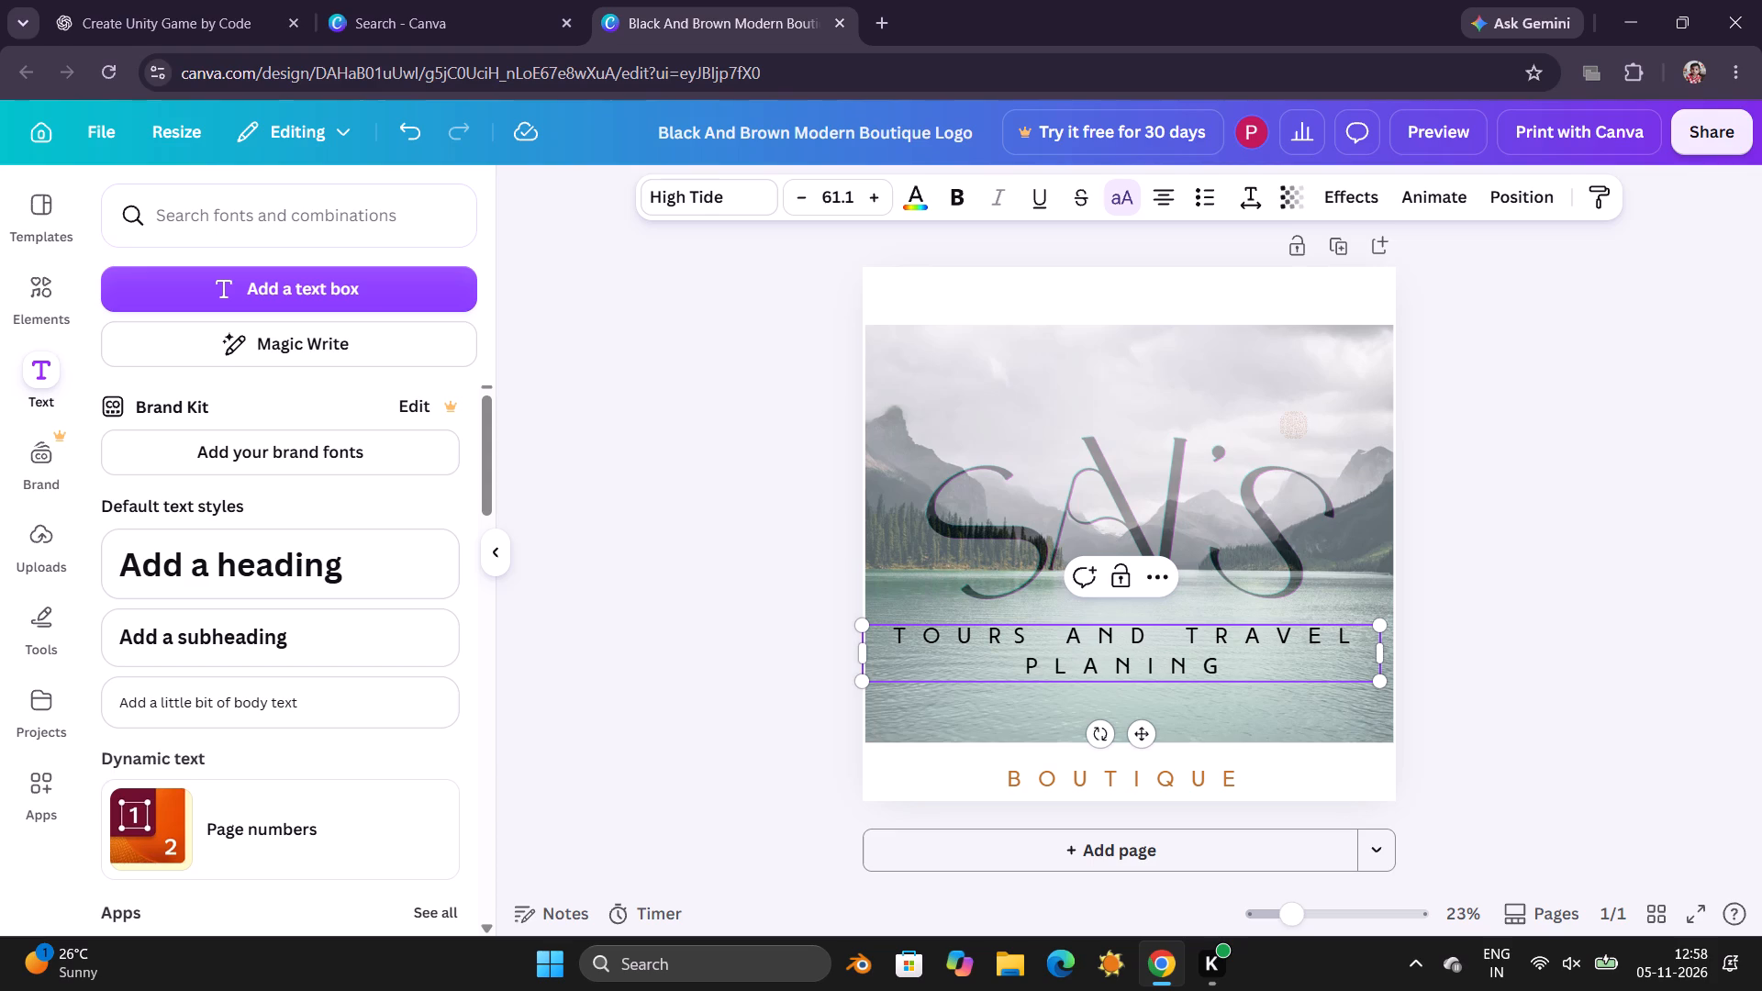
{"action": "key", "text": "s"}
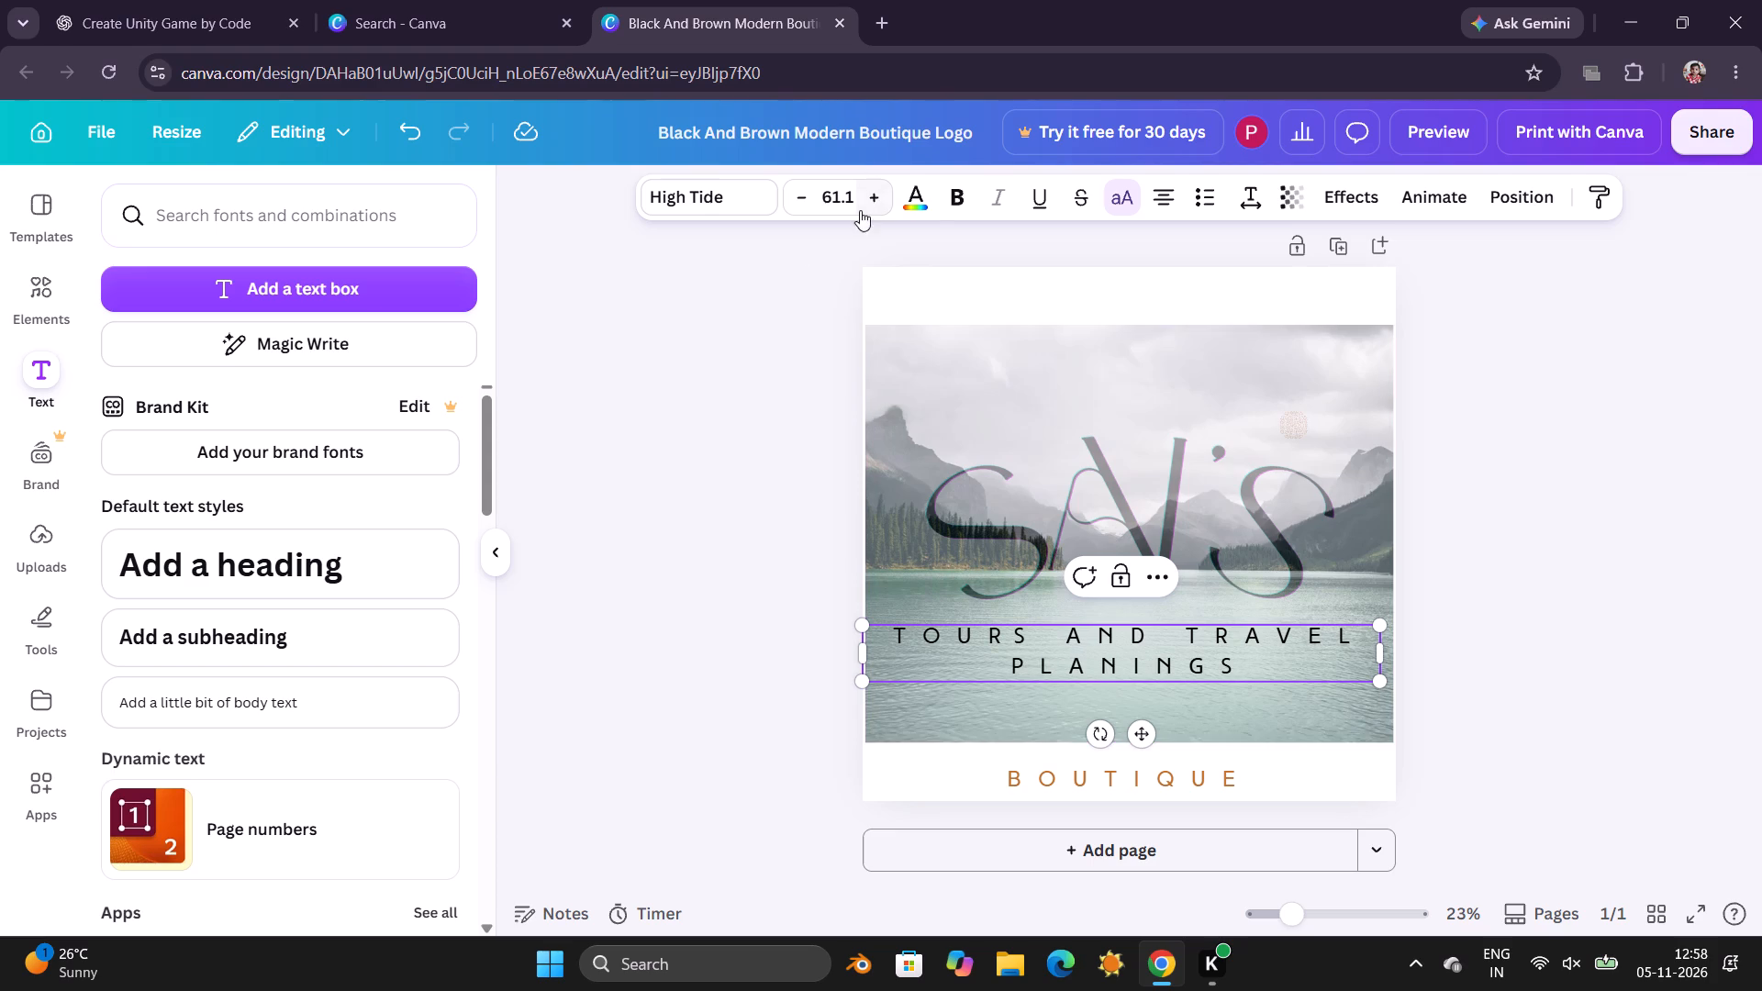
Reduce the font size of the TOURS AND TRAVEL PLANINGS text to 47.1.
{"action": "left_click", "coordinate": [800, 200]}
{"action": "triple_click", "coordinate": [800, 200]}
{"action": "triple_click", "coordinate": [800, 200]}
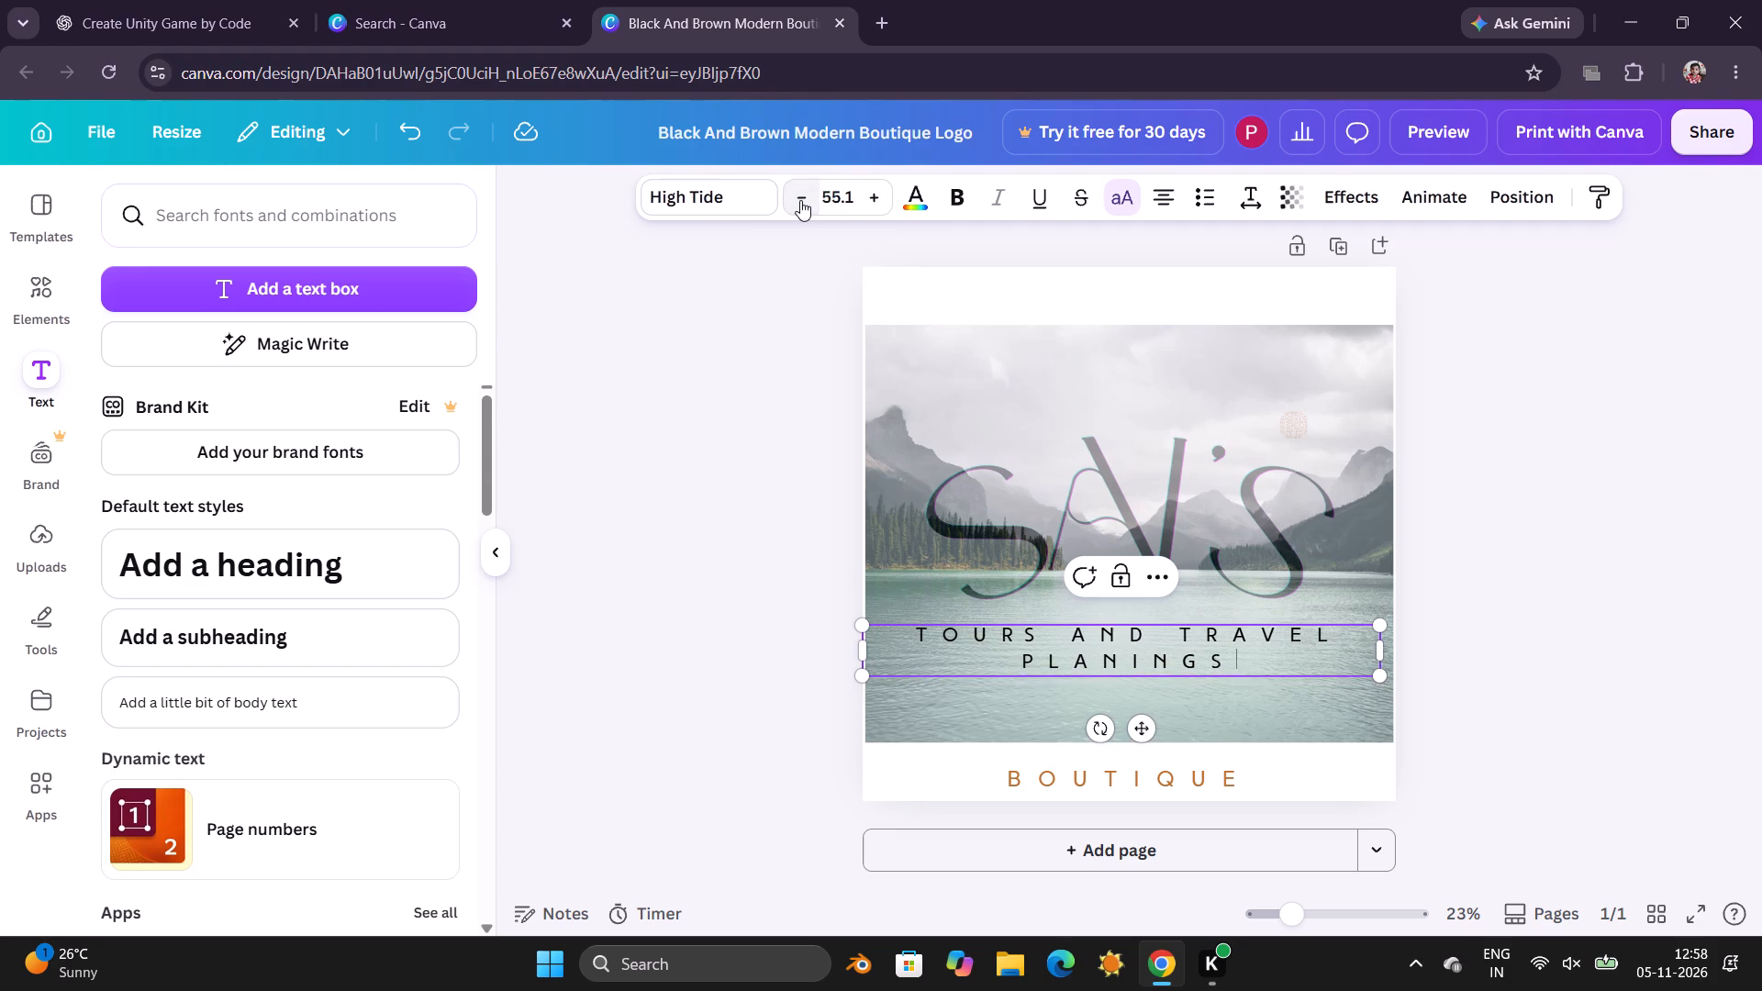
{"action": "triple_click", "coordinate": [800, 200]}
{"action": "triple_click", "coordinate": [800, 200]}
{"action": "left_click", "coordinate": [800, 200]}
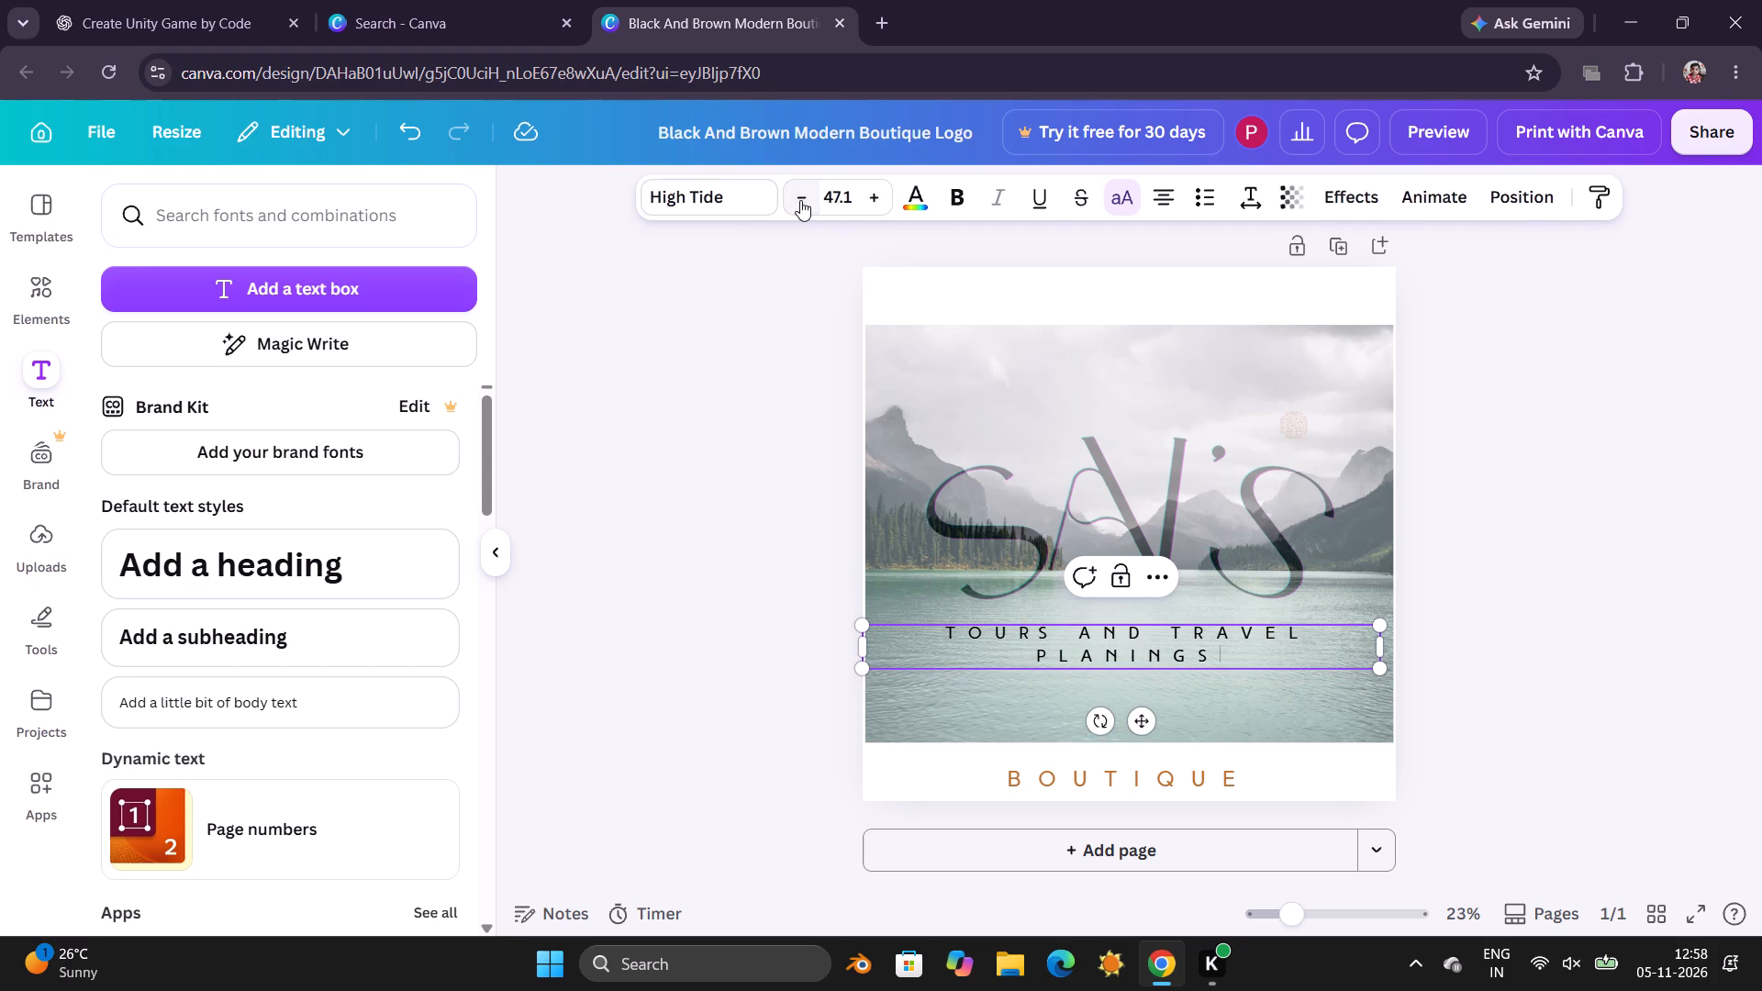
Change the font of the TOURS AND TRAVEL PLANINGS text to Metanoia.
{"action": "left_click", "coordinate": [764, 189]}
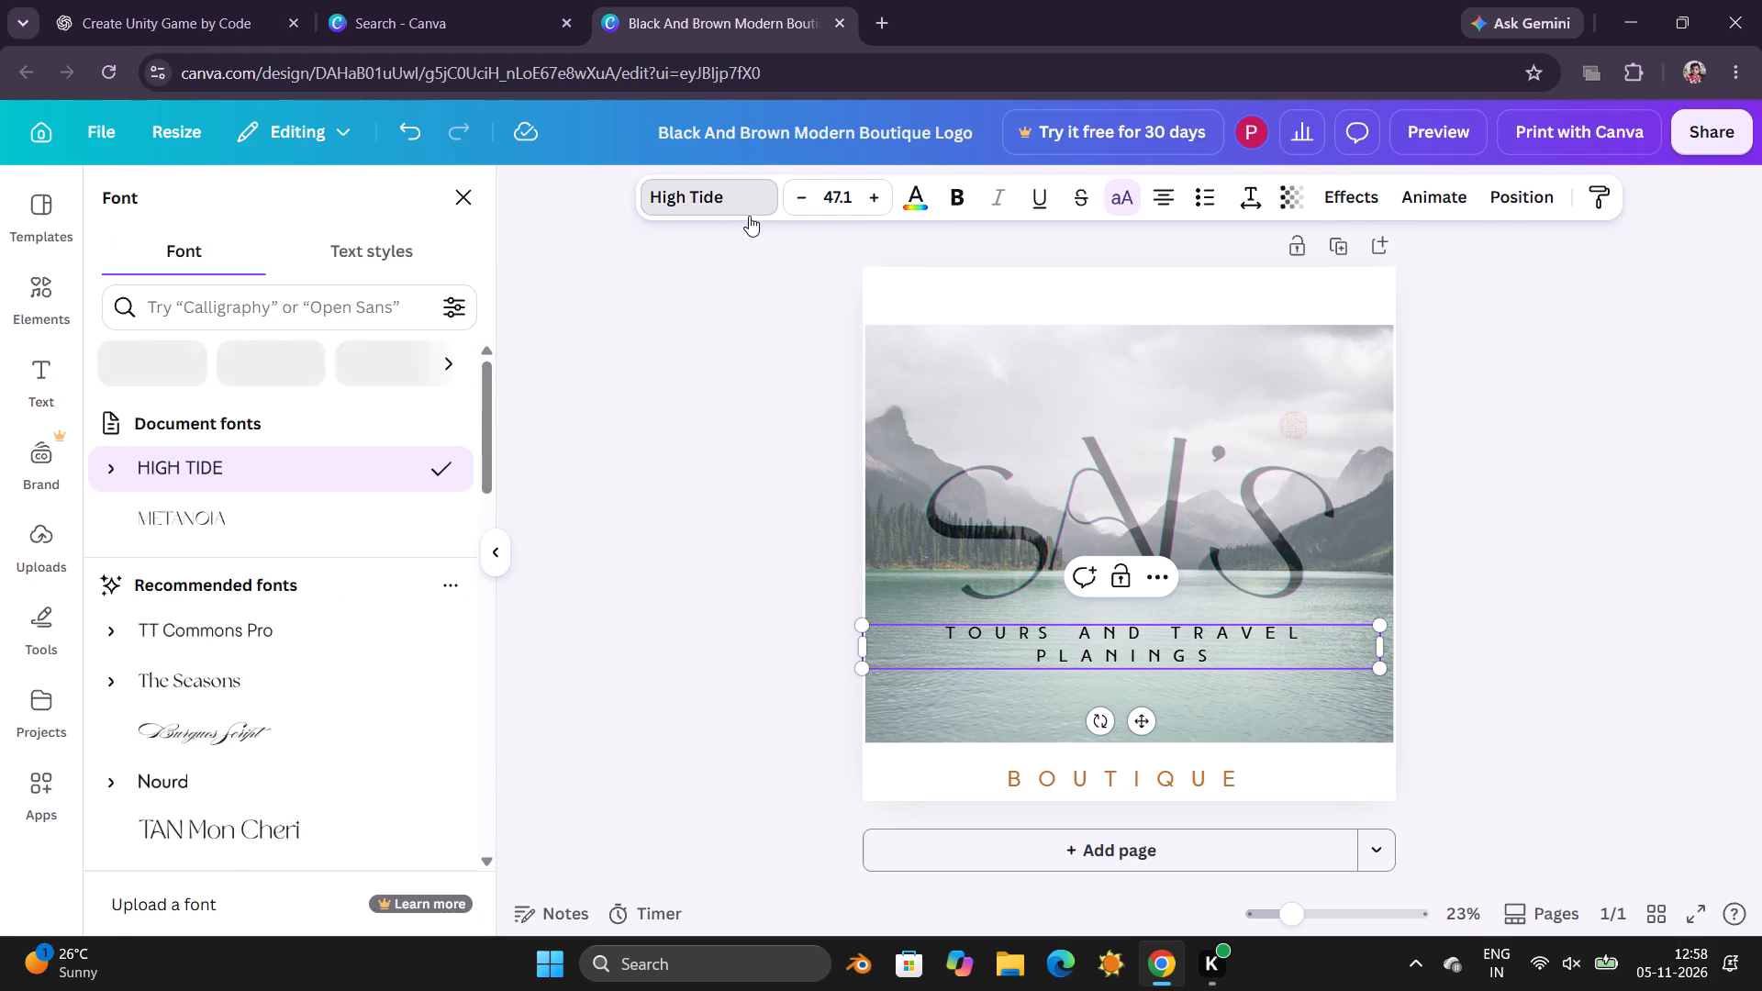
{"action": "left_click", "coordinate": [318, 513]}
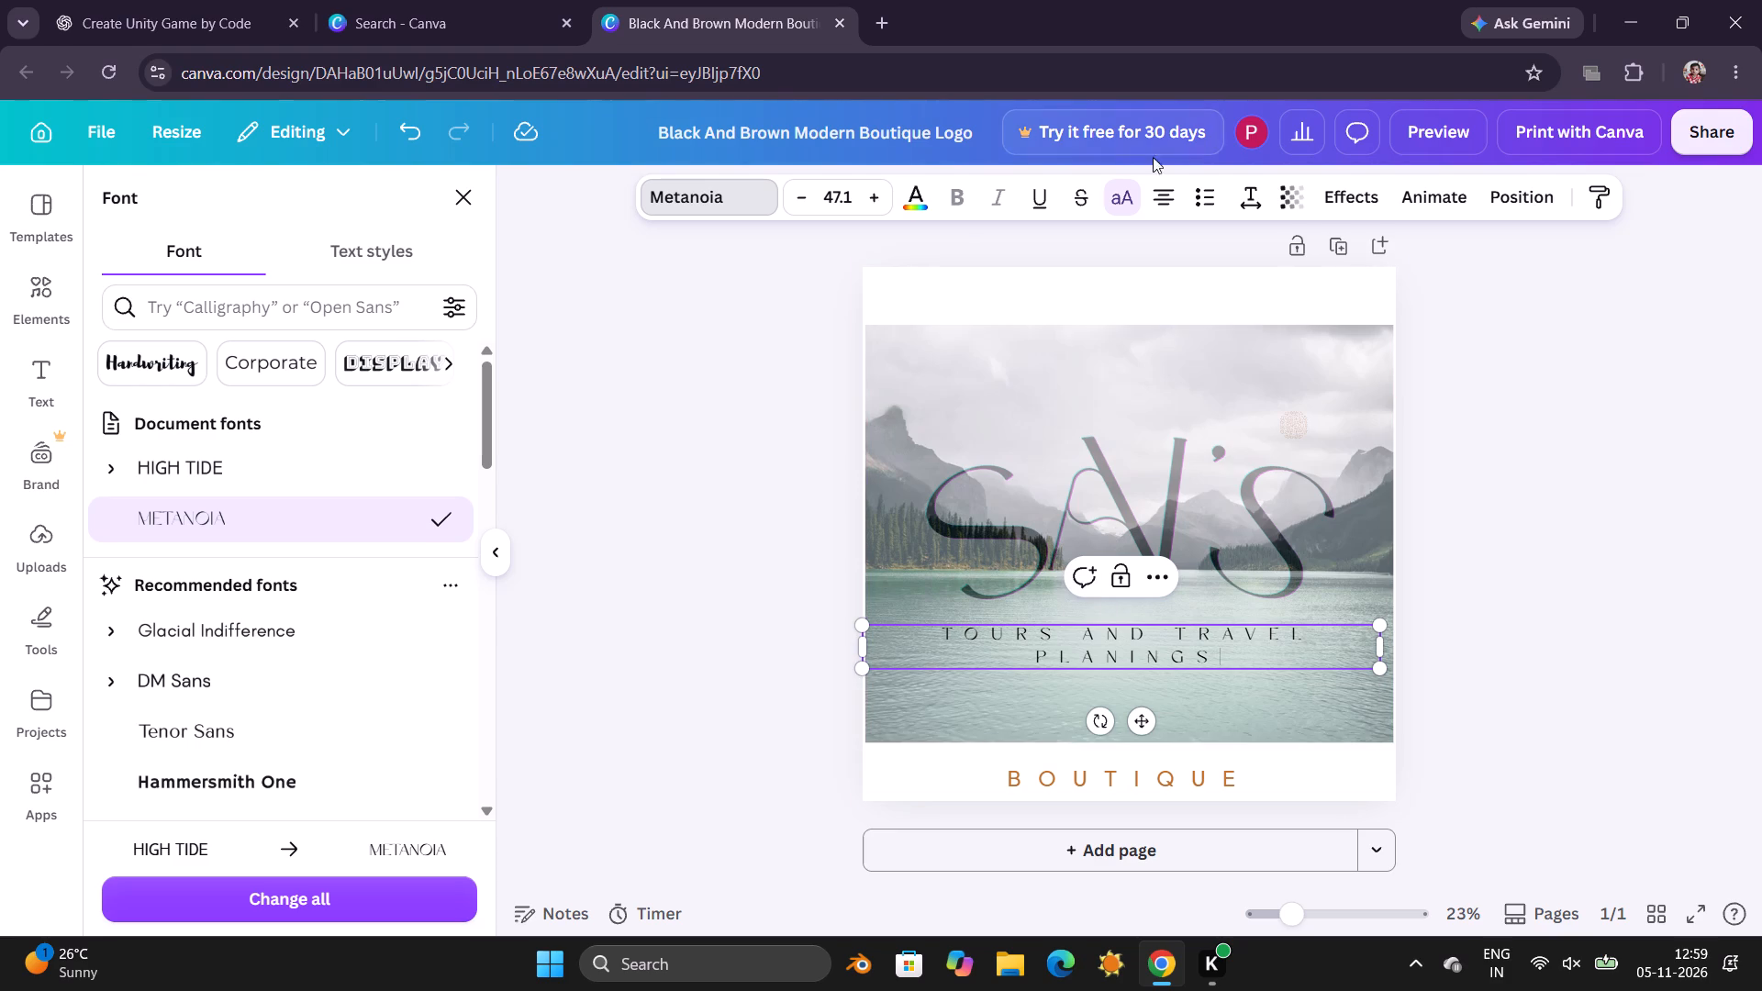
Apply the Curve text effect to TOURS AND TRAVEL PLANINGS and set its curve value to -13.
{"action": "left_click", "coordinate": [1354, 204]}
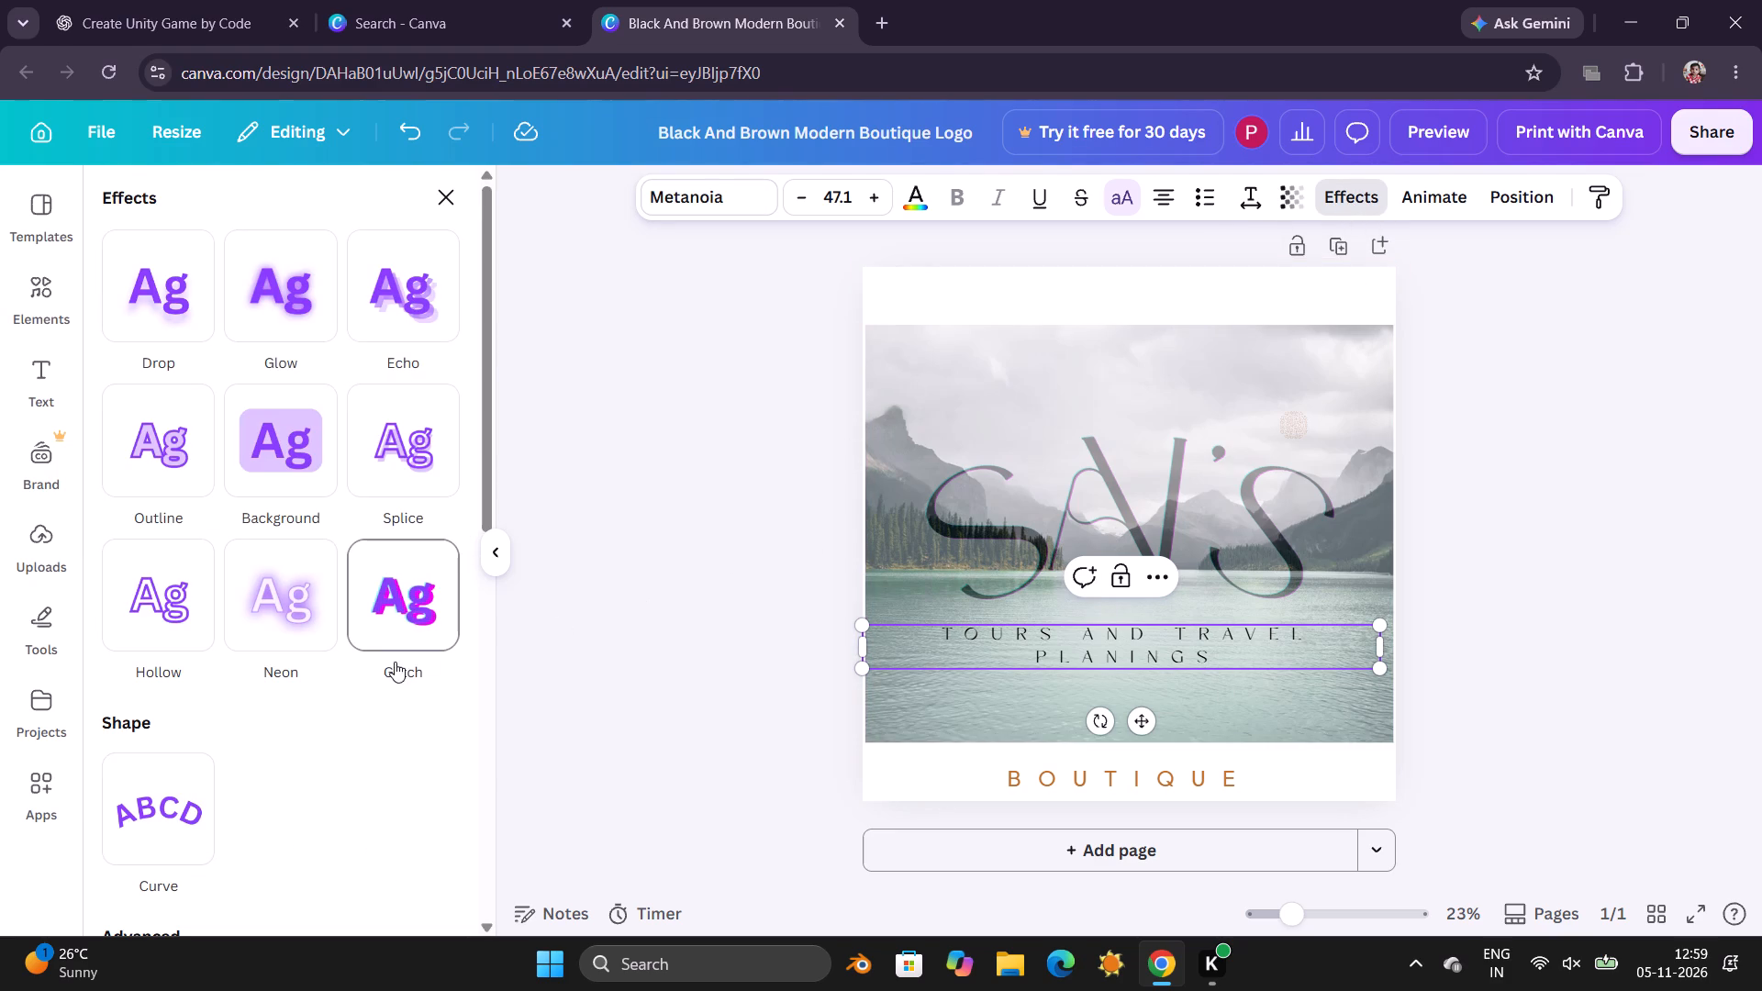
{"action": "scroll", "coordinate": [385, 630], "scroll_direction": "down", "scroll_amount": 6}
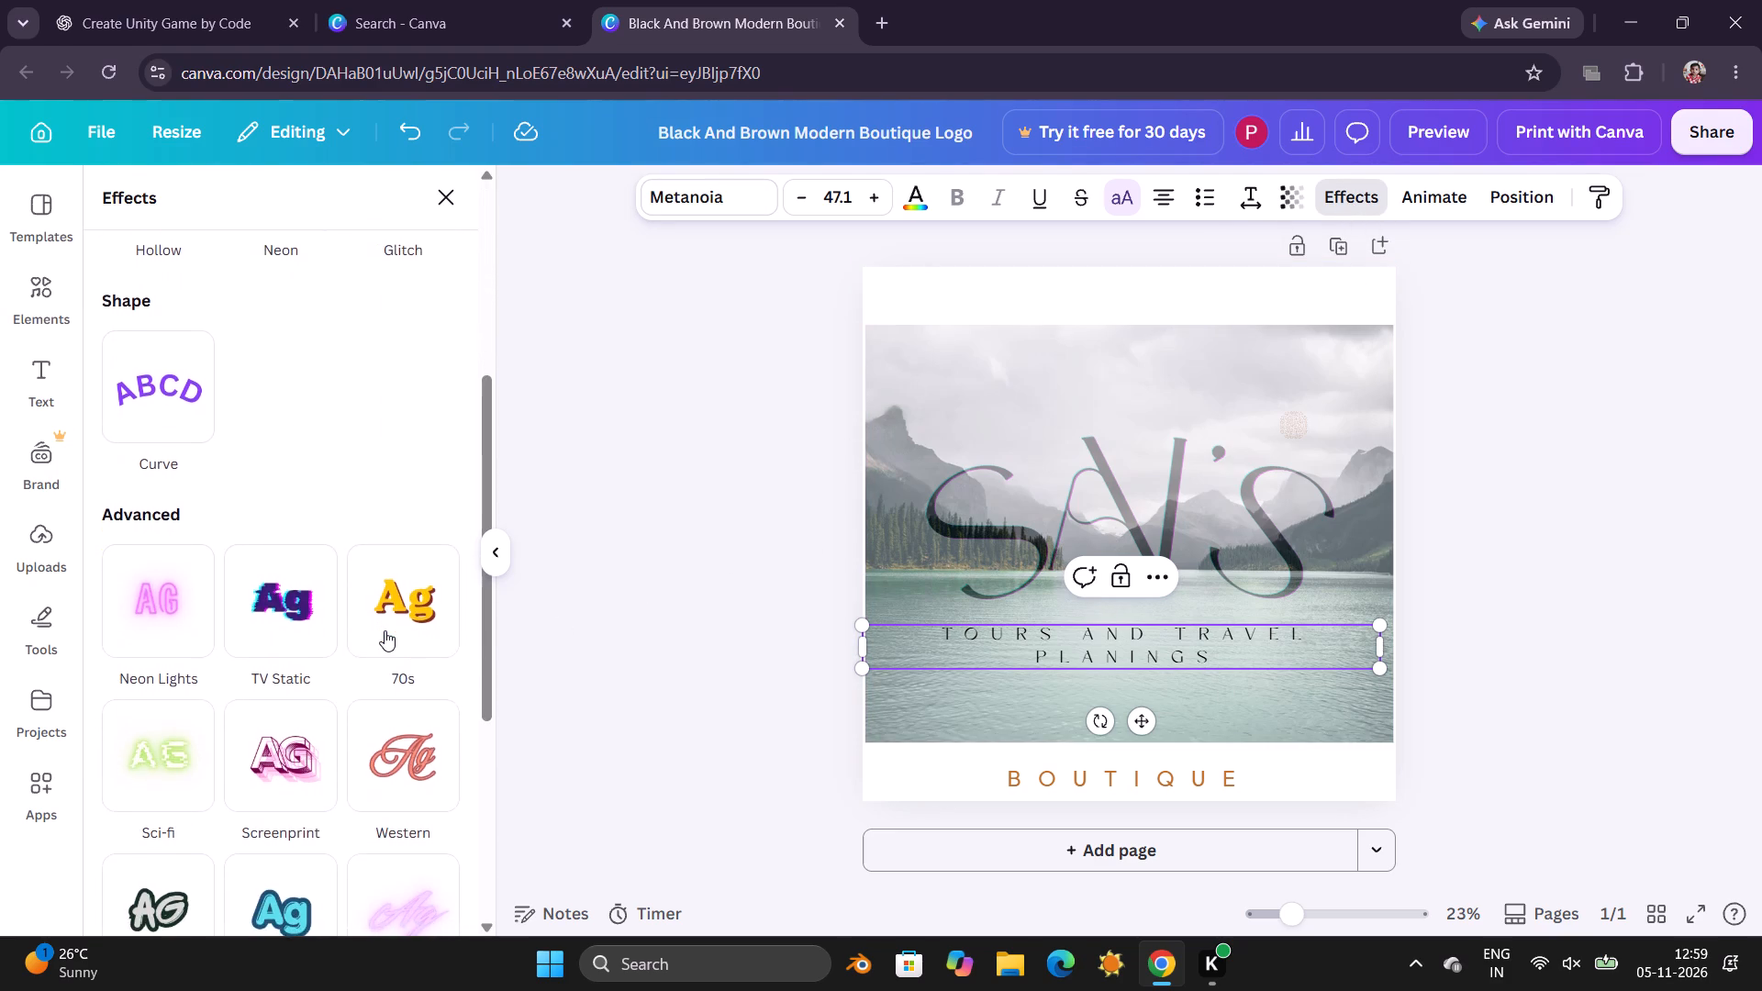
{"action": "scroll", "coordinate": [385, 630], "scroll_direction": "down", "scroll_amount": 8}
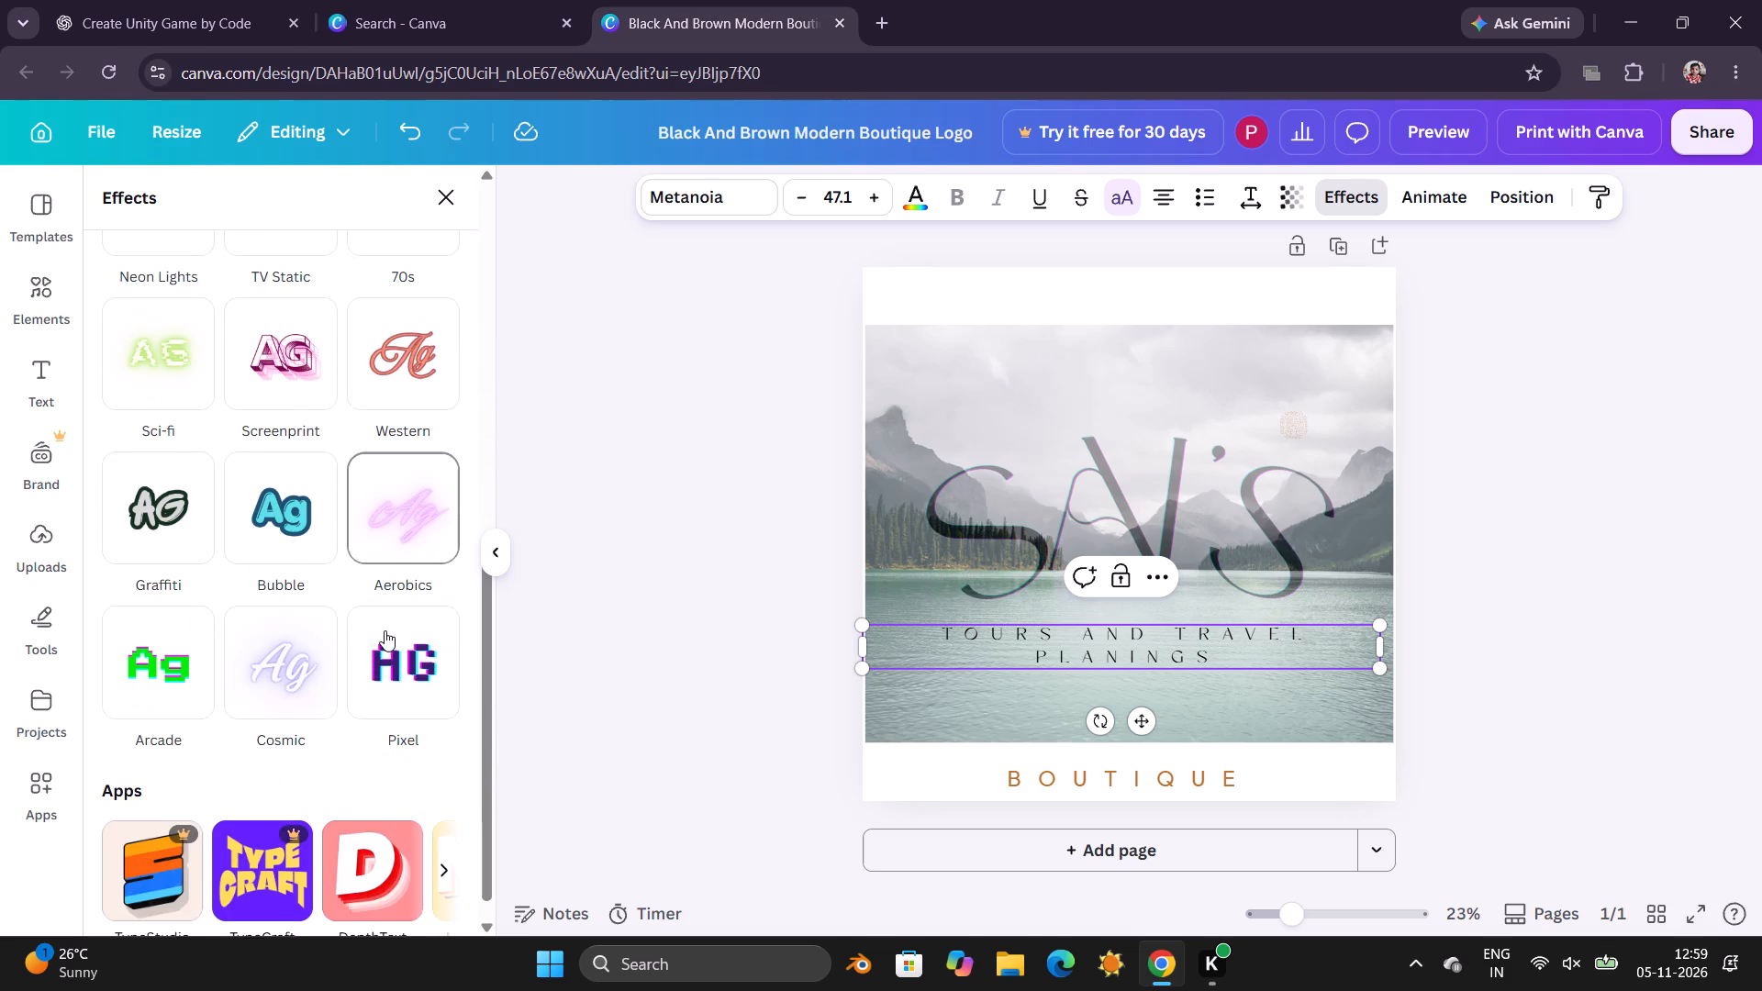
{"action": "scroll", "coordinate": [385, 630], "scroll_direction": "up", "scroll_amount": 3}
{"action": "scroll", "coordinate": [251, 365], "scroll_direction": "up", "scroll_amount": 1}
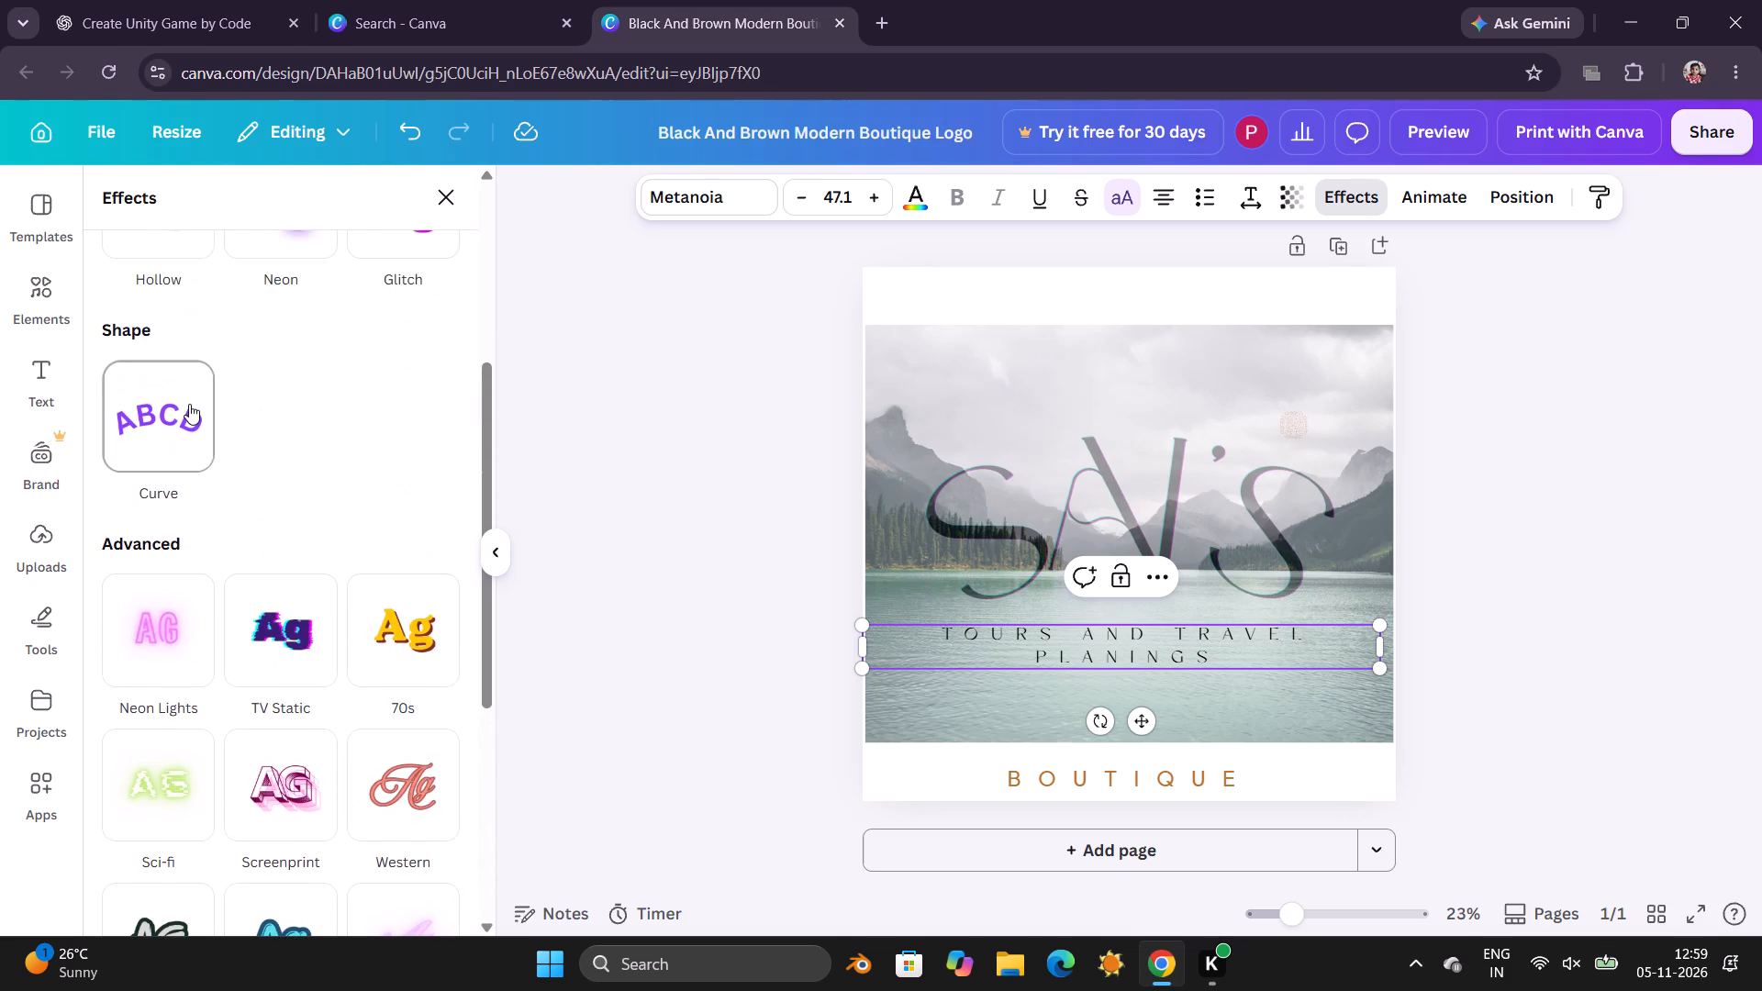
{"action": "left_click", "coordinate": [189, 404]}
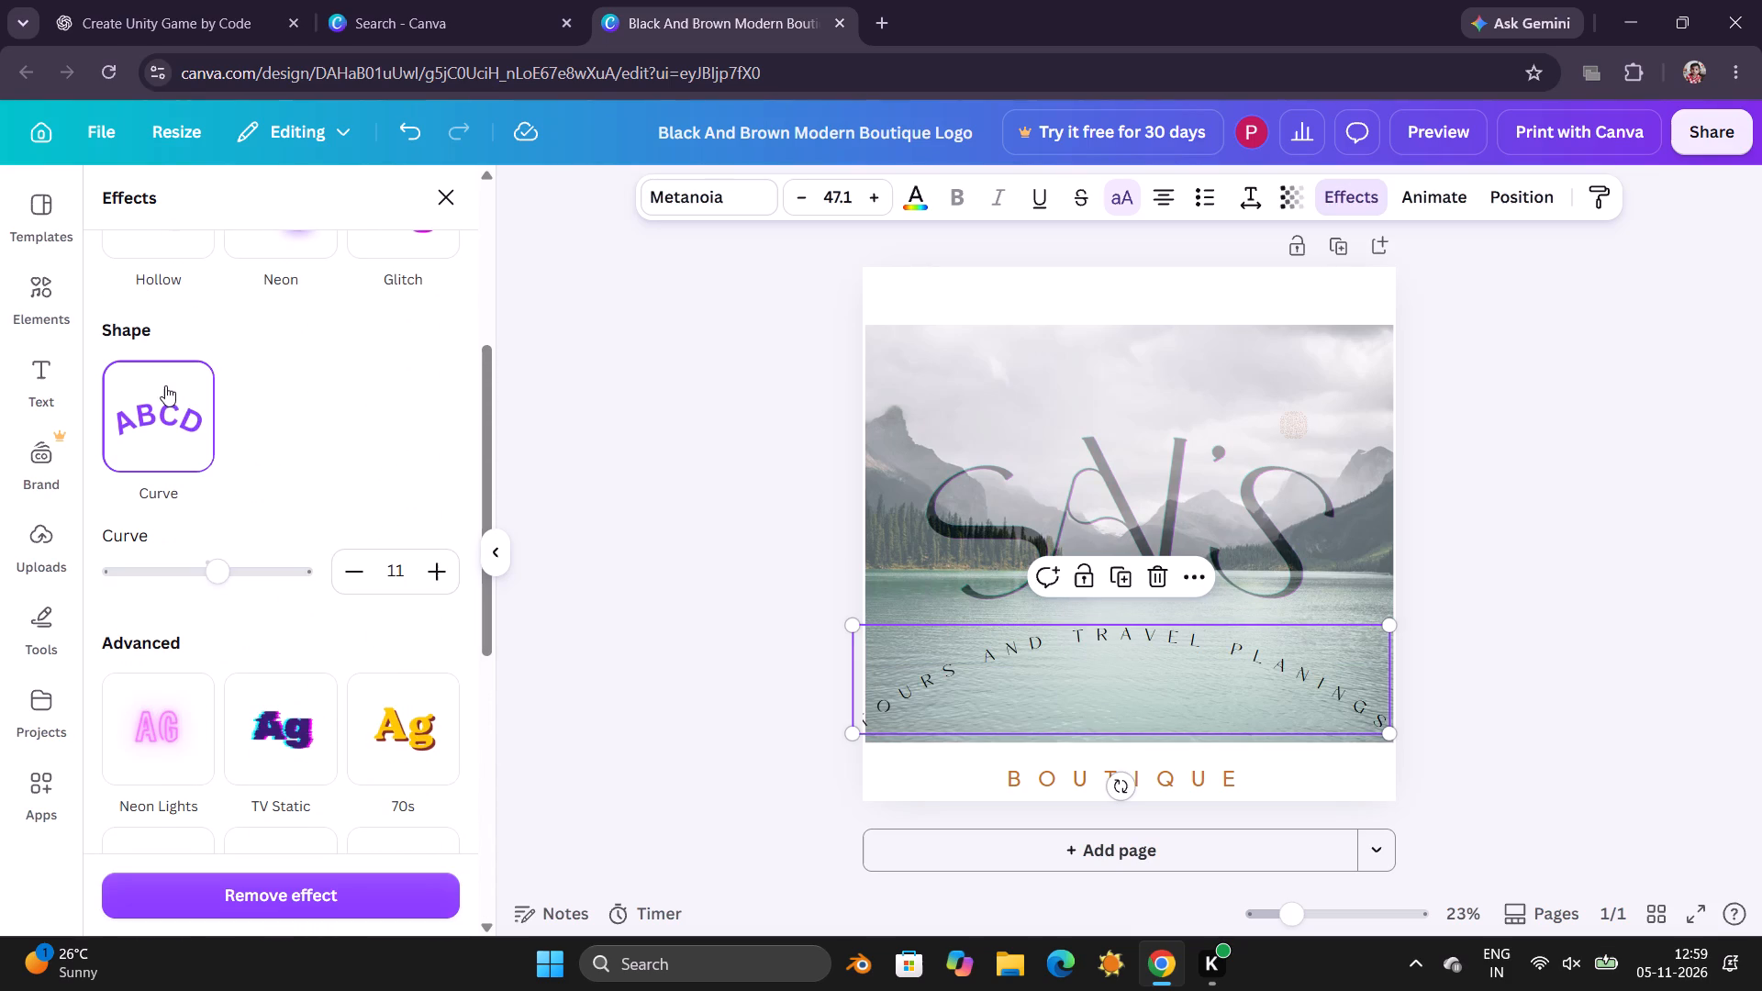
{"action": "left_click_drag", "start_coordinate": [218, 580], "coordinate": [207, 576]}
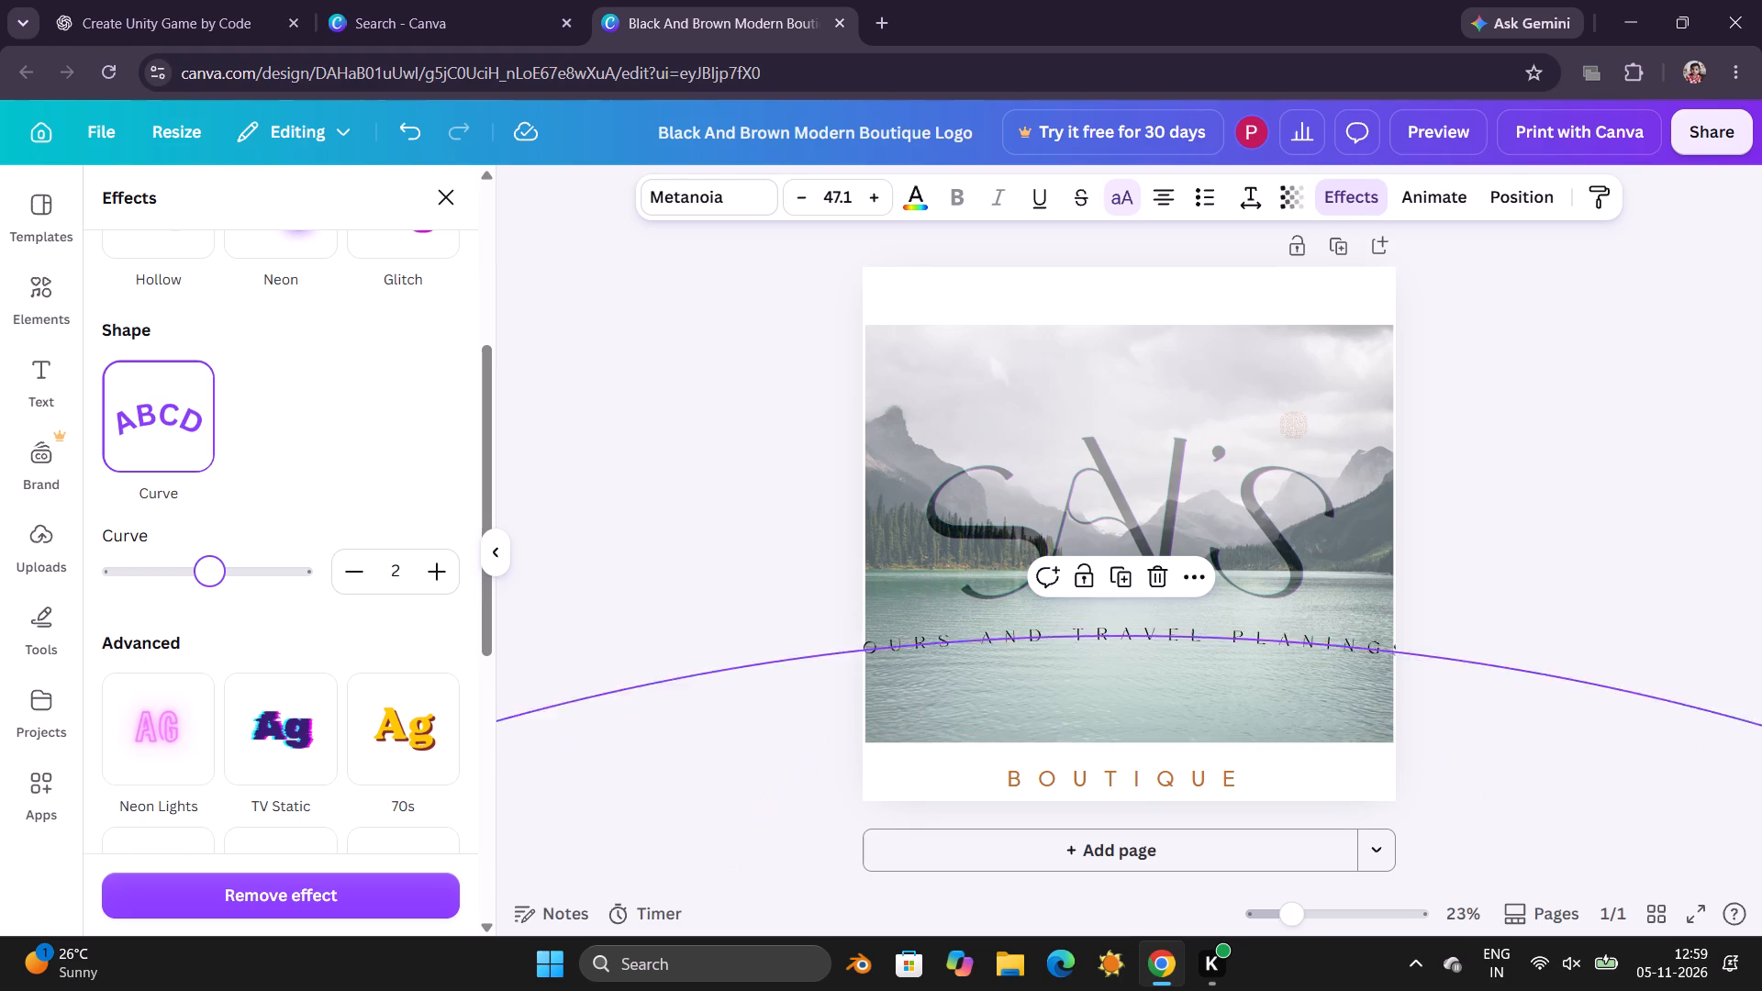
{"action": "left_click_drag", "start_coordinate": [207, 576], "coordinate": [206, 567]}
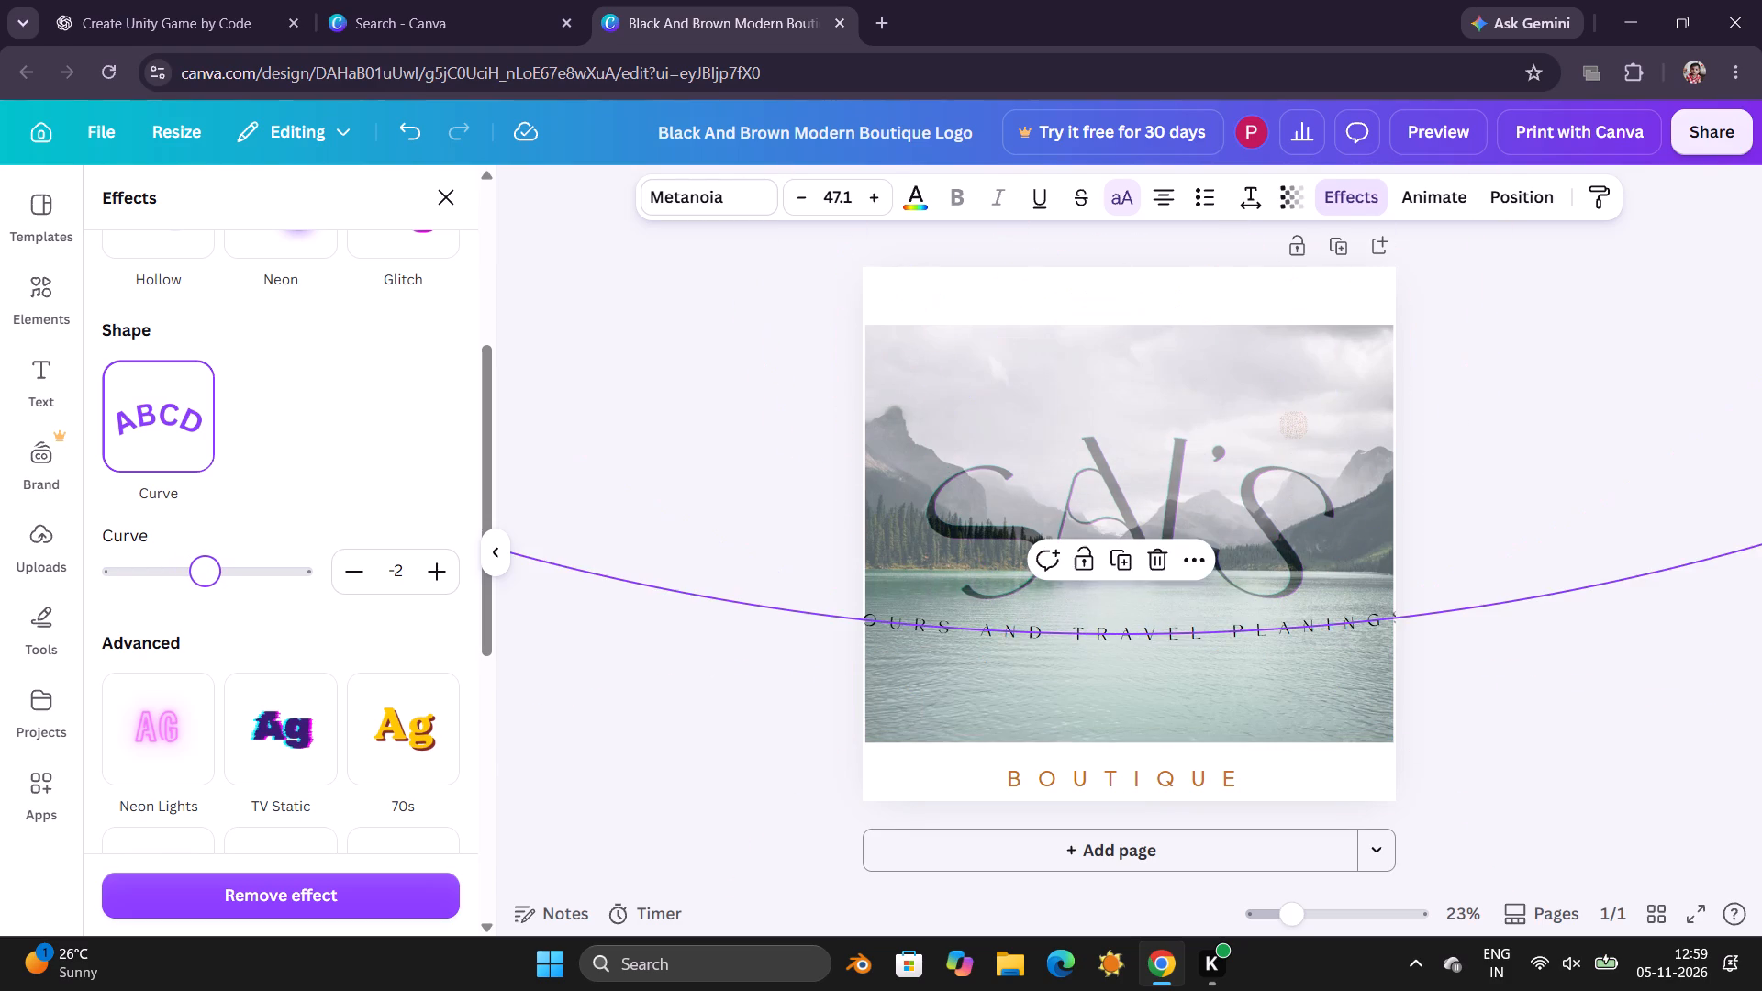
{"action": "left_click_drag", "start_coordinate": [206, 567], "coordinate": [199, 562]}
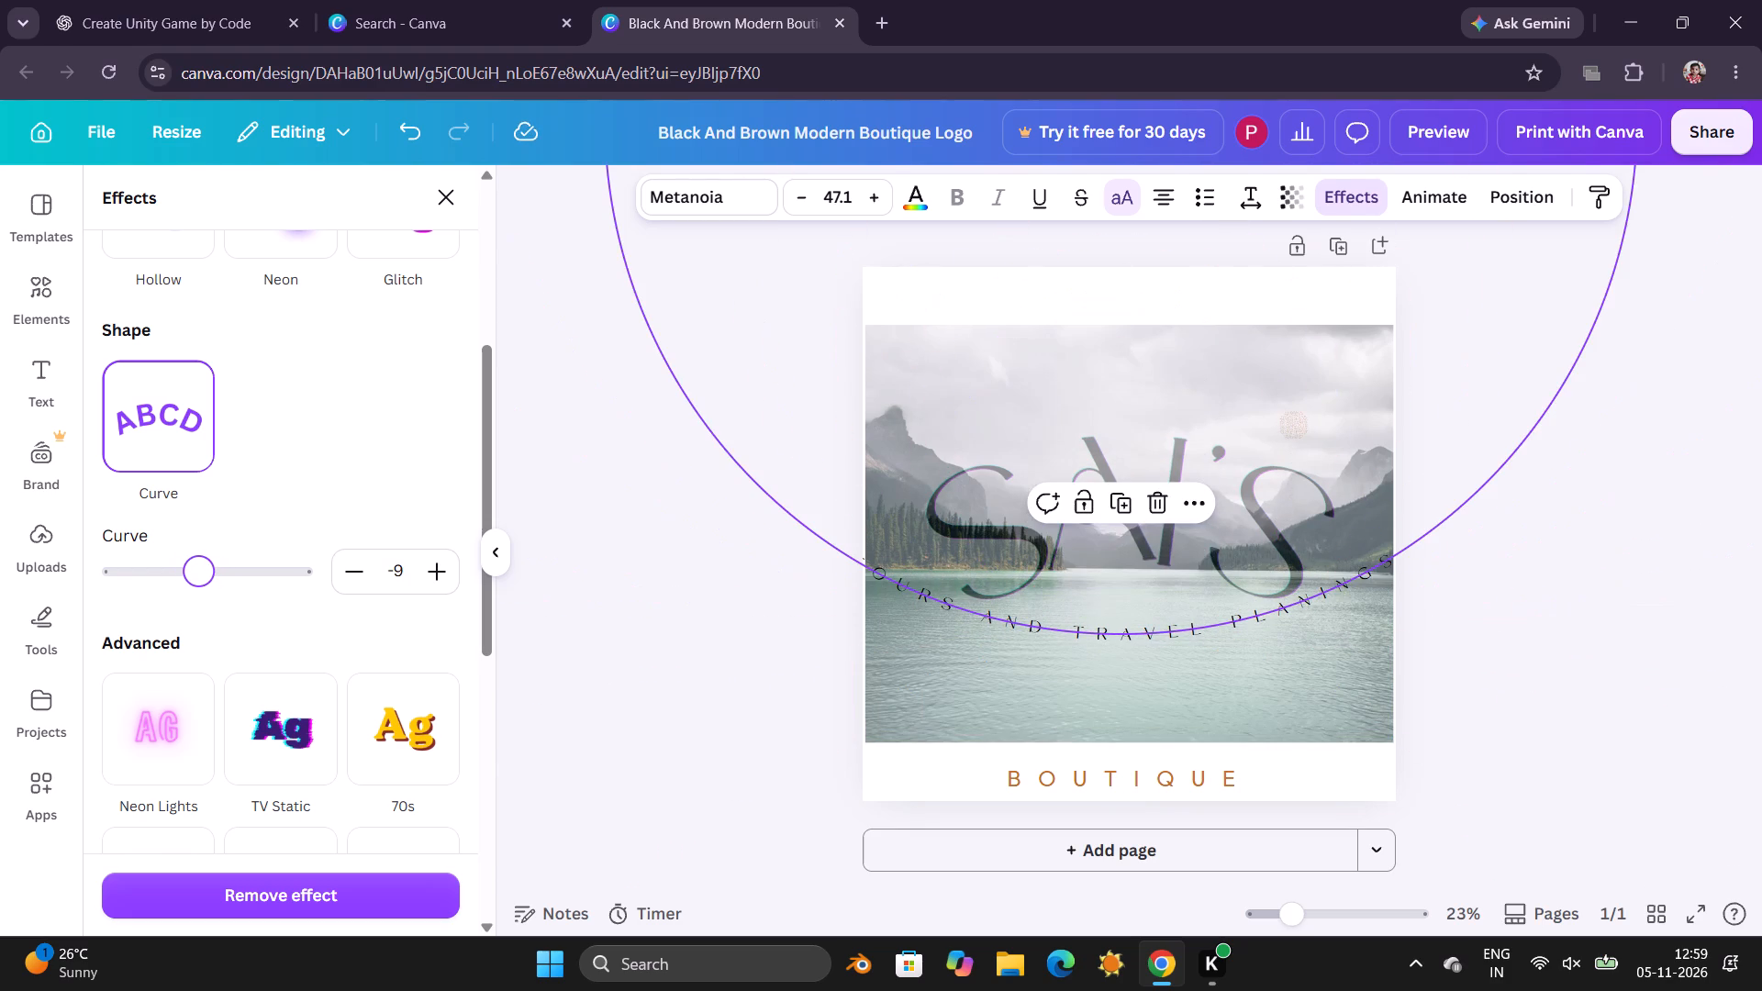
{"action": "left_click_drag", "start_coordinate": [199, 562], "coordinate": [195, 556]}
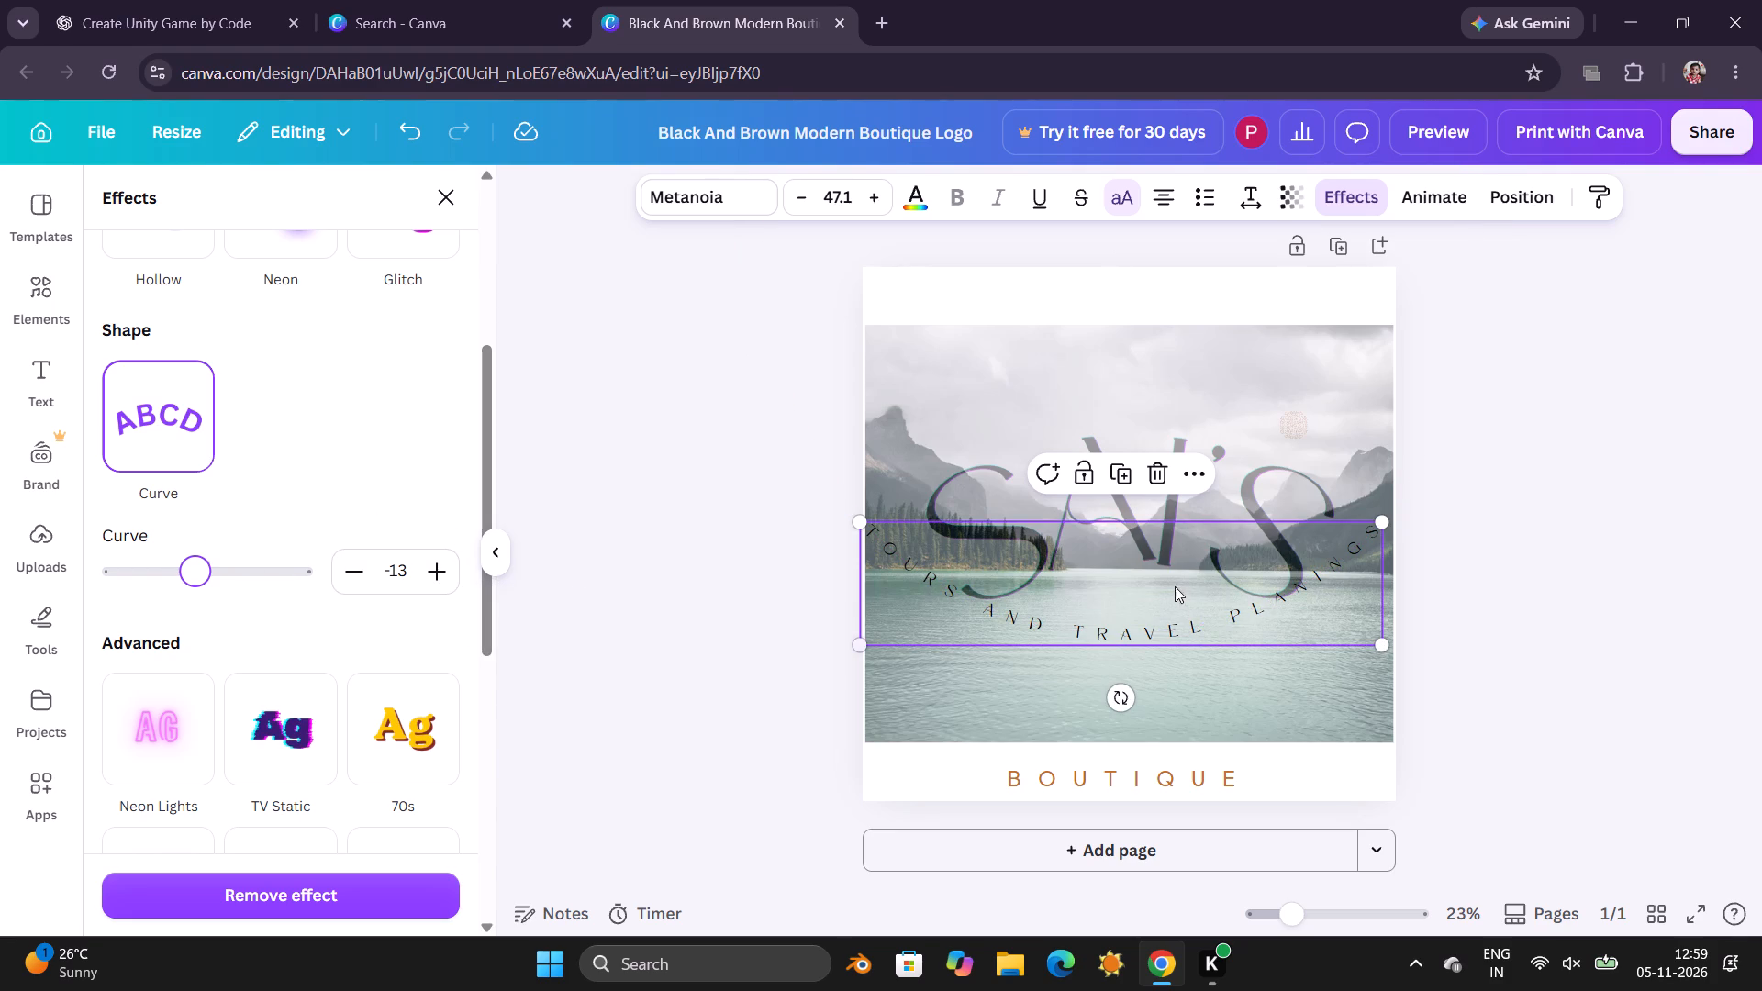
Move the curved TOURS AND TRAVEL PLANINGS text slightly lower beneath SAI'S.
{"action": "left_click_drag", "start_coordinate": [1137, 580], "coordinate": [1149, 608]}
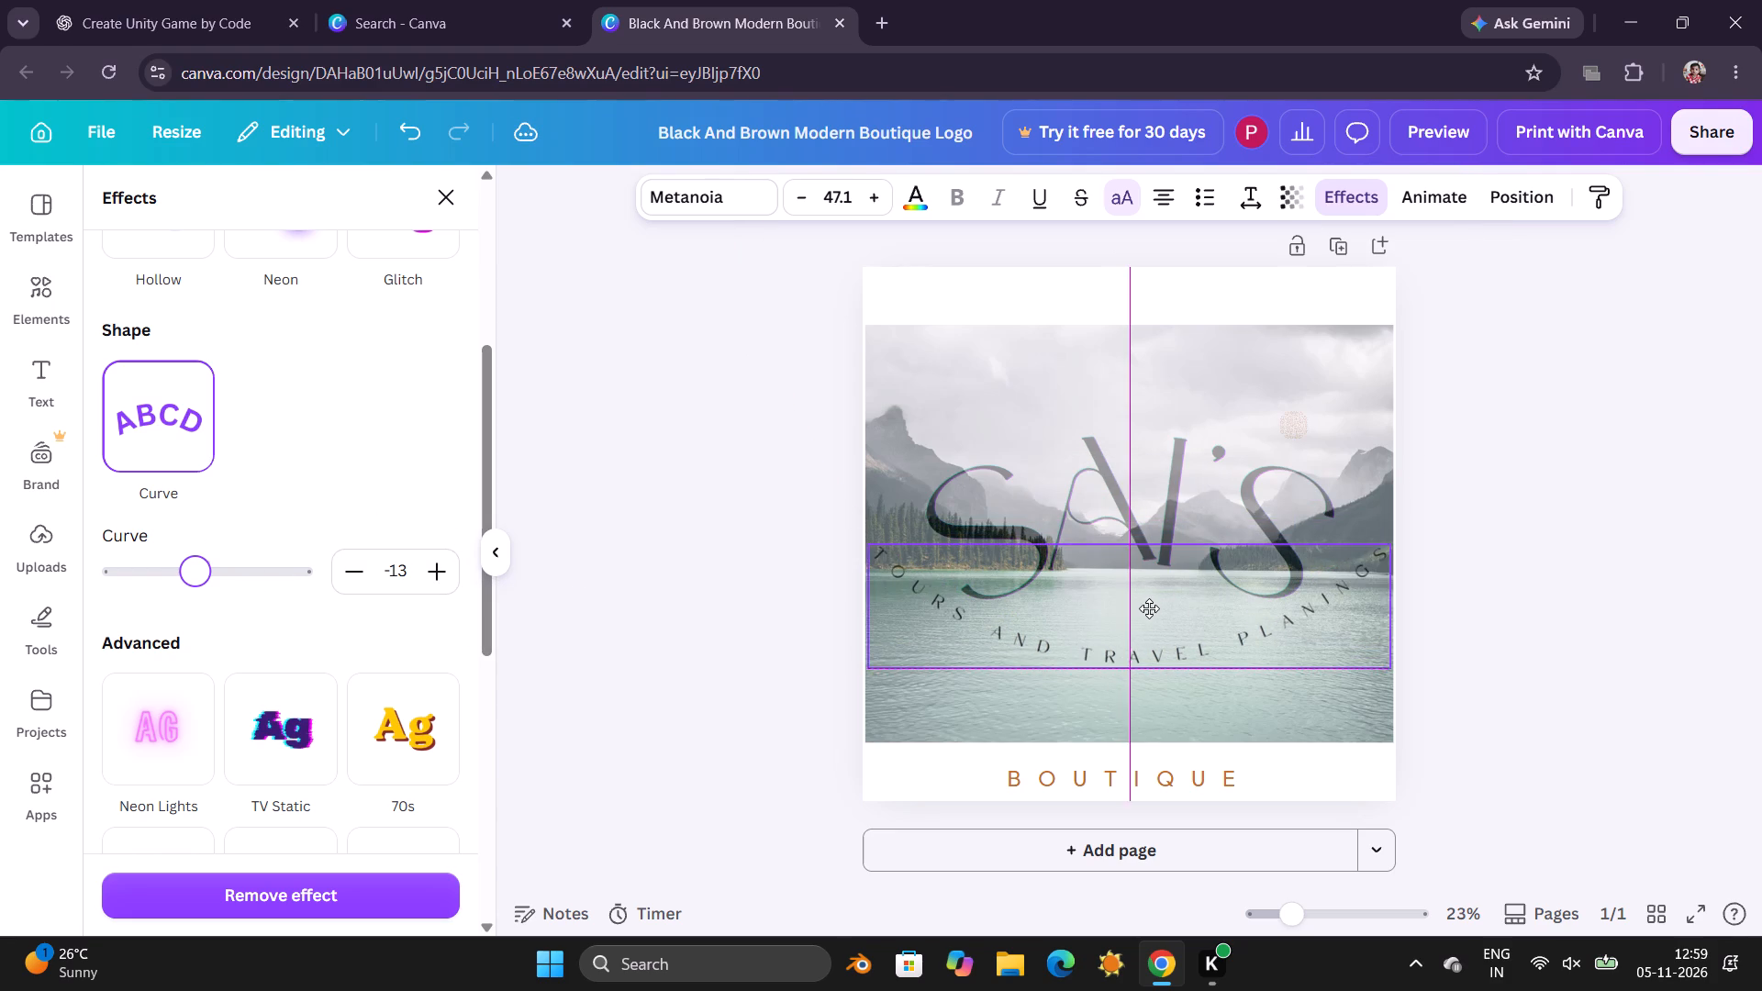
{"action": "left_click_drag", "start_coordinate": [1149, 608], "coordinate": [1141, 596]}
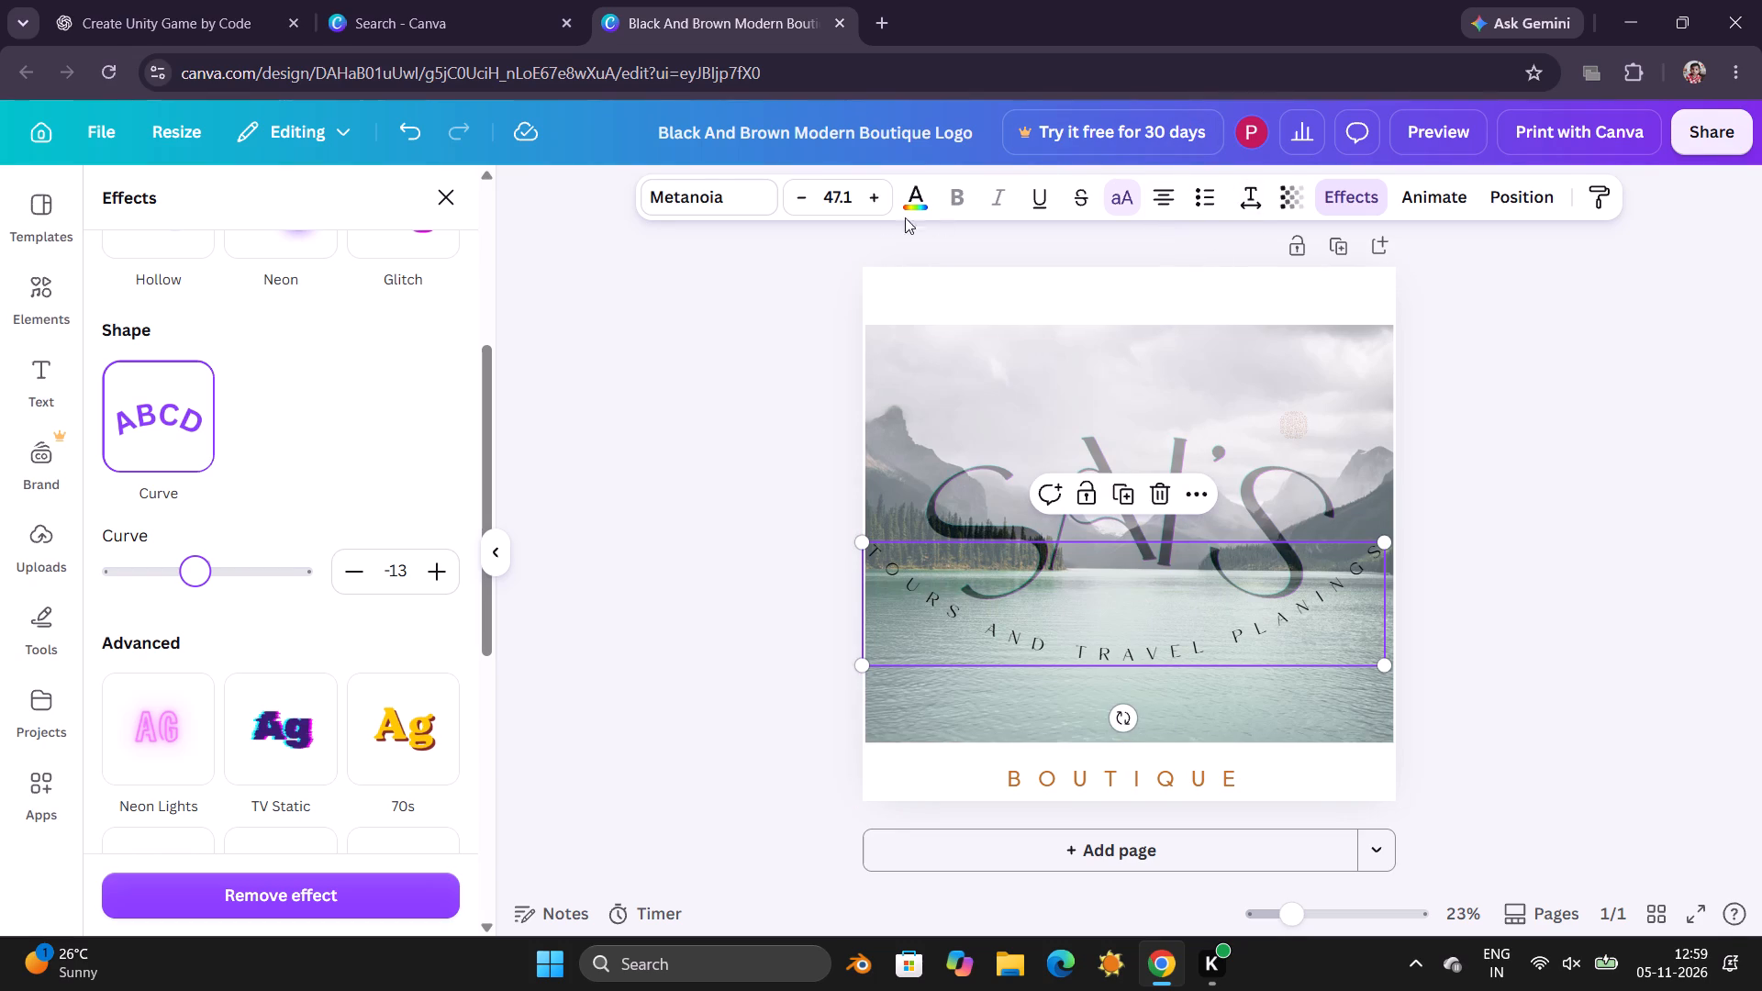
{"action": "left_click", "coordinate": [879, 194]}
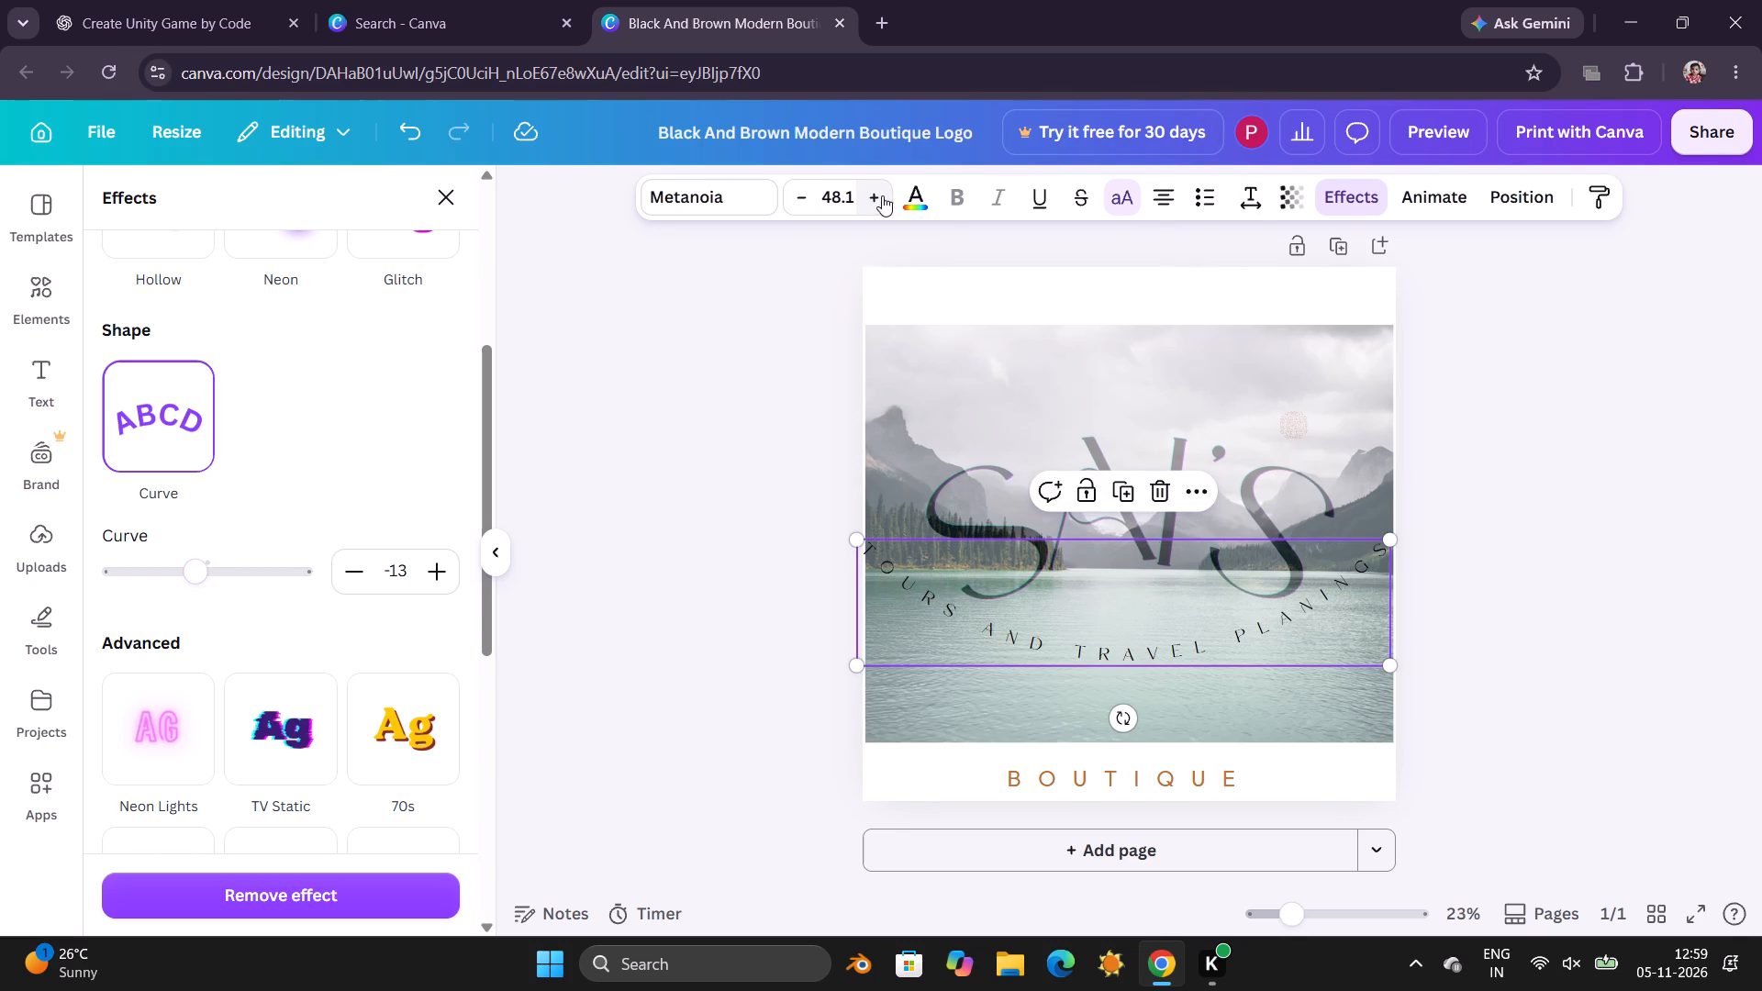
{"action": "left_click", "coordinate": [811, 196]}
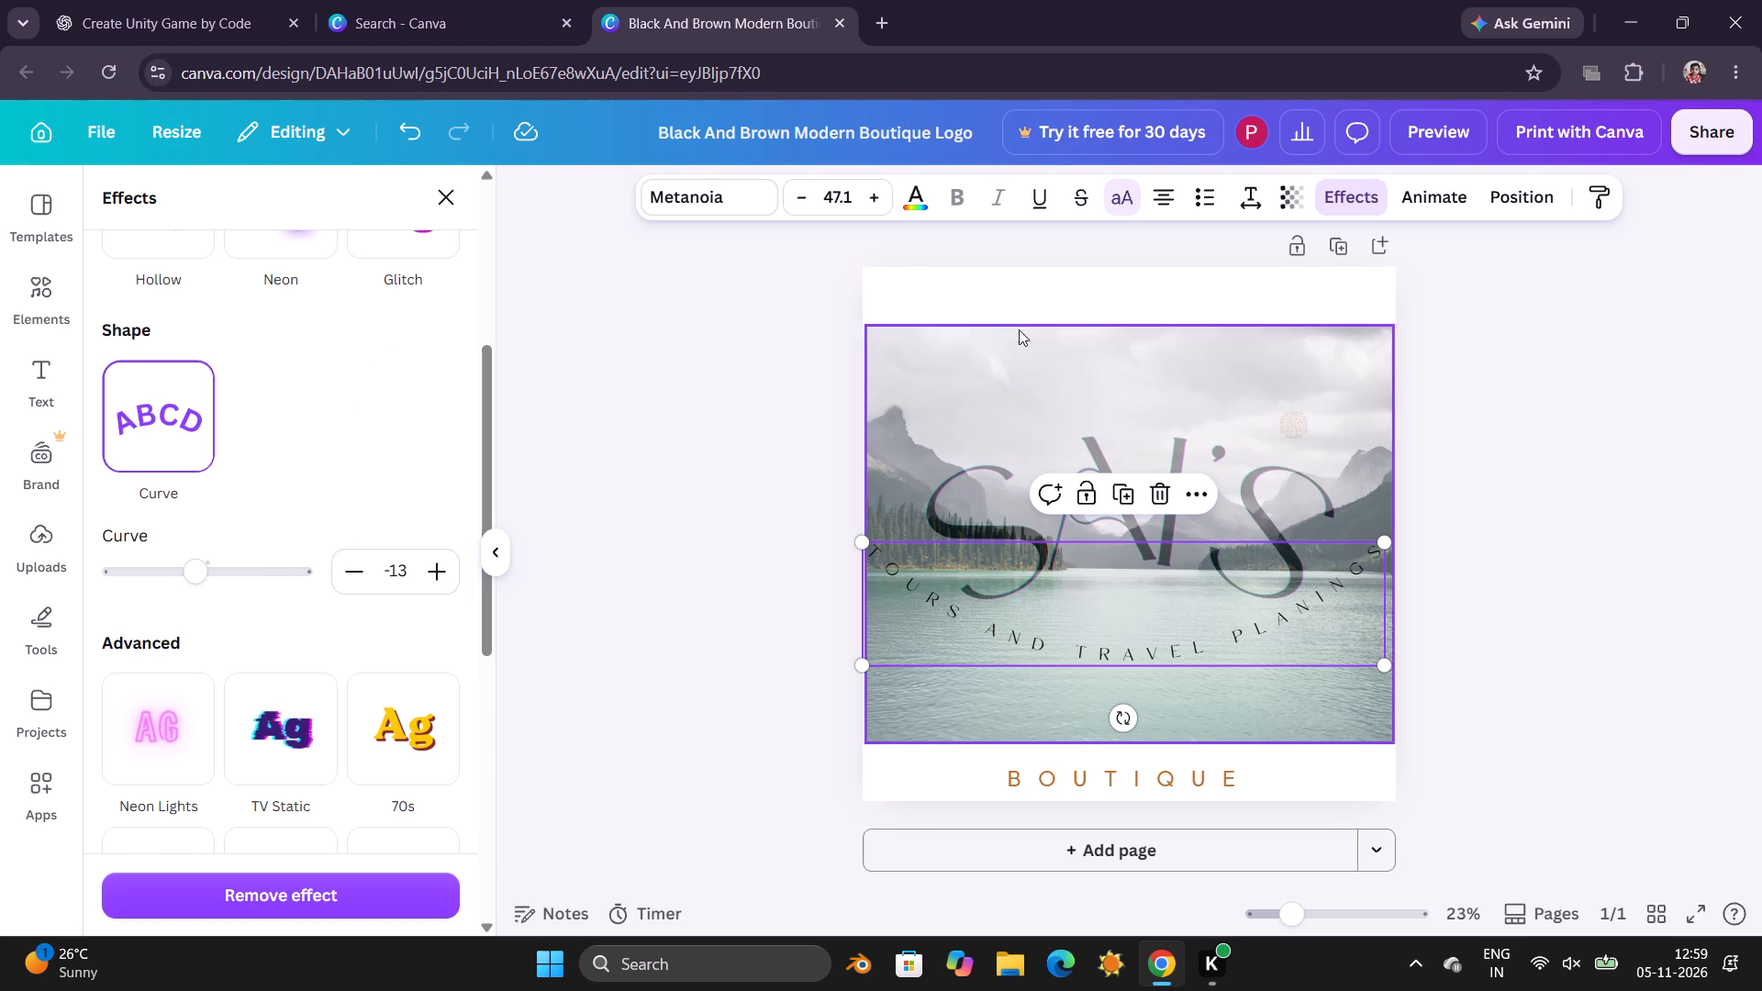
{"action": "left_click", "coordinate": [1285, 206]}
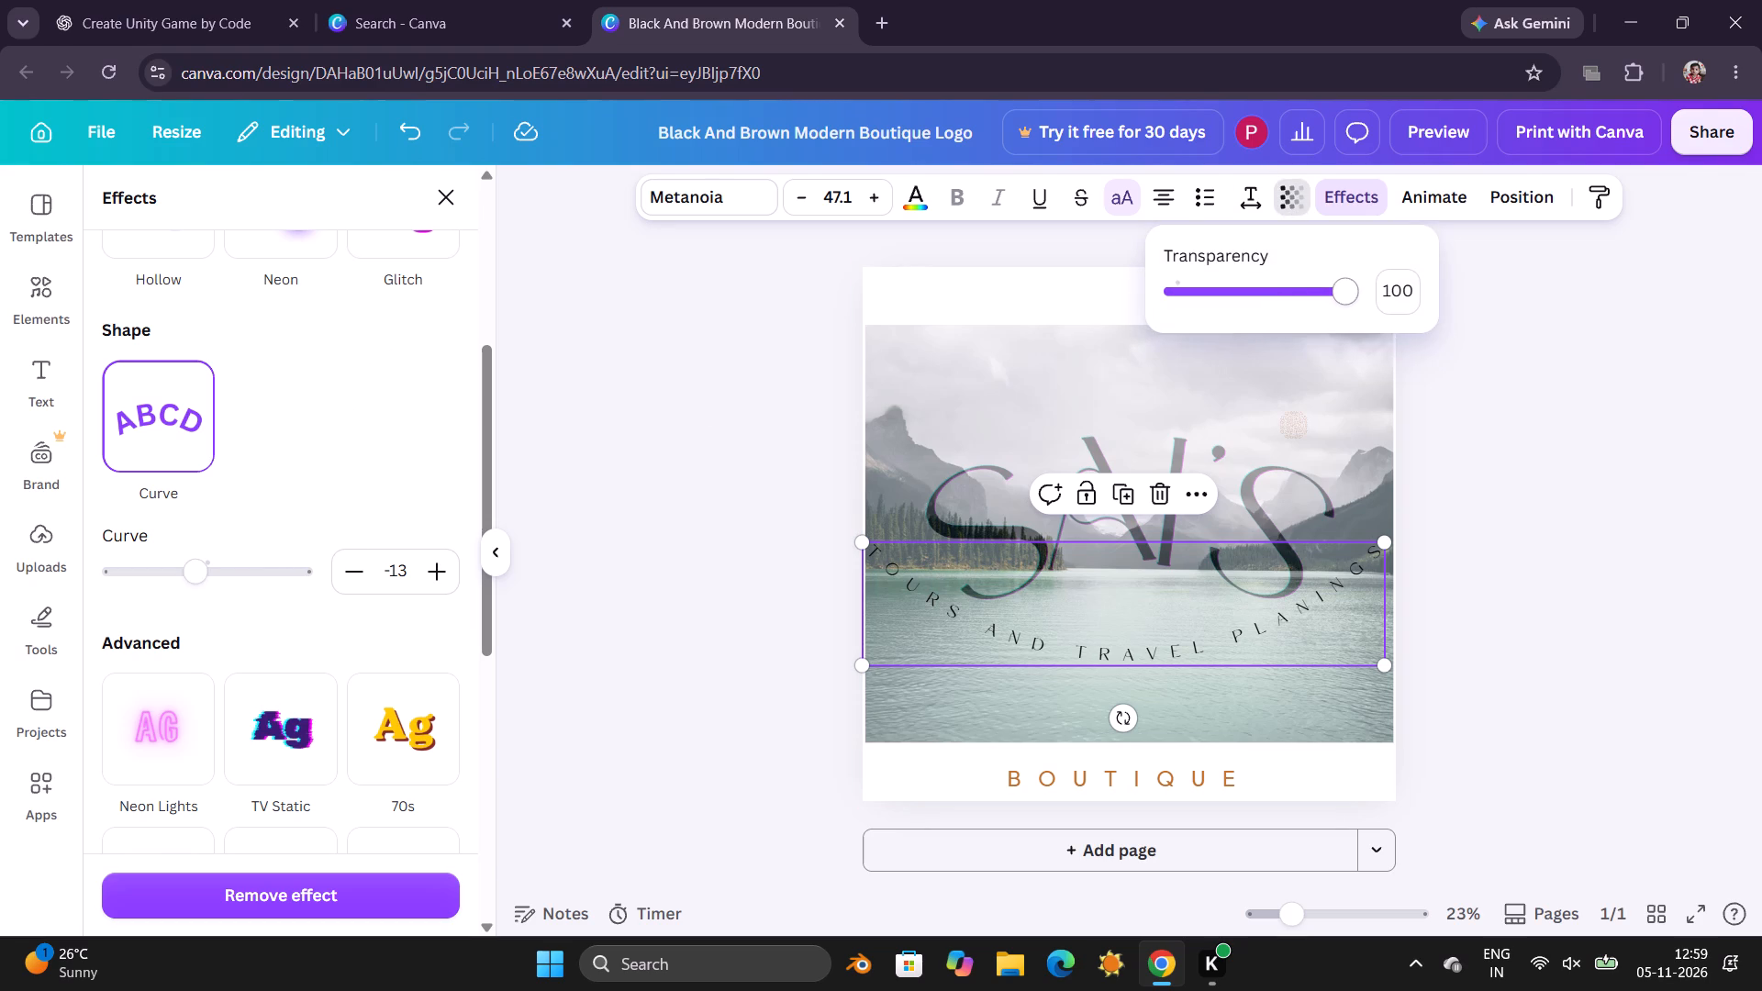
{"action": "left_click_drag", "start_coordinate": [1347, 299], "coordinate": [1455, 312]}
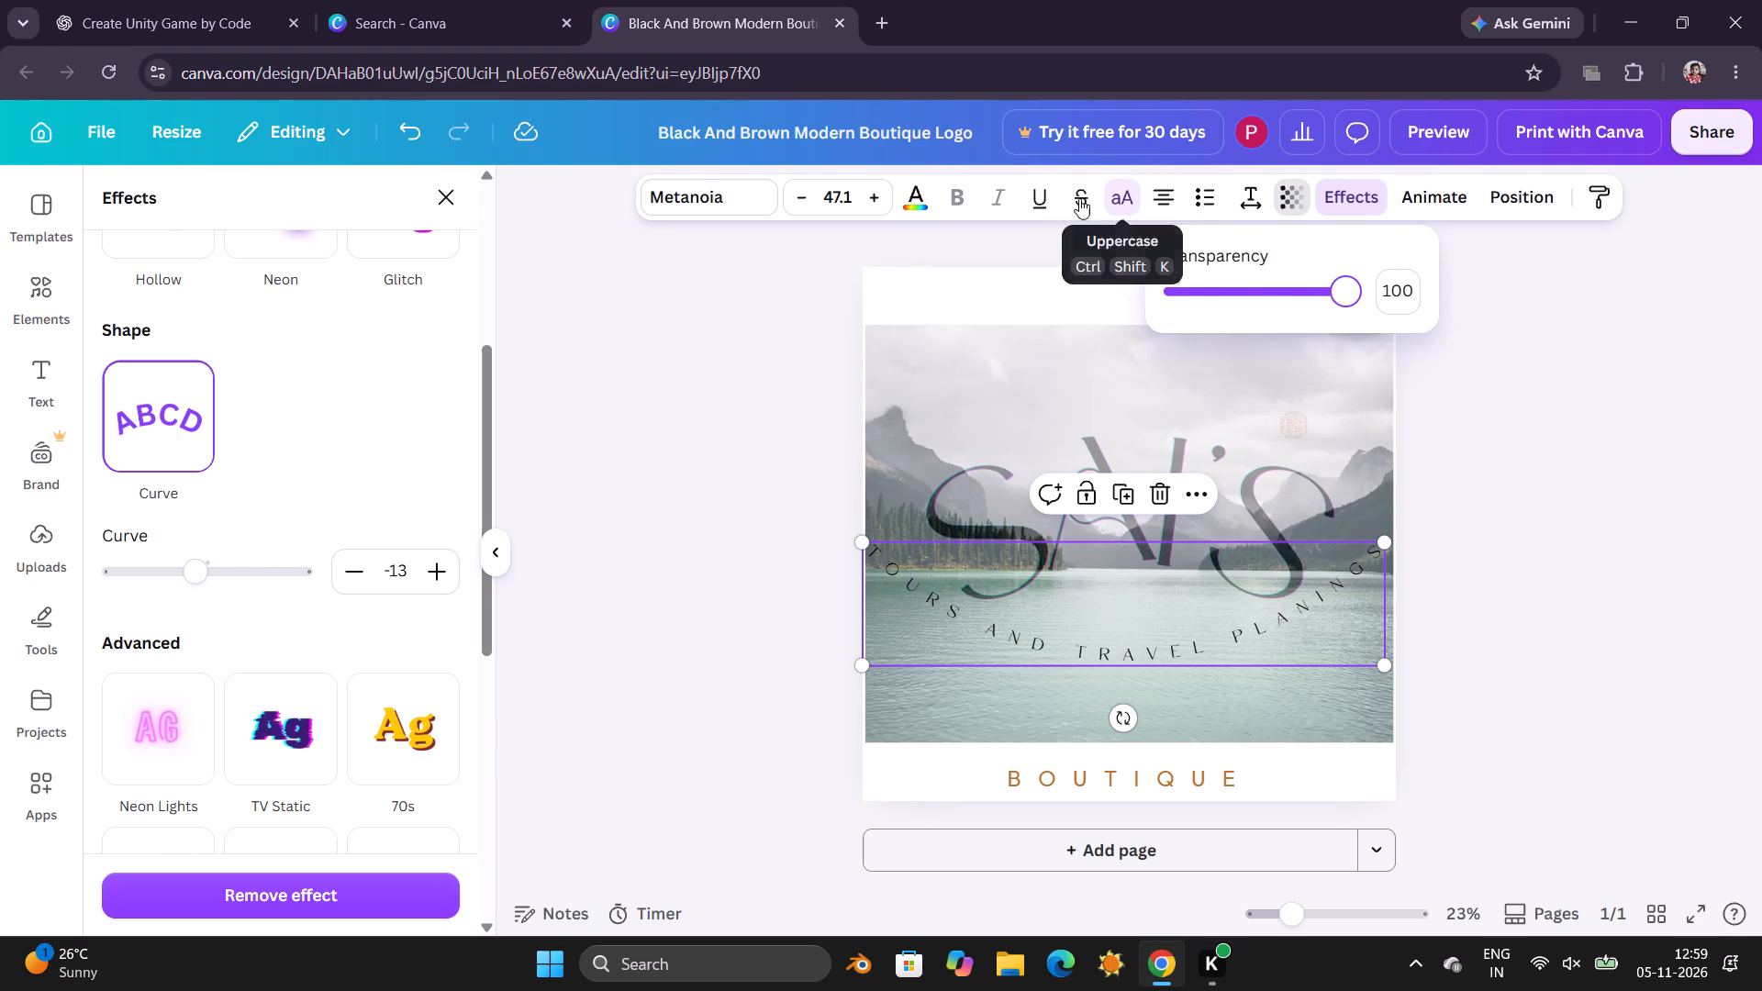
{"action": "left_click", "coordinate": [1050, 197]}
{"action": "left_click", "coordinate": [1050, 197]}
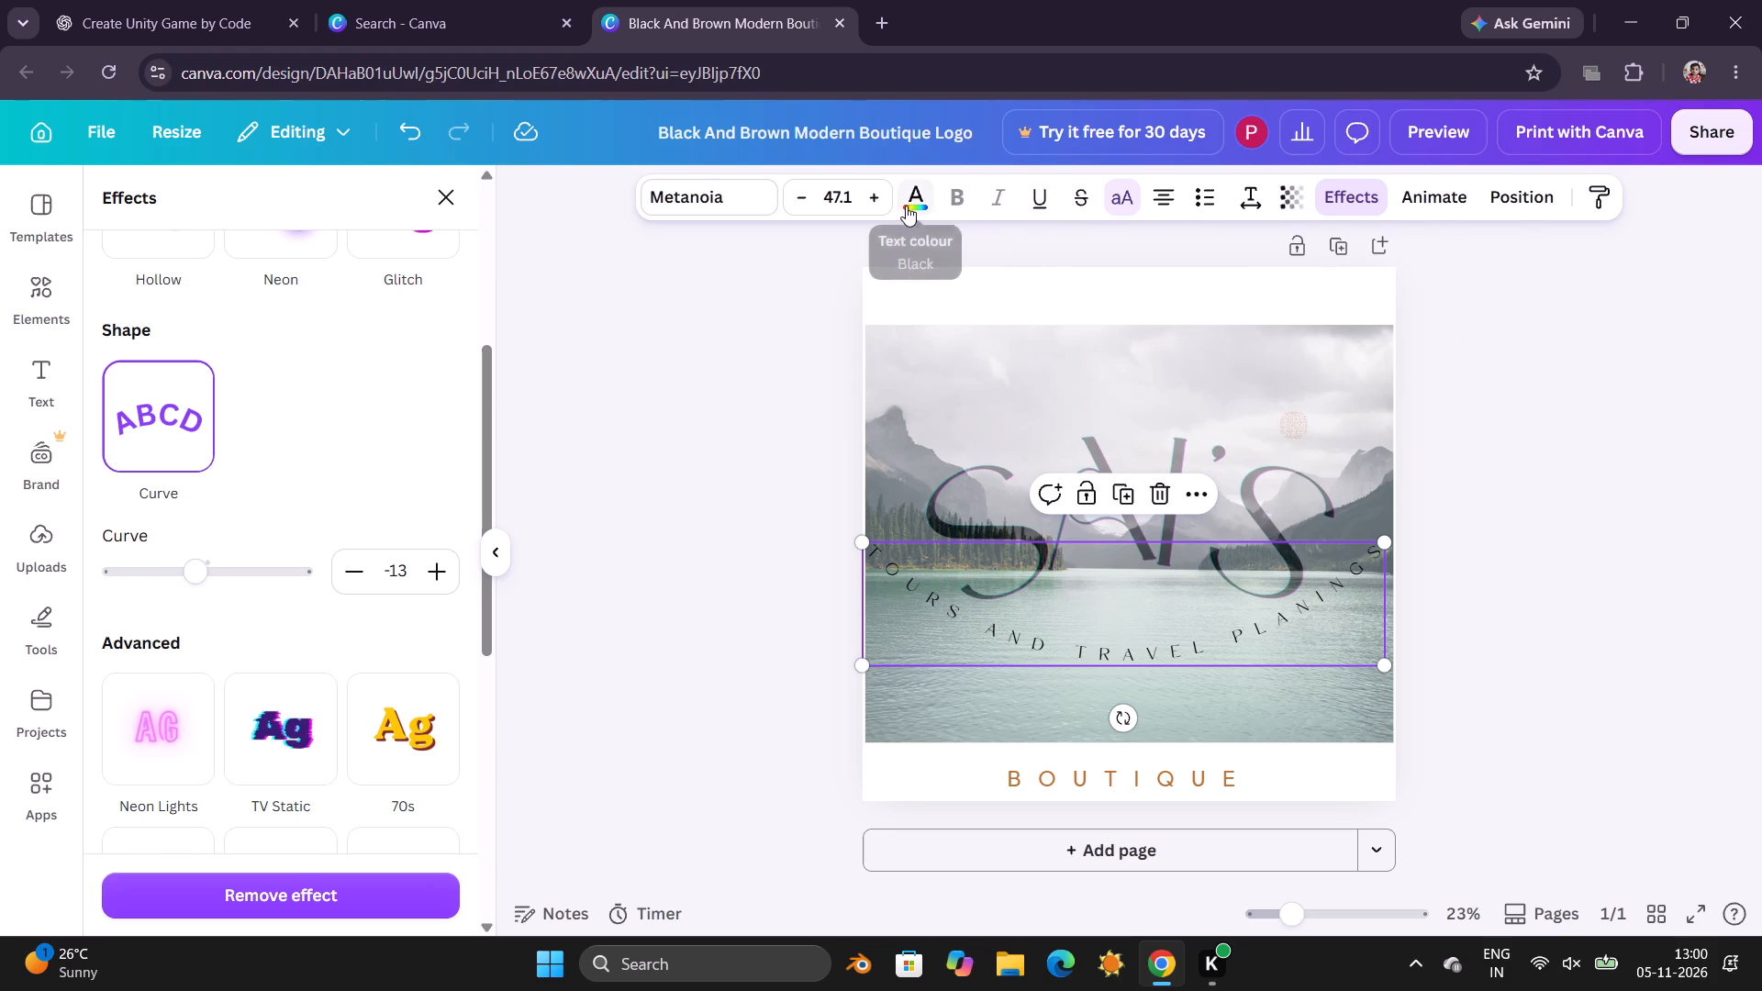
Change the font of the curved TOURS AND TRAVEL PLANINGS text to High Tide.
{"action": "left_click", "coordinate": [714, 201]}
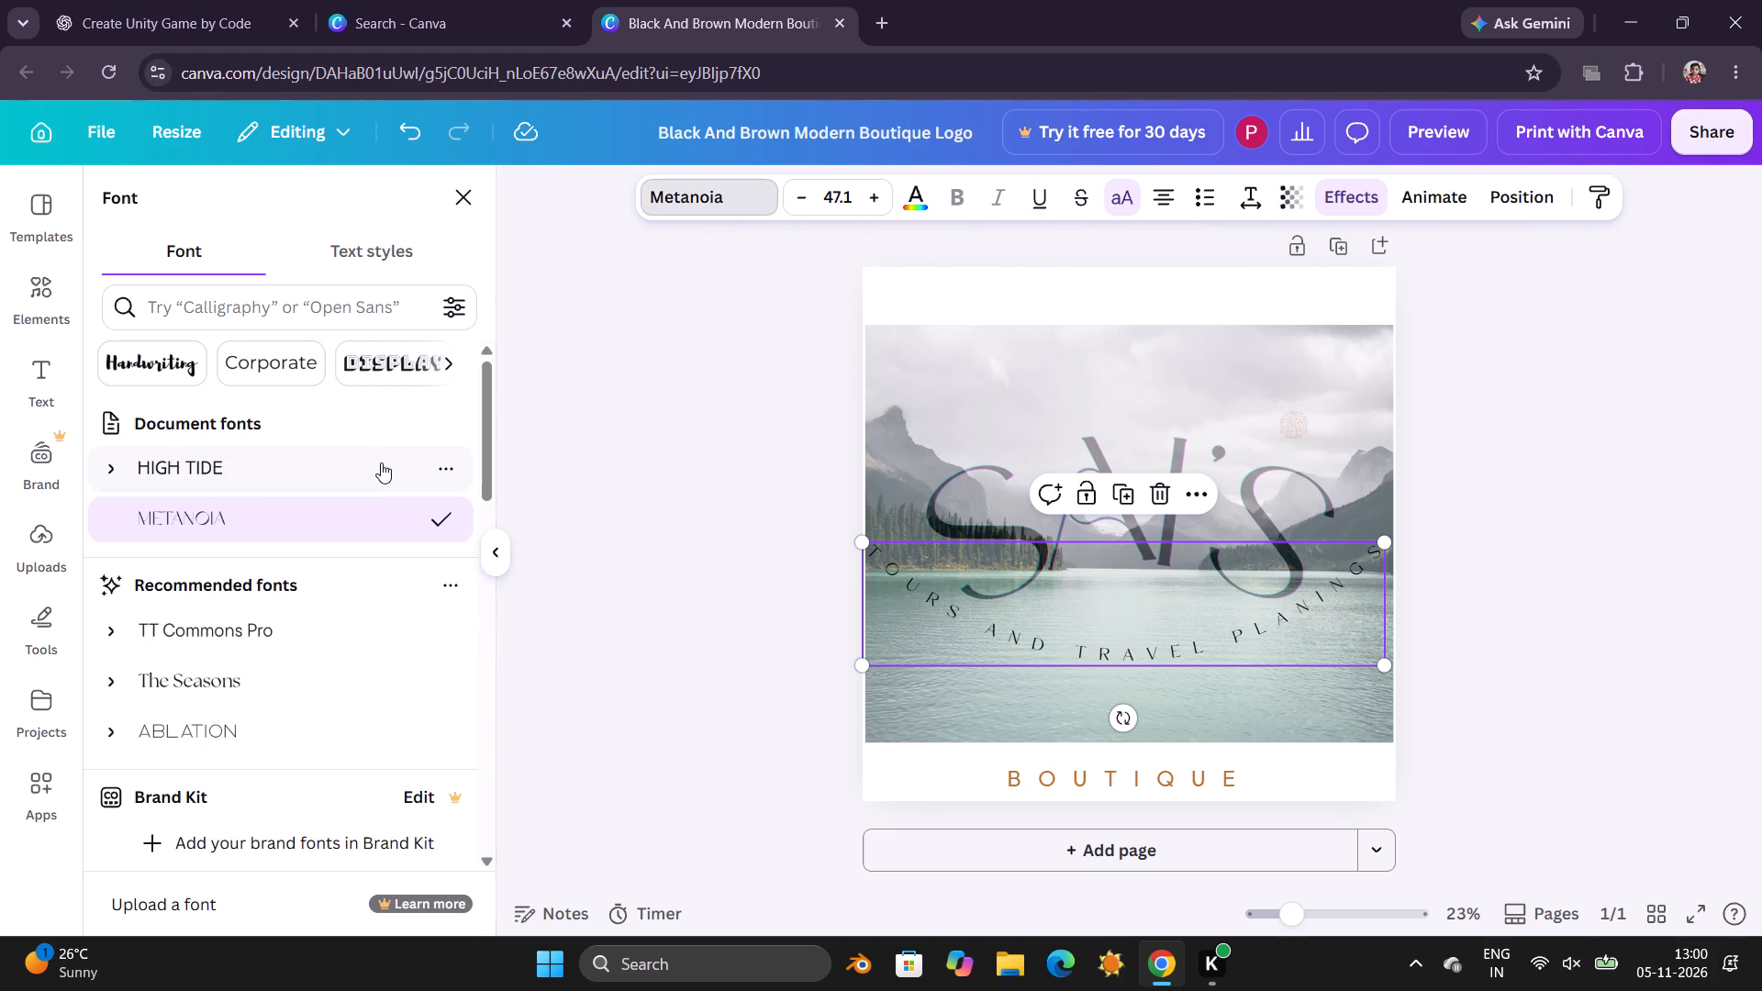
{"action": "left_click", "coordinate": [380, 464]}
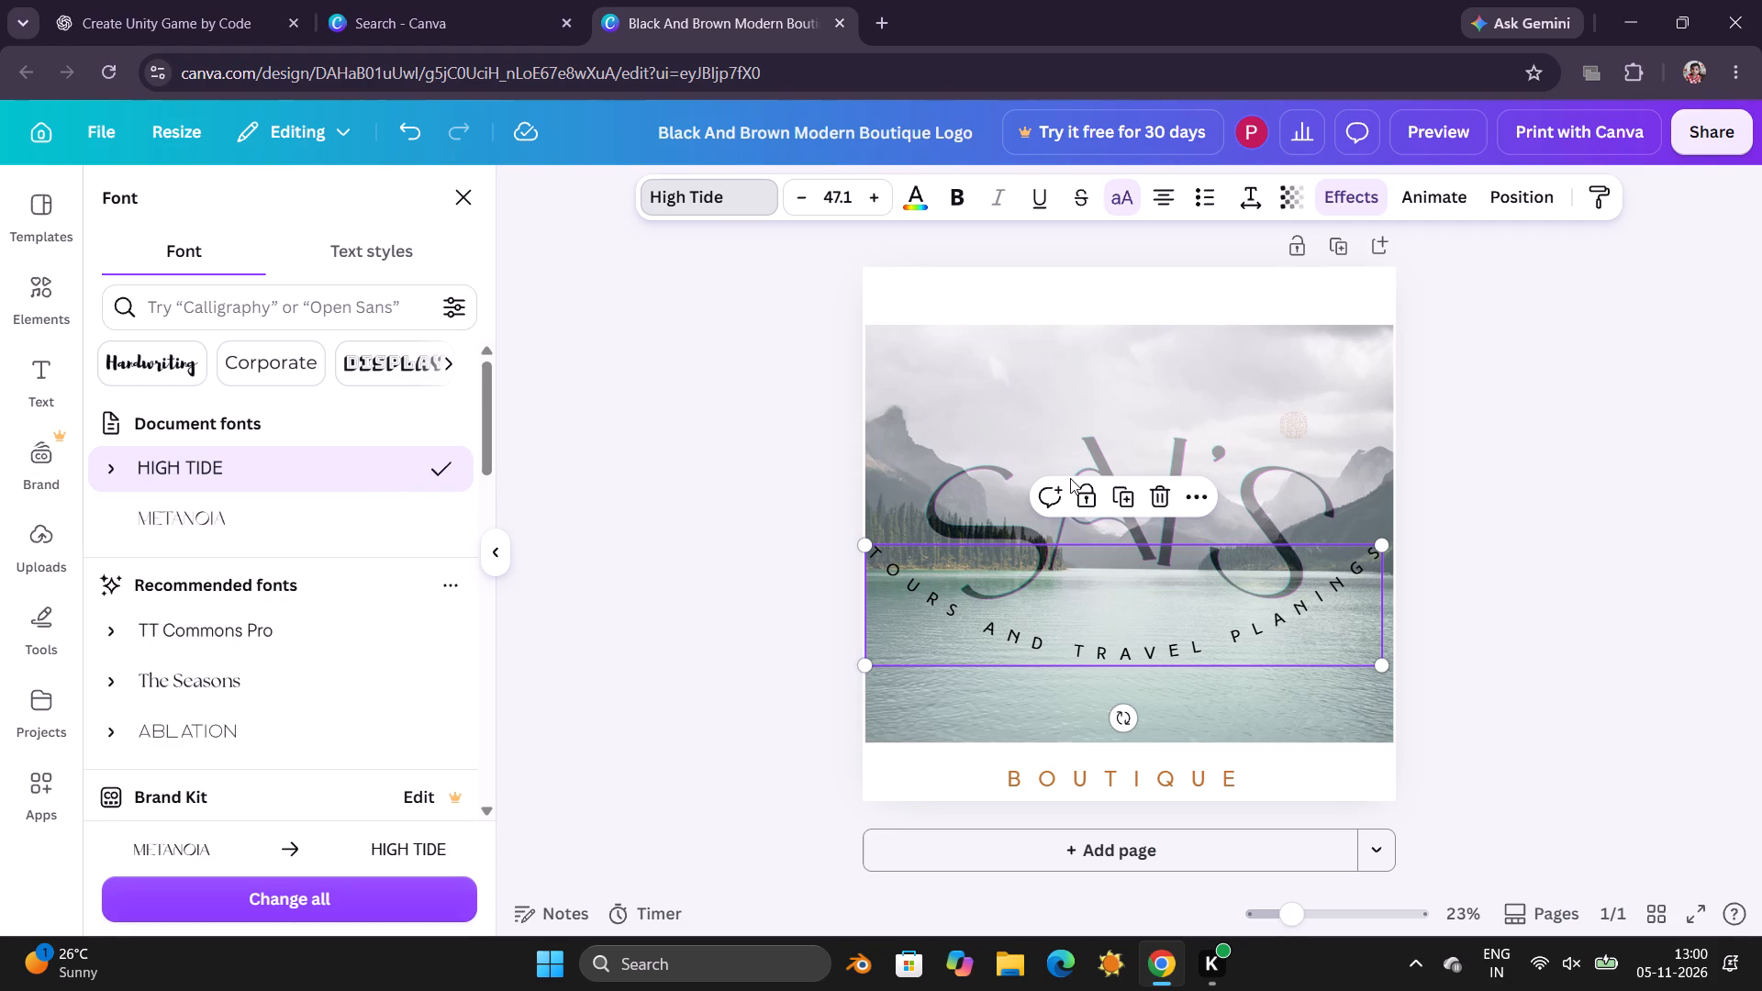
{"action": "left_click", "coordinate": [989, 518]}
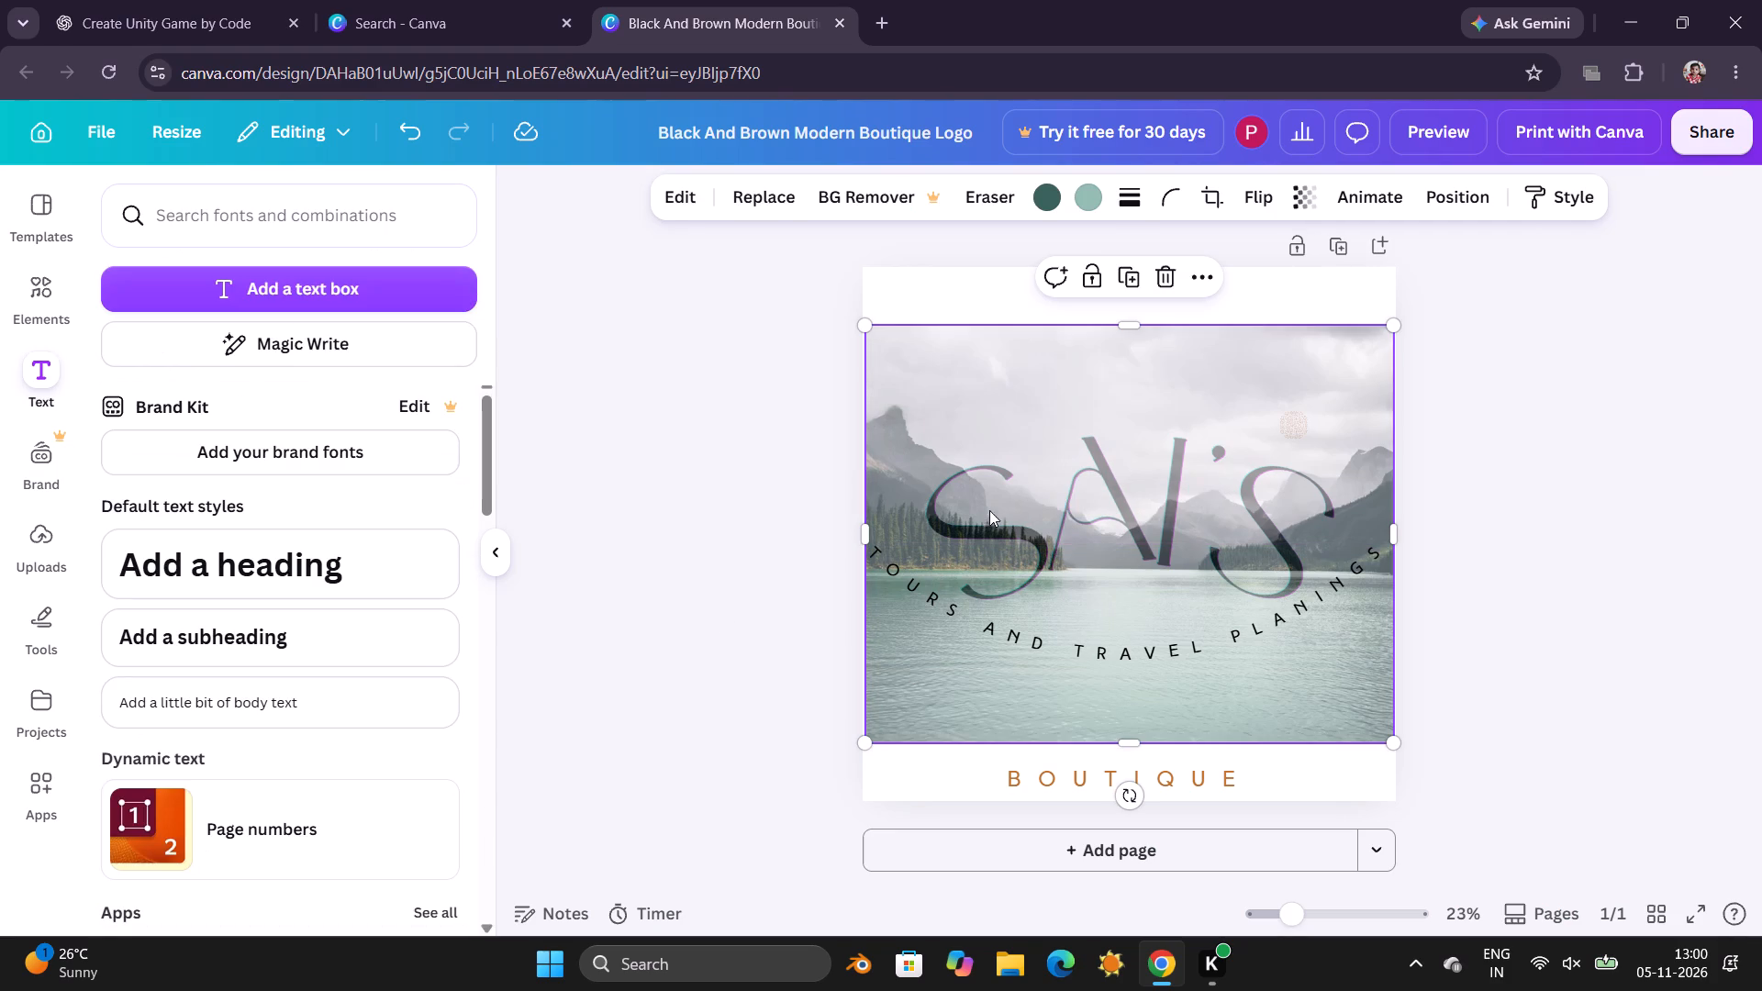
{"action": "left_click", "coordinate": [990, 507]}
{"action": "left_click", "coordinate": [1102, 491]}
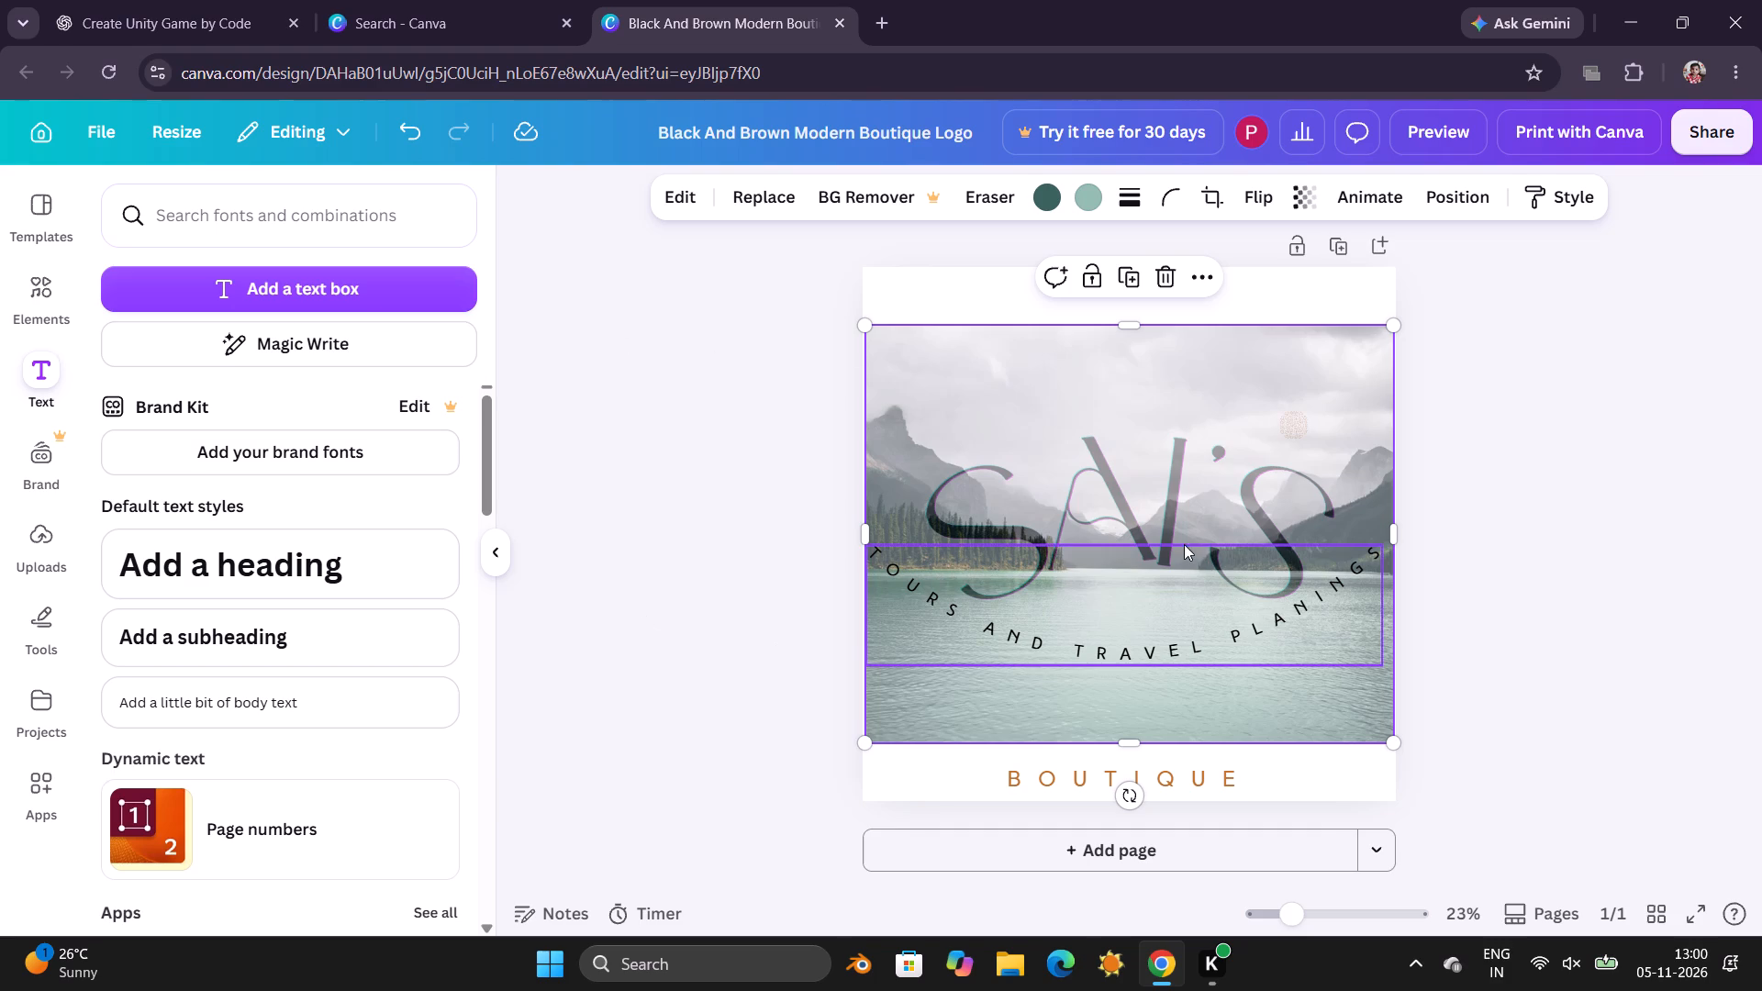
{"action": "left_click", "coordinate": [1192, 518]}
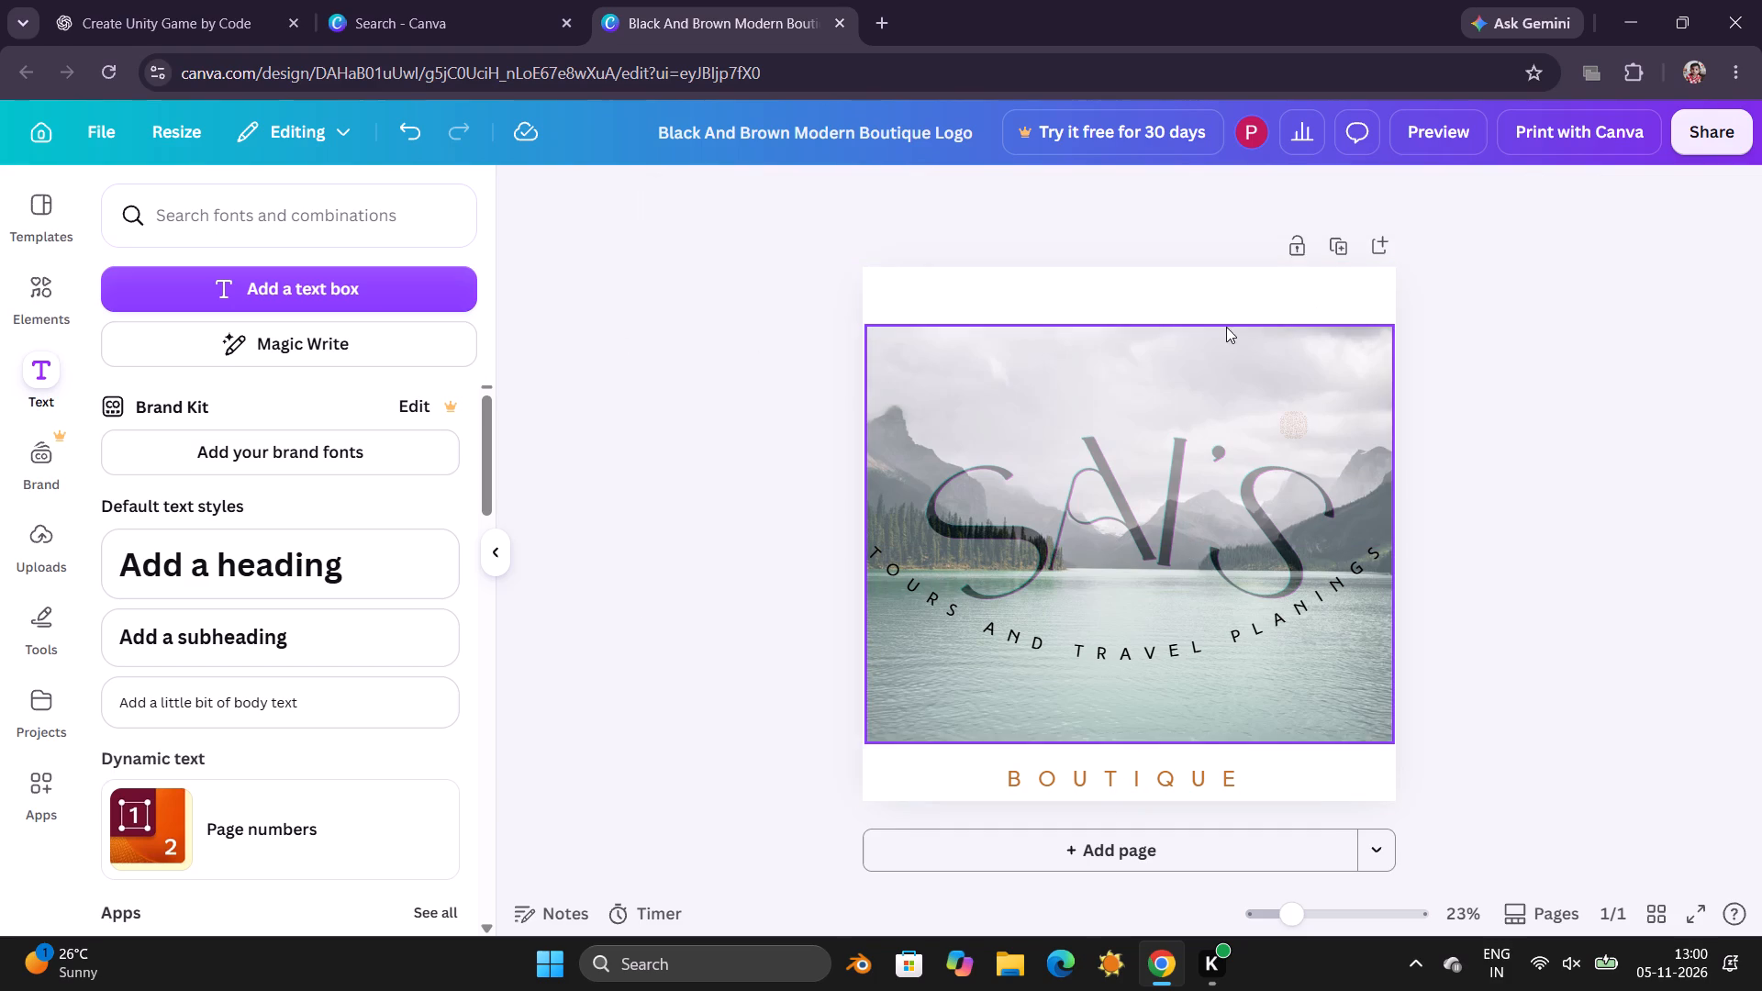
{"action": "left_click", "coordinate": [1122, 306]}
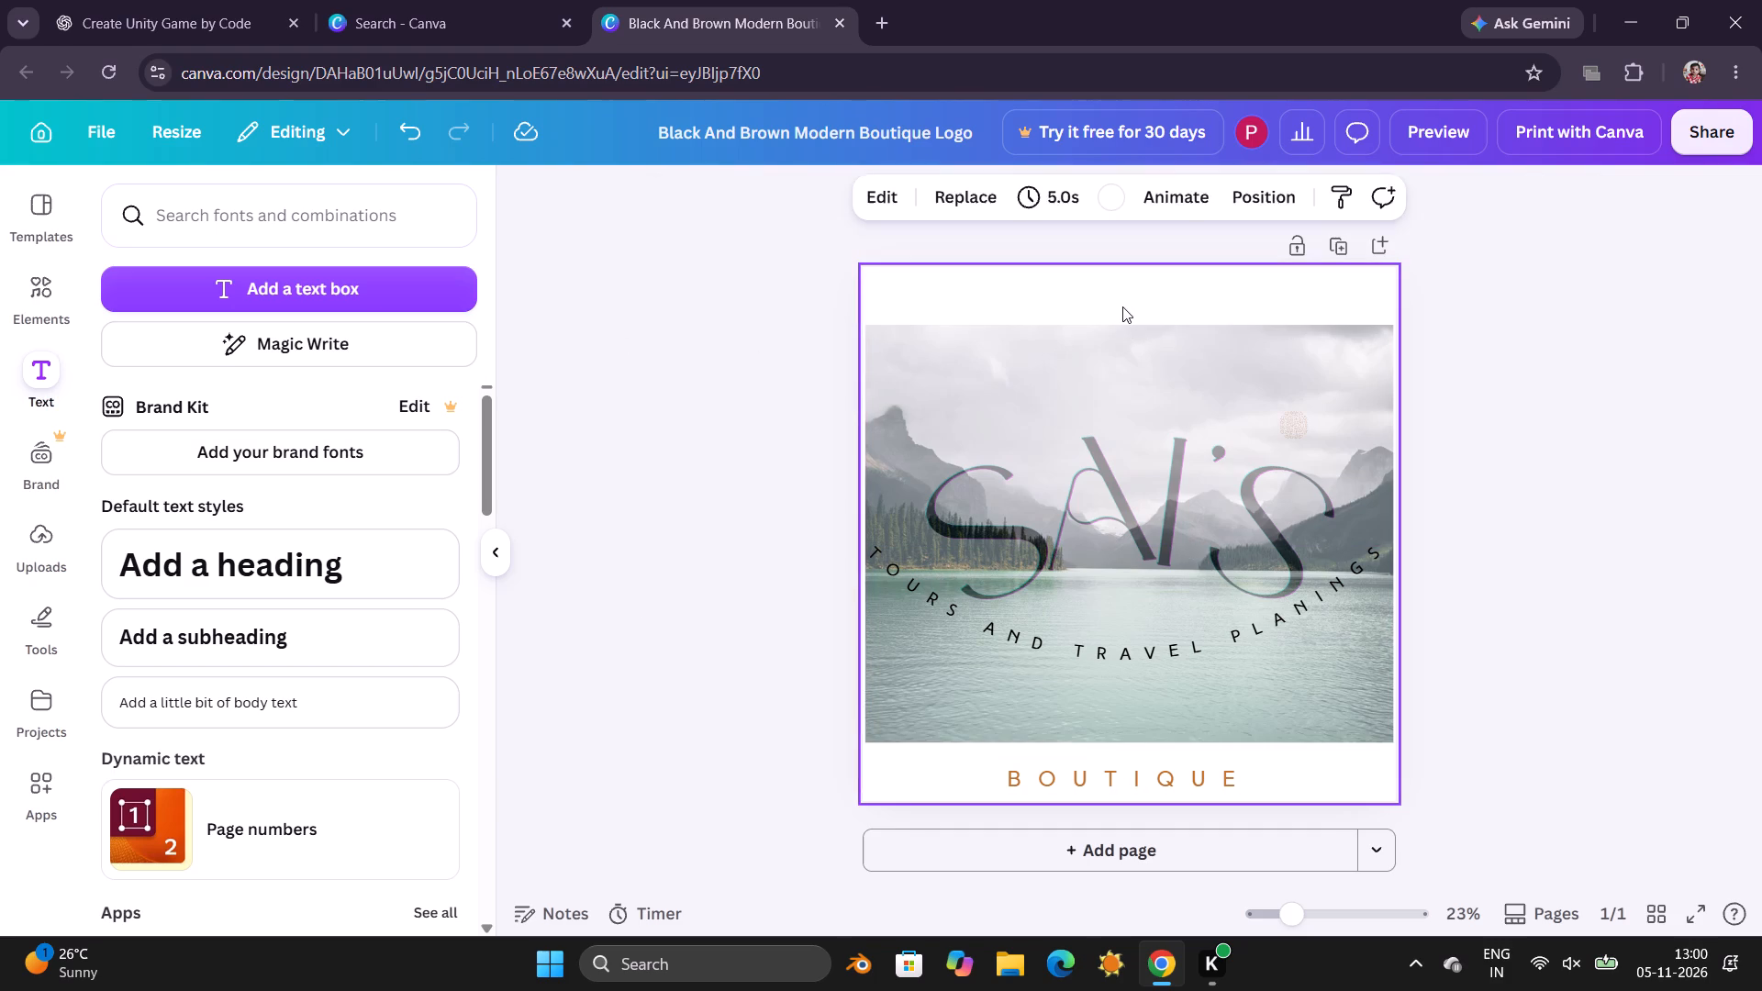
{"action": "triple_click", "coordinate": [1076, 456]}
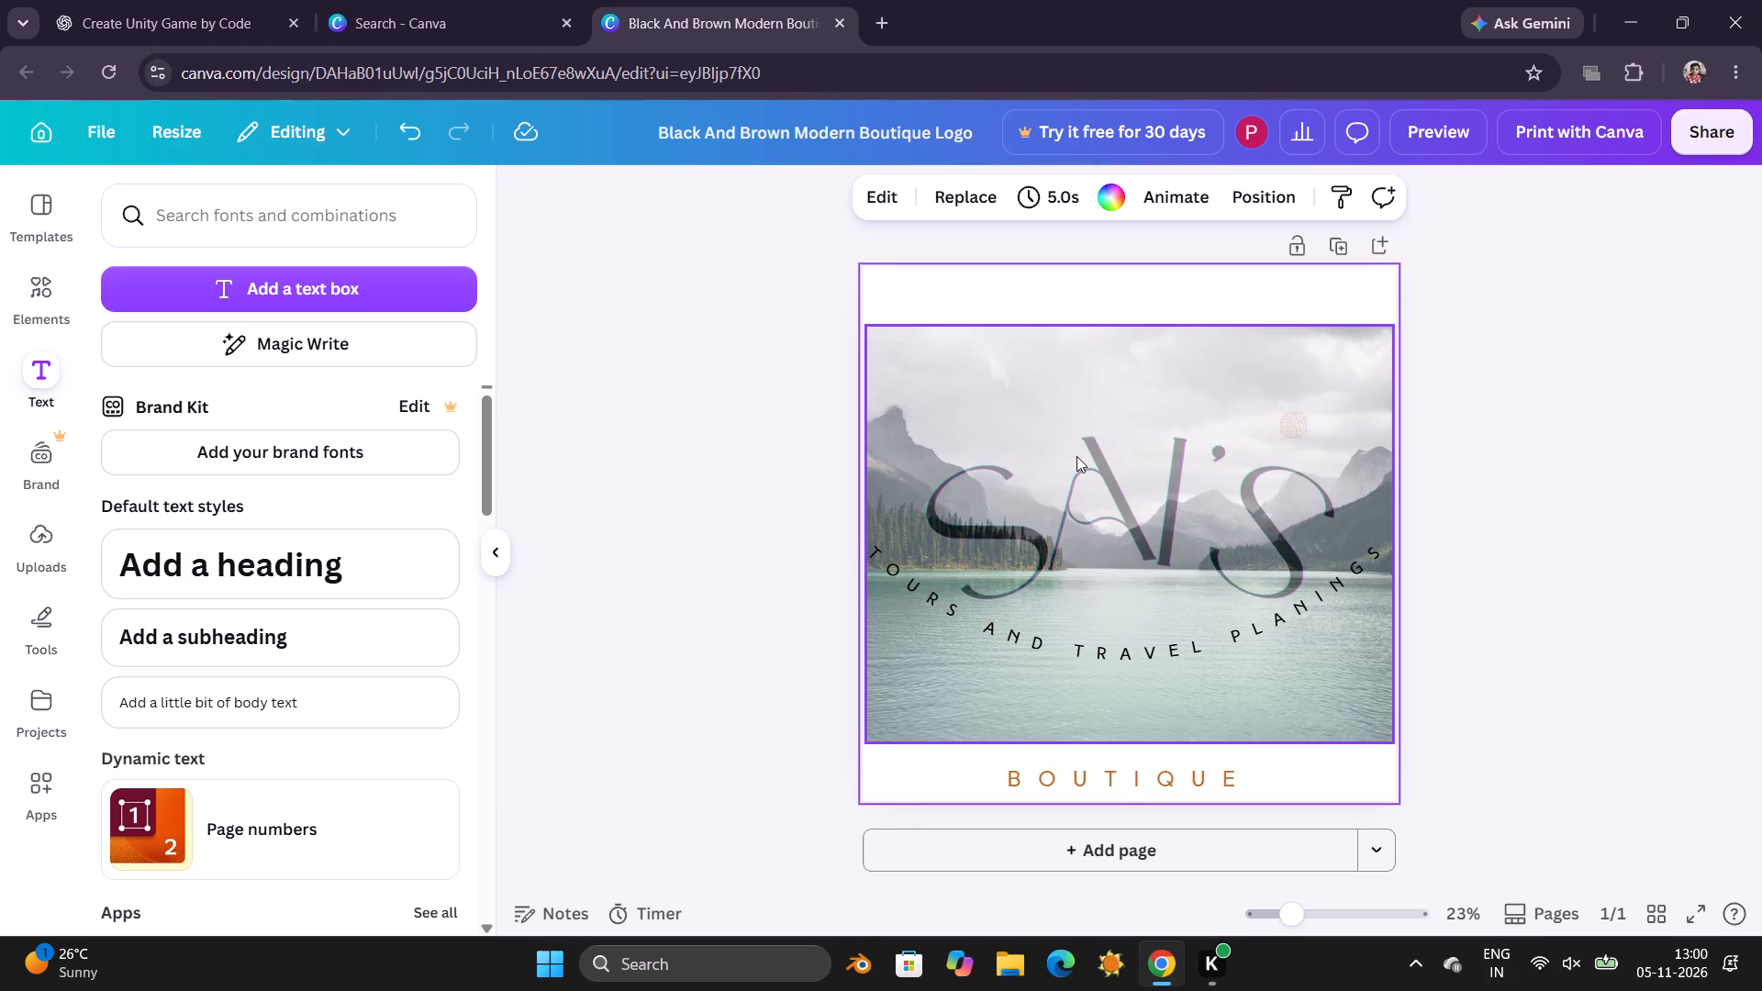
Nudge the misty lake photo slightly upward on the page.
{"action": "left_click", "coordinate": [1076, 456]}
{"action": "left_click", "coordinate": [1076, 456]}
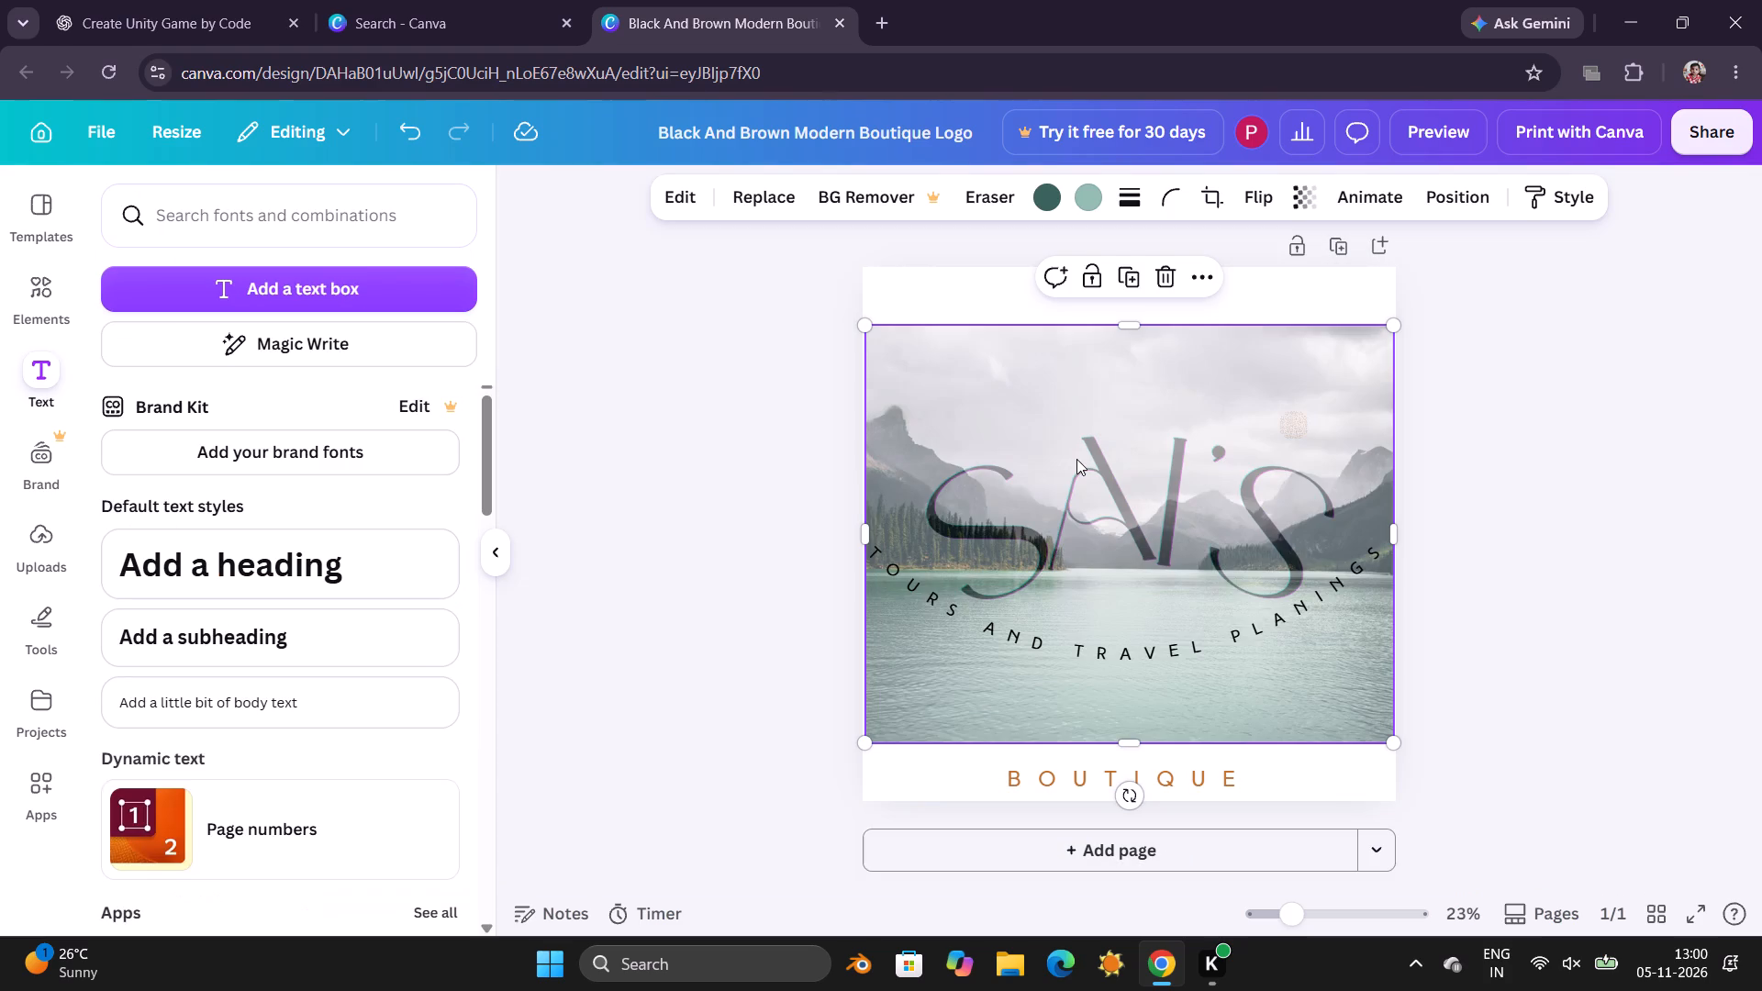
{"action": "left_click", "coordinate": [1076, 462]}
{"action": "left_click_drag", "start_coordinate": [1076, 462], "coordinate": [1076, 457]}
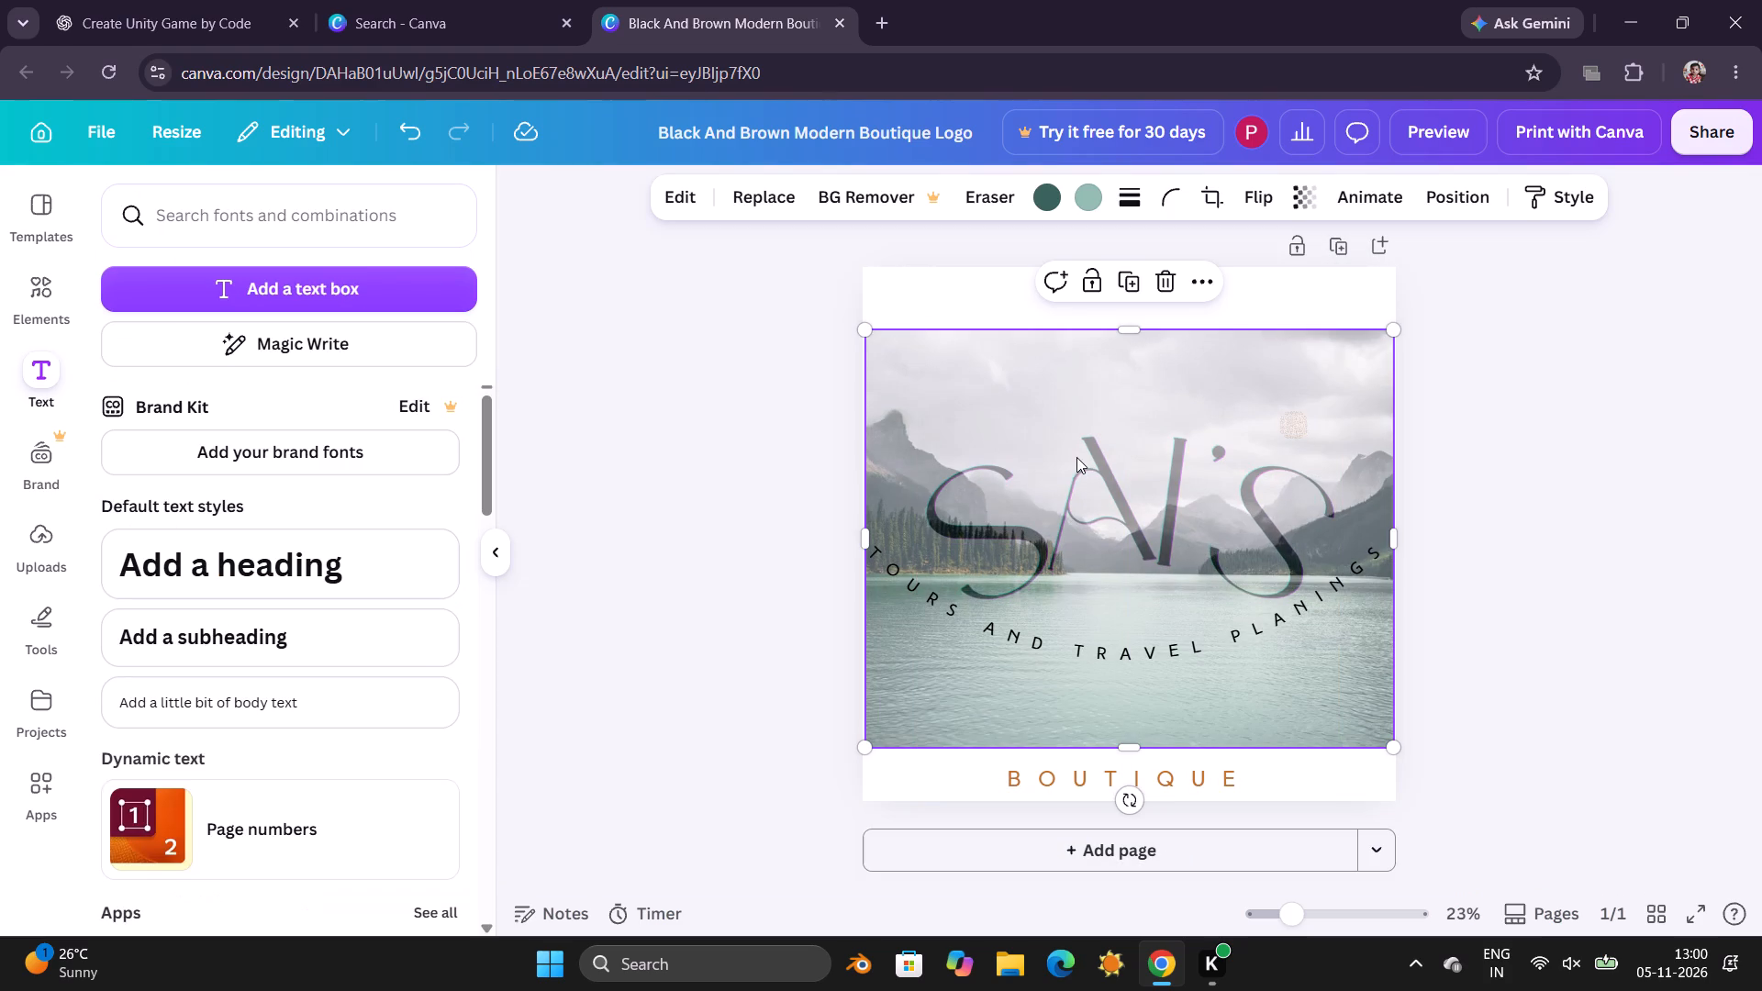
{"action": "left_click_drag", "start_coordinate": [1076, 457], "coordinate": [1076, 453]}
{"action": "left_click", "coordinate": [1076, 448]}
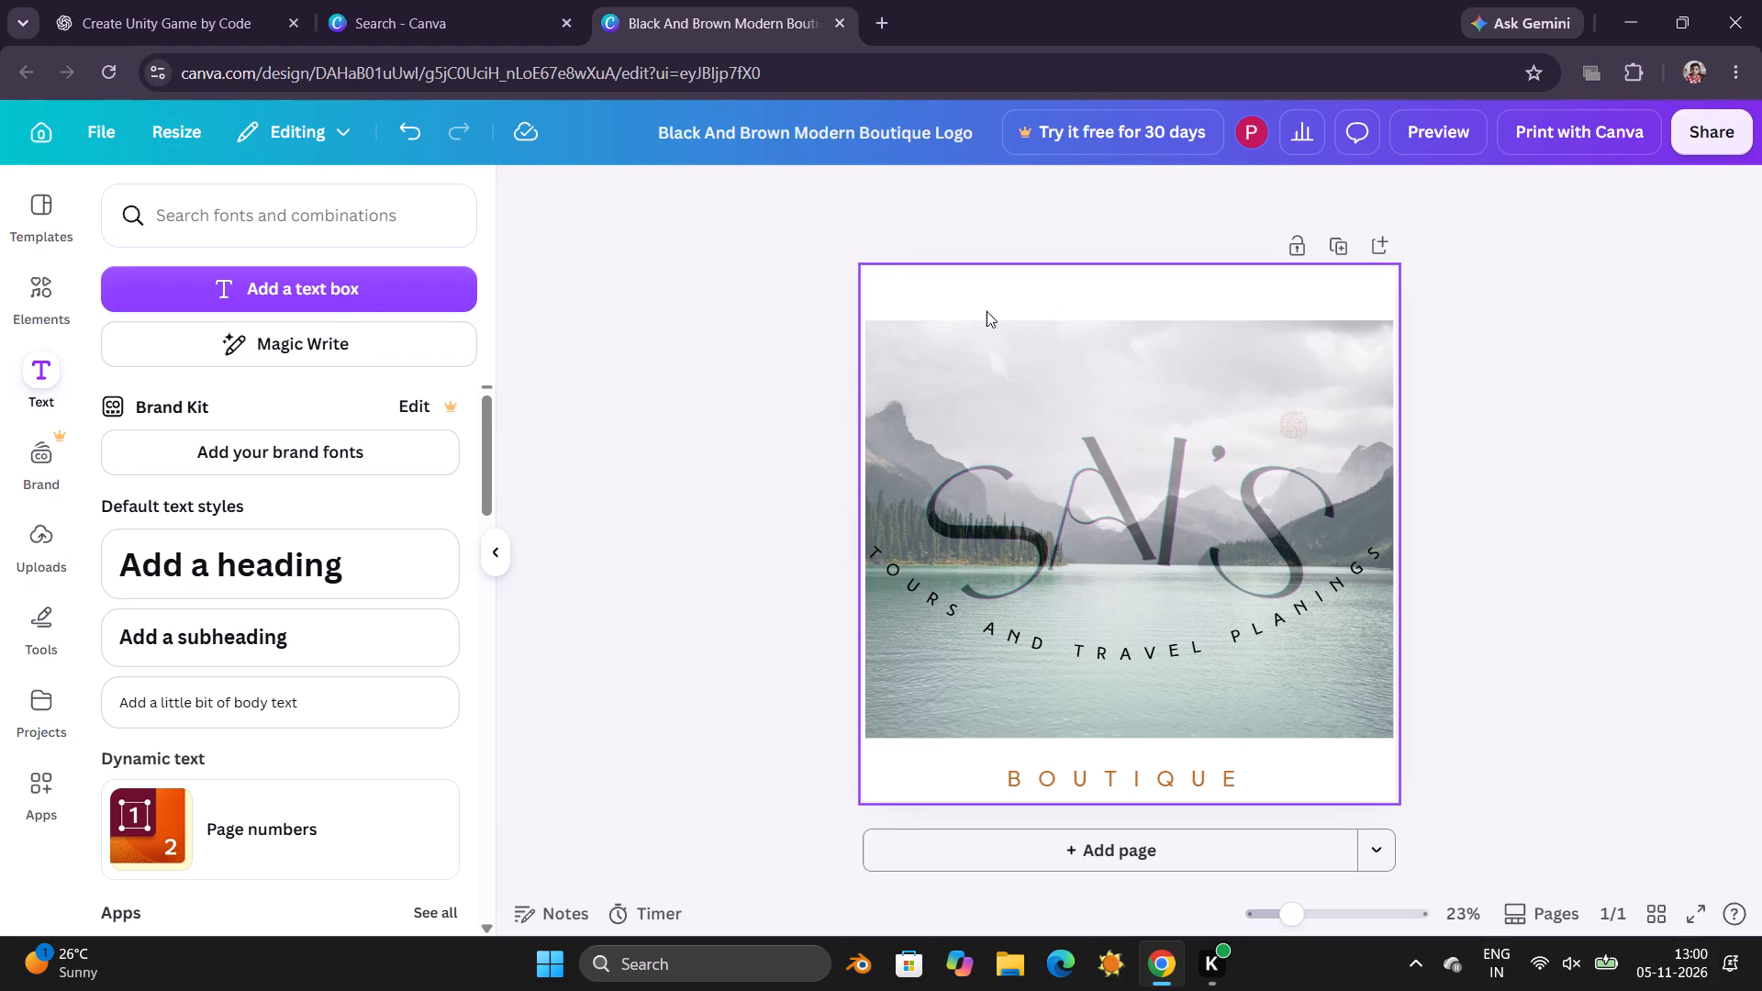
Add a new text box and place it above SAI'S along the top edge of the lake photo.
{"action": "left_click", "coordinate": [233, 274]}
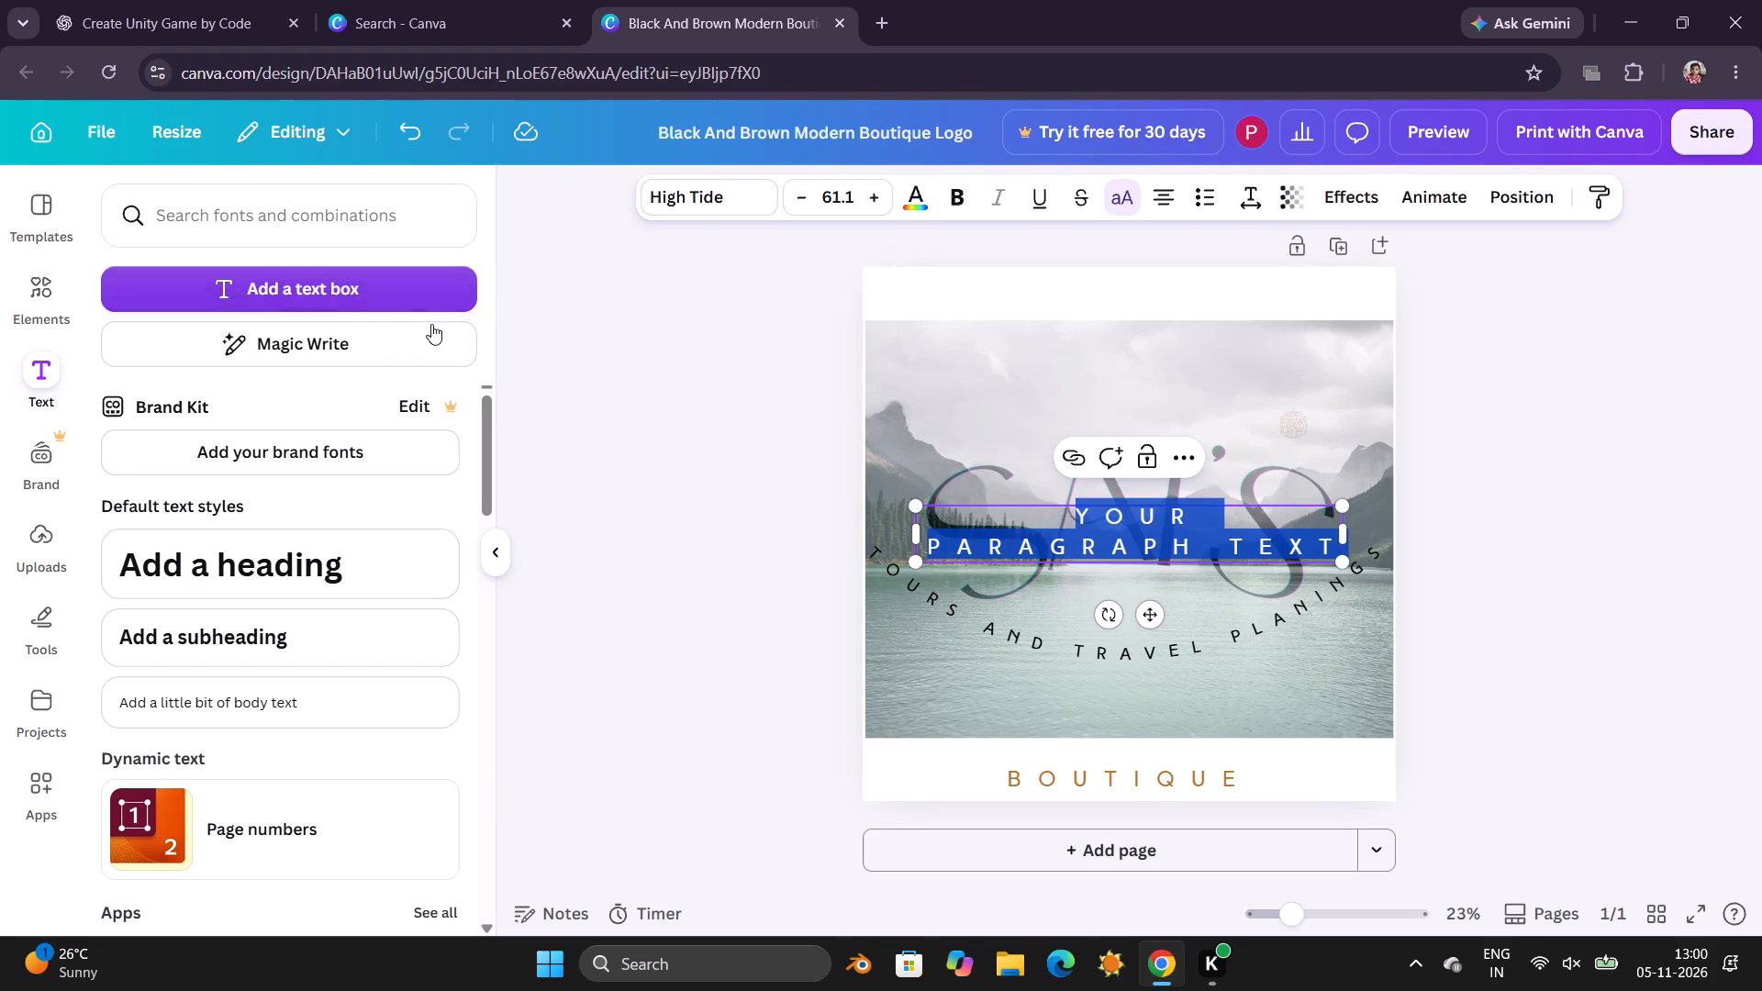
{"action": "left_click", "coordinate": [1026, 511]}
{"action": "left_click_drag", "start_coordinate": [1026, 514], "coordinate": [1018, 512]}
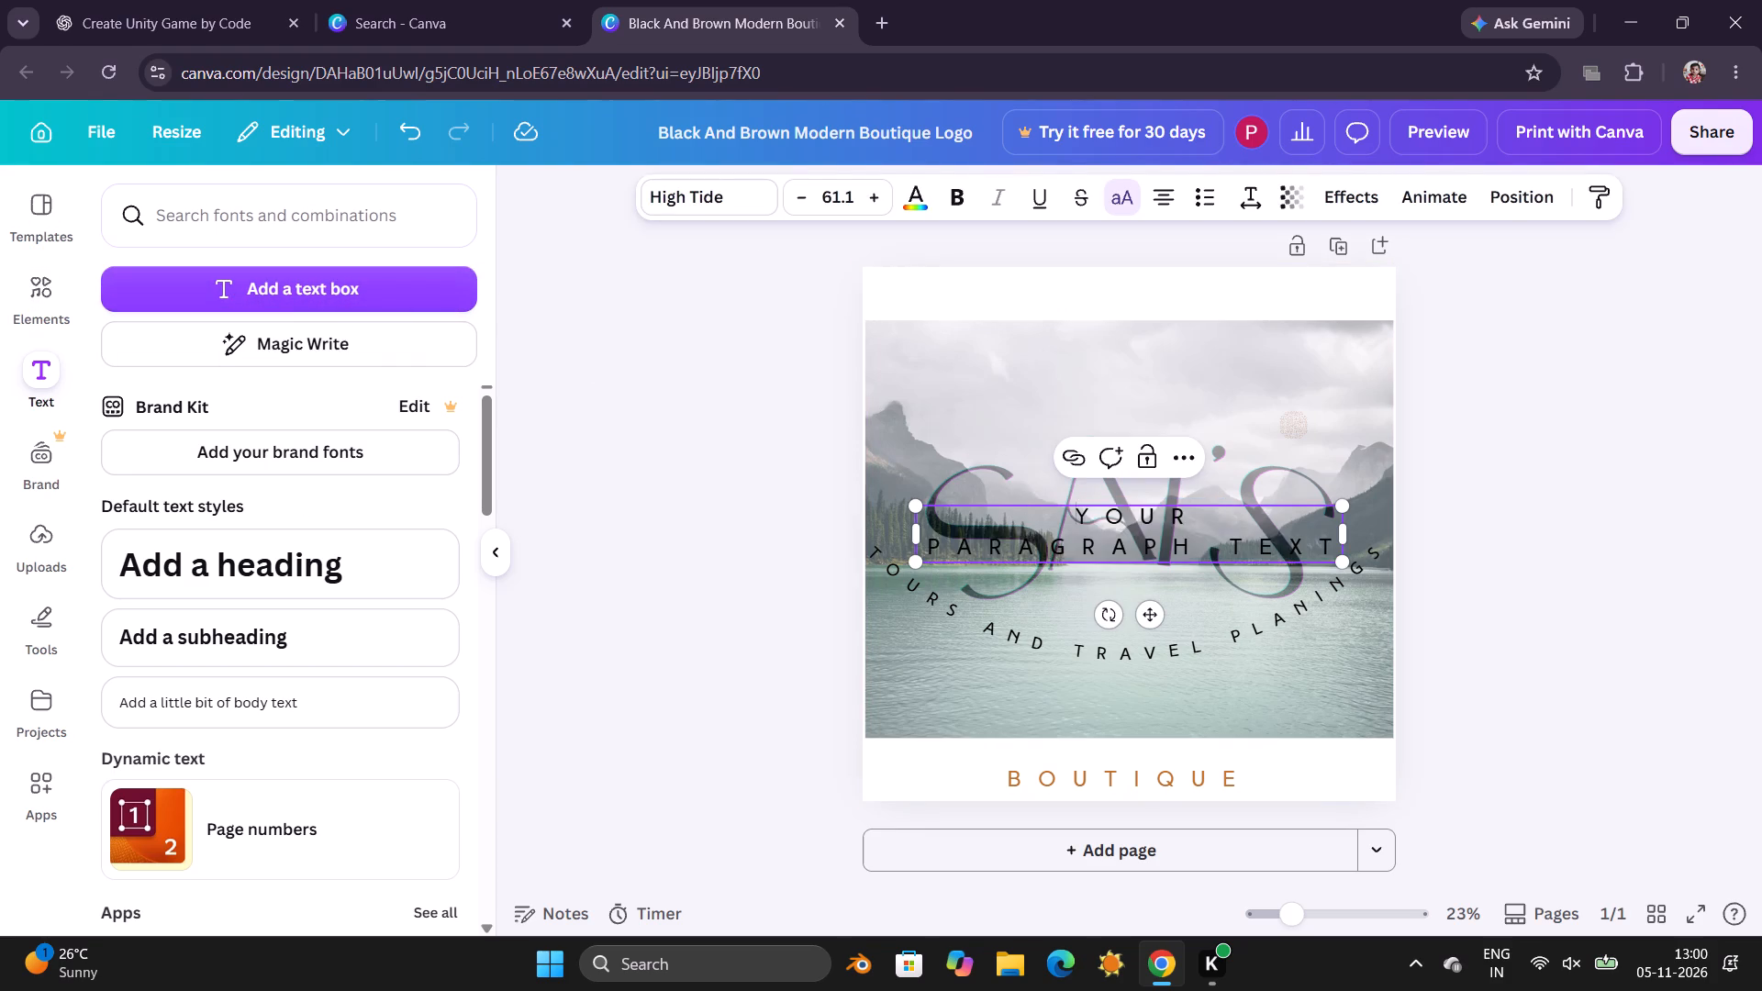
{"action": "left_click_drag", "start_coordinate": [1018, 512], "coordinate": [1008, 476]}
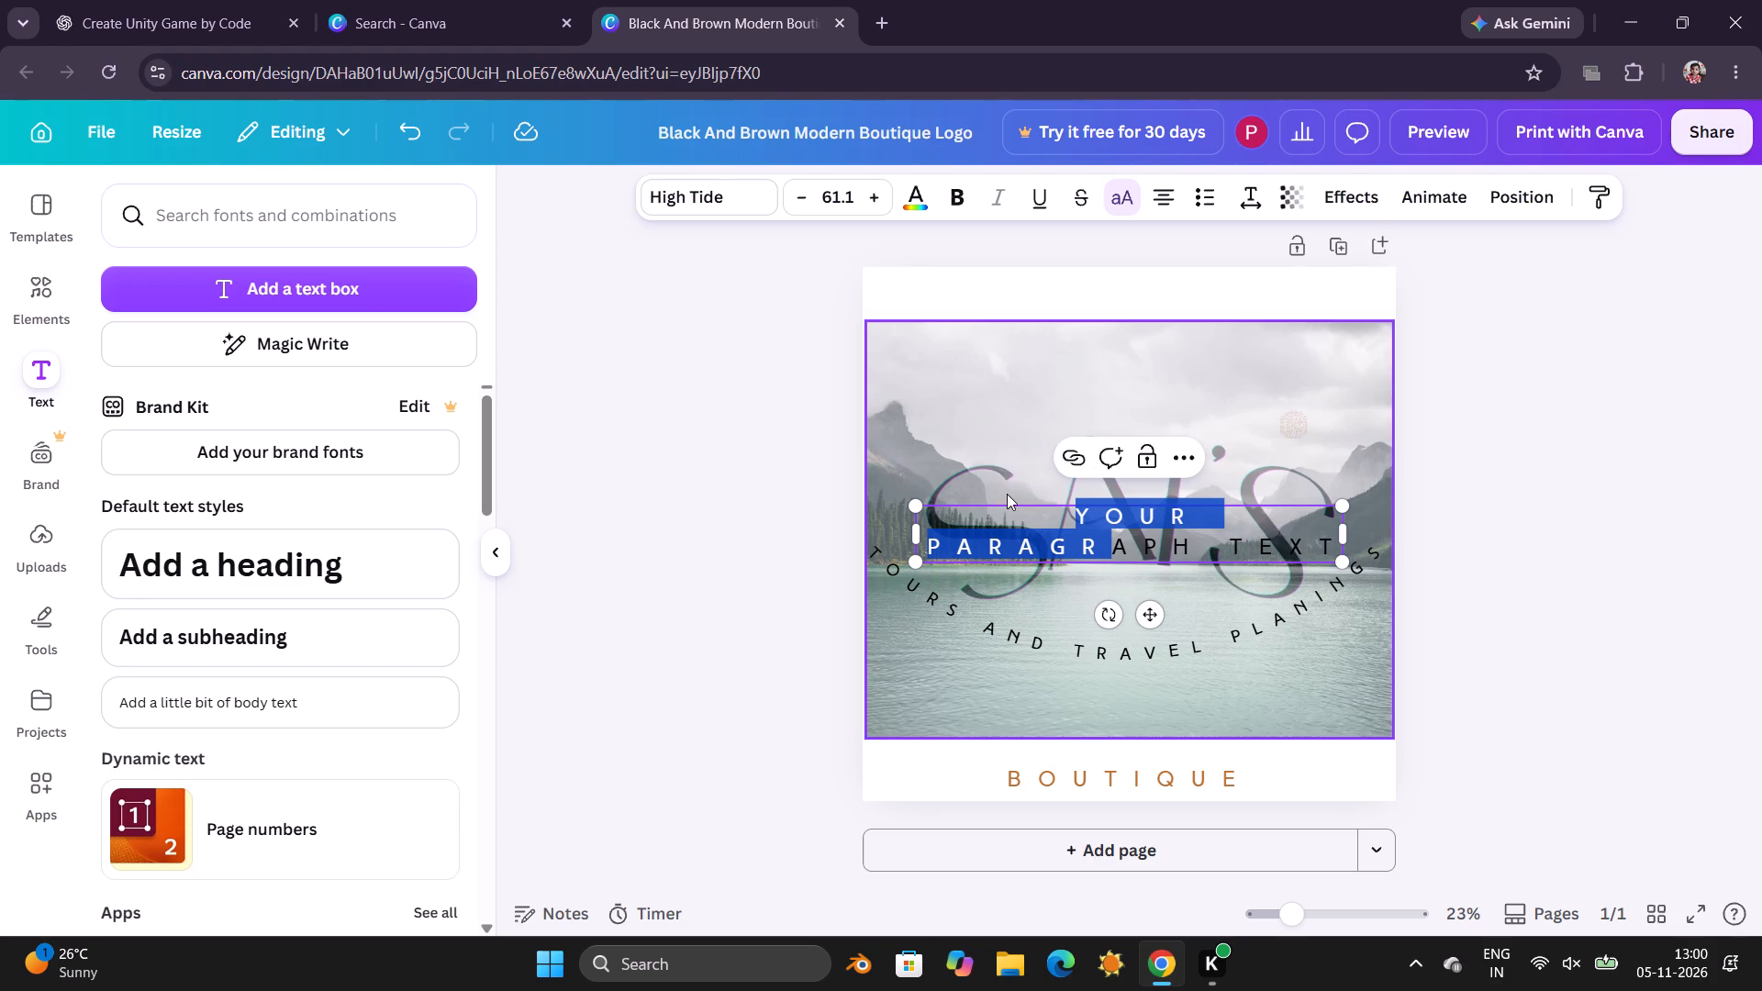
{"action": "left_click_drag", "start_coordinate": [1016, 502], "coordinate": [1026, 313]}
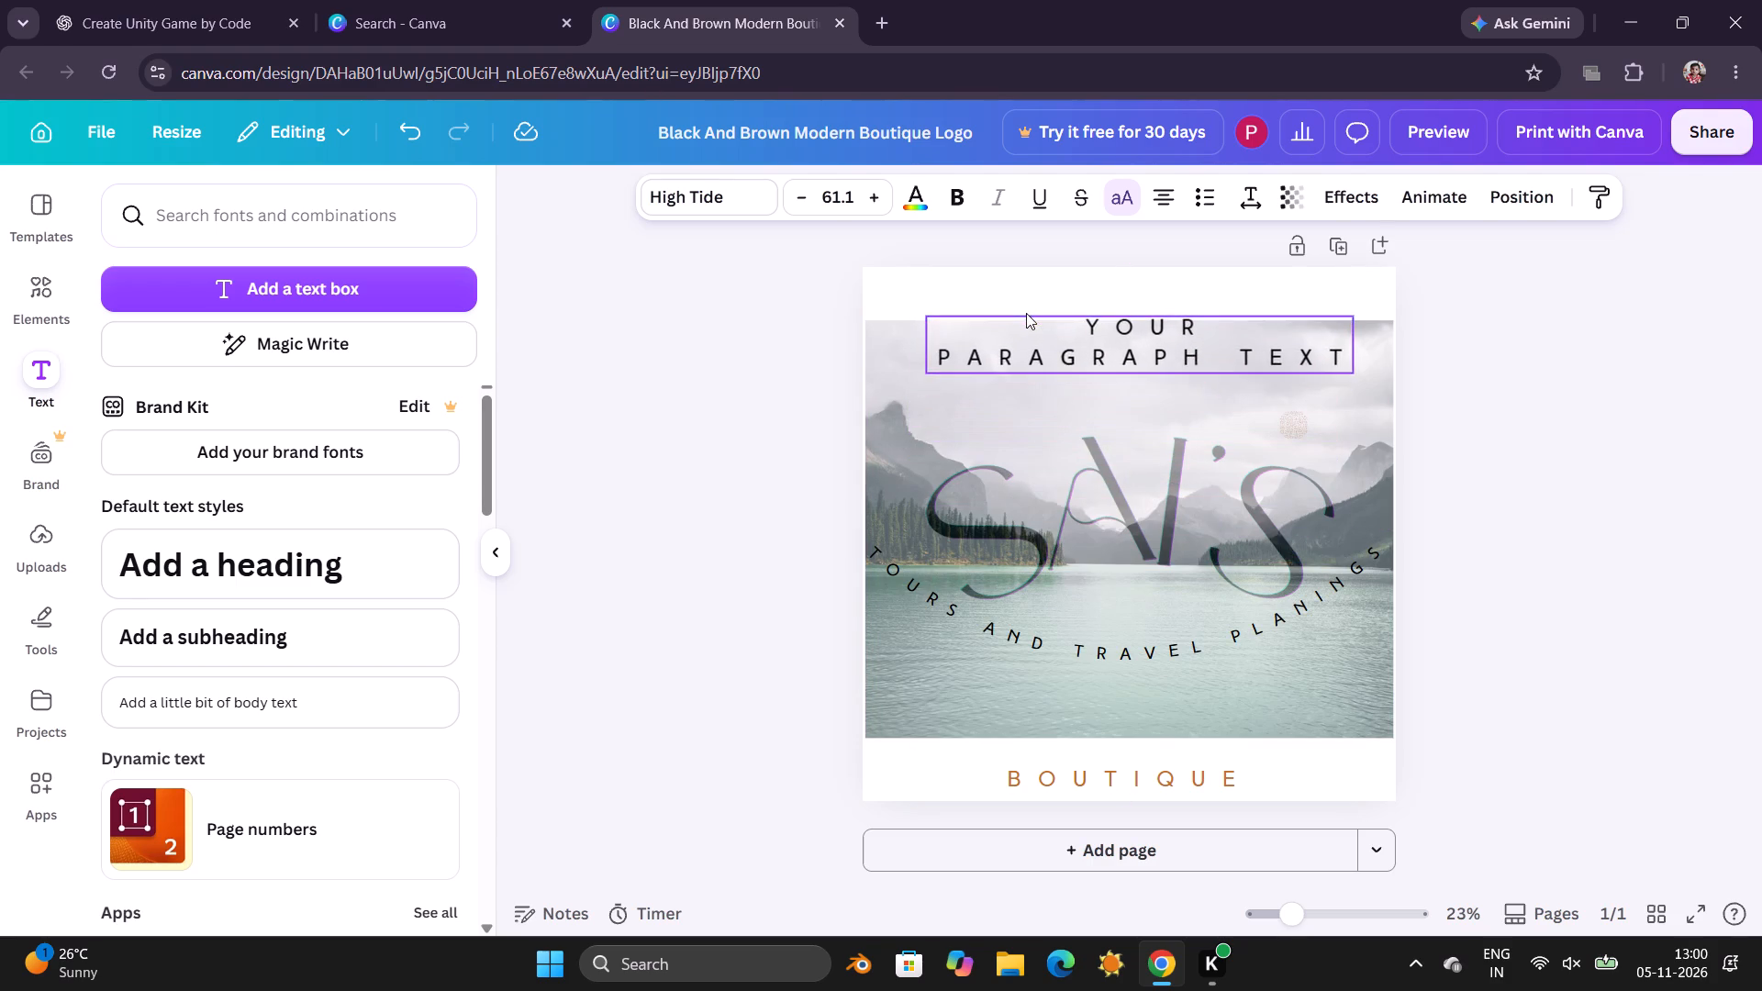
{"action": "left_click_drag", "start_coordinate": [1026, 313], "coordinate": [1017, 326]}
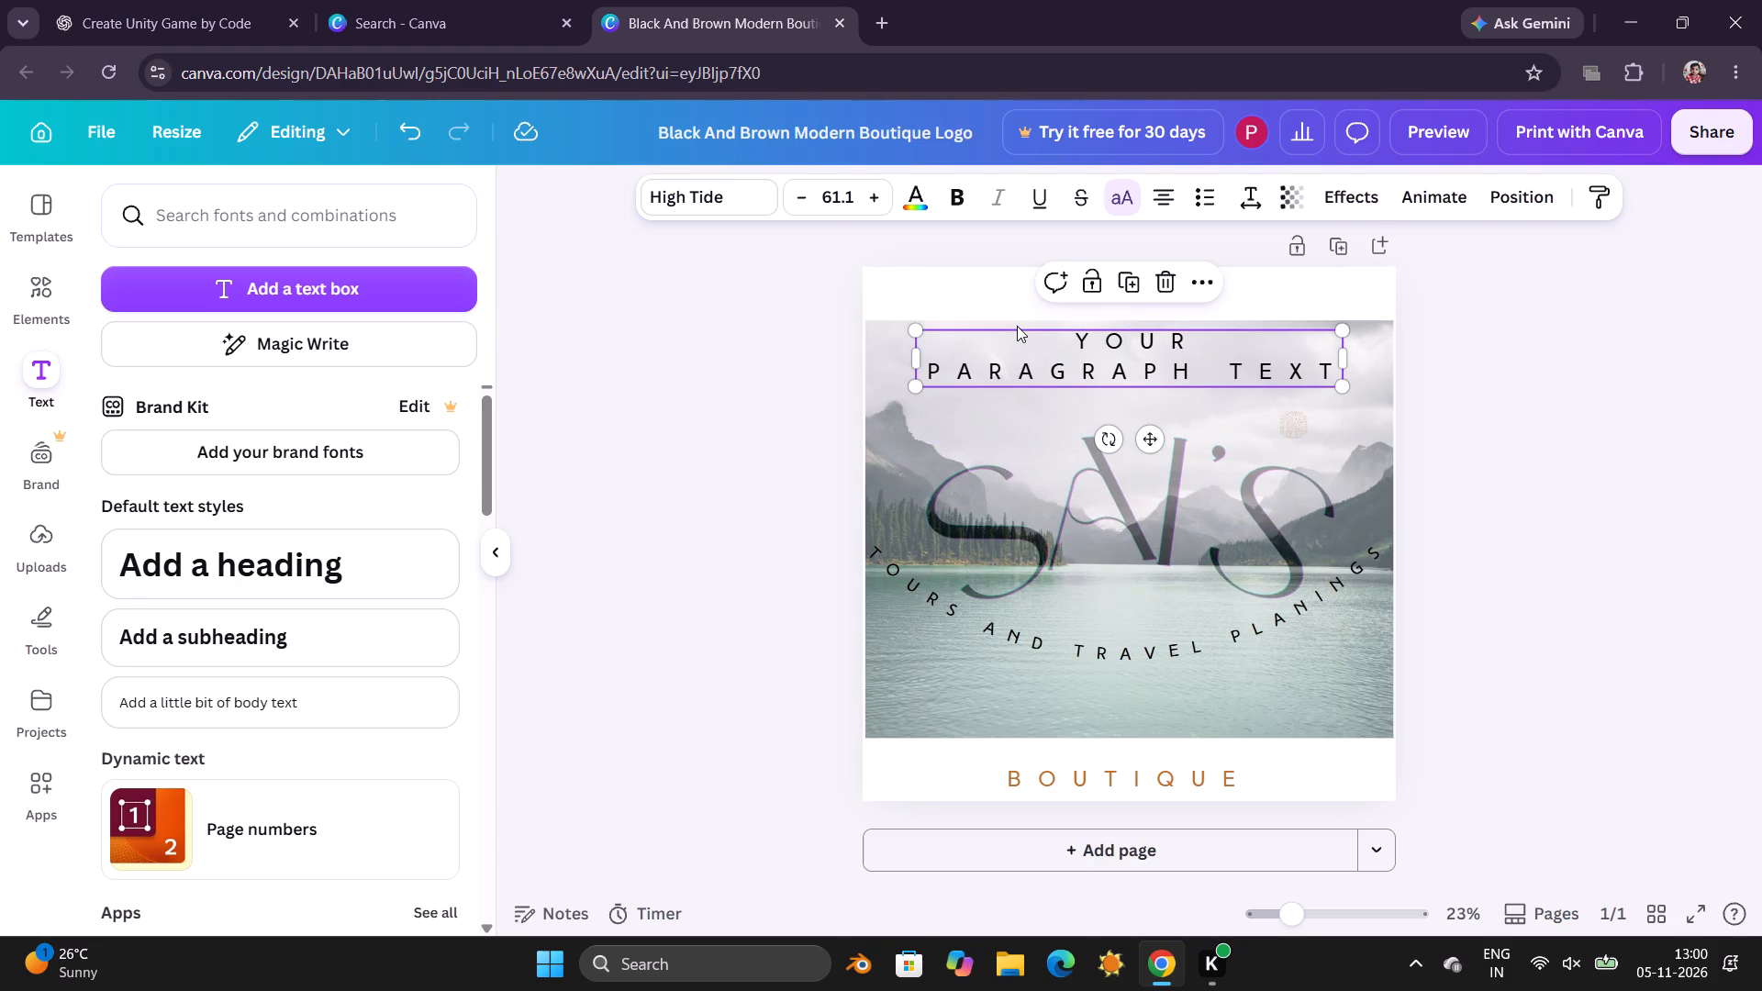
Replace the new text box's placeholder with *YOUR SAFETY IS OUR FIRST PRIORITY.
{"action": "left_click", "coordinate": [1046, 345]}
{"action": "key", "text": "BackSpace"}
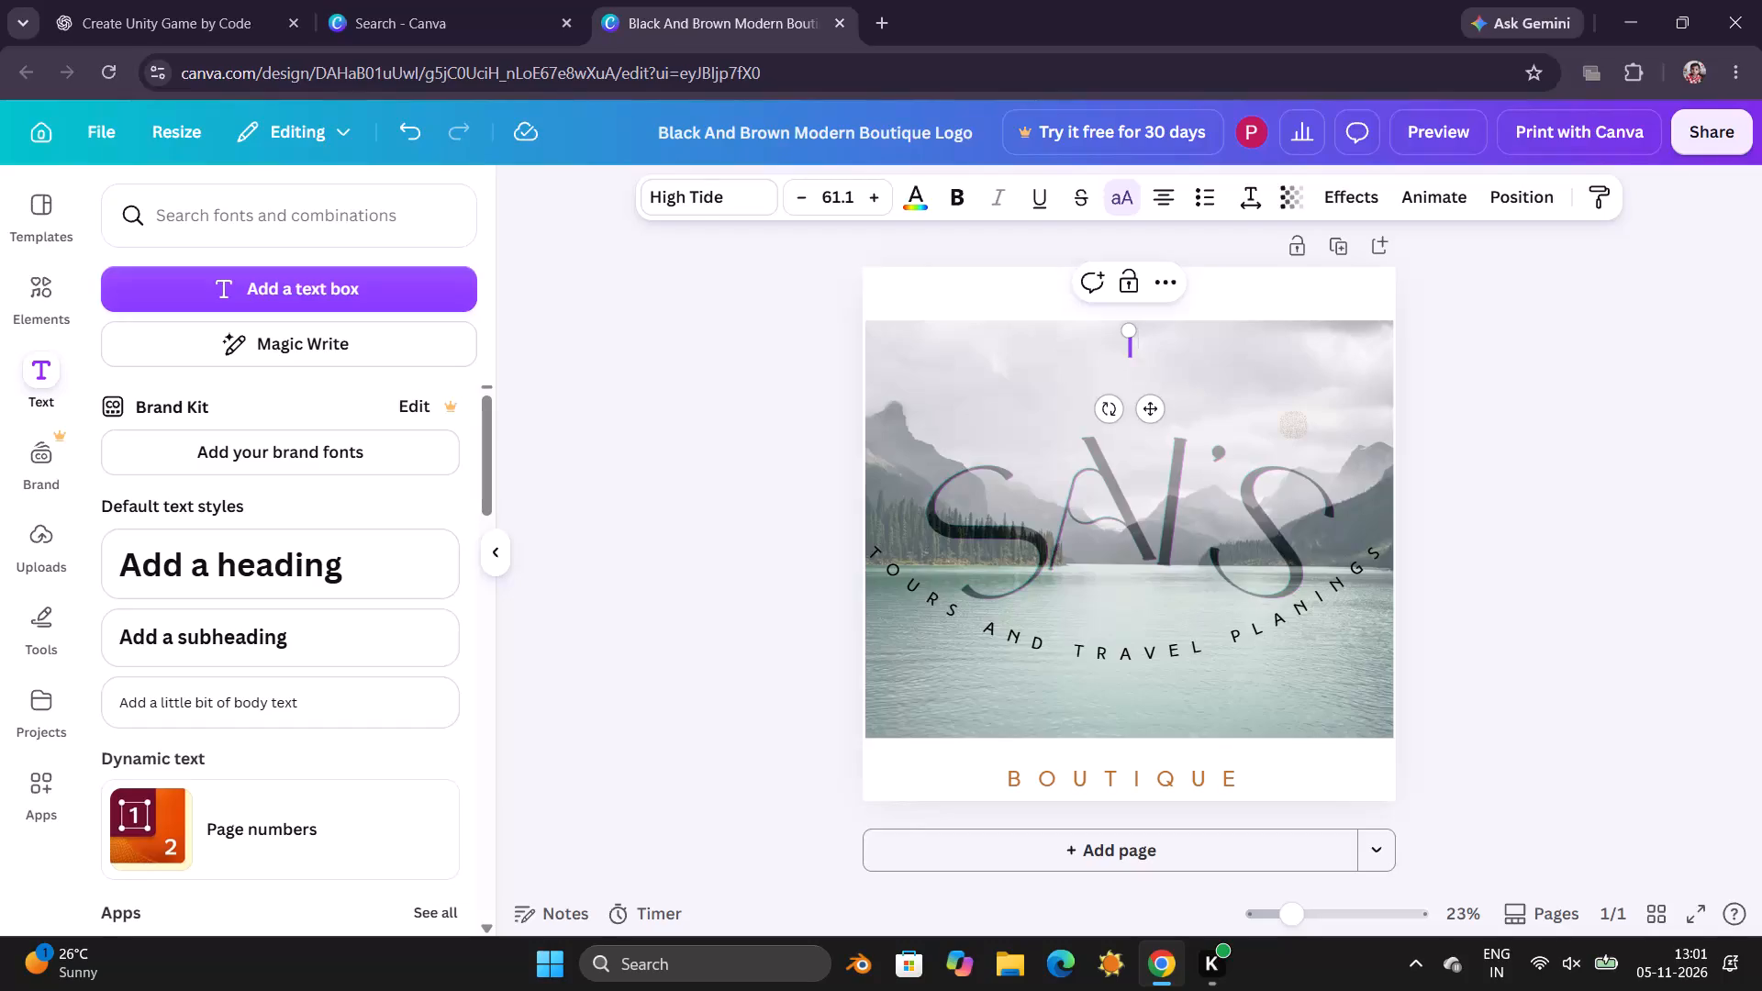
{"action": "key", "text": "shift+asterisk"}
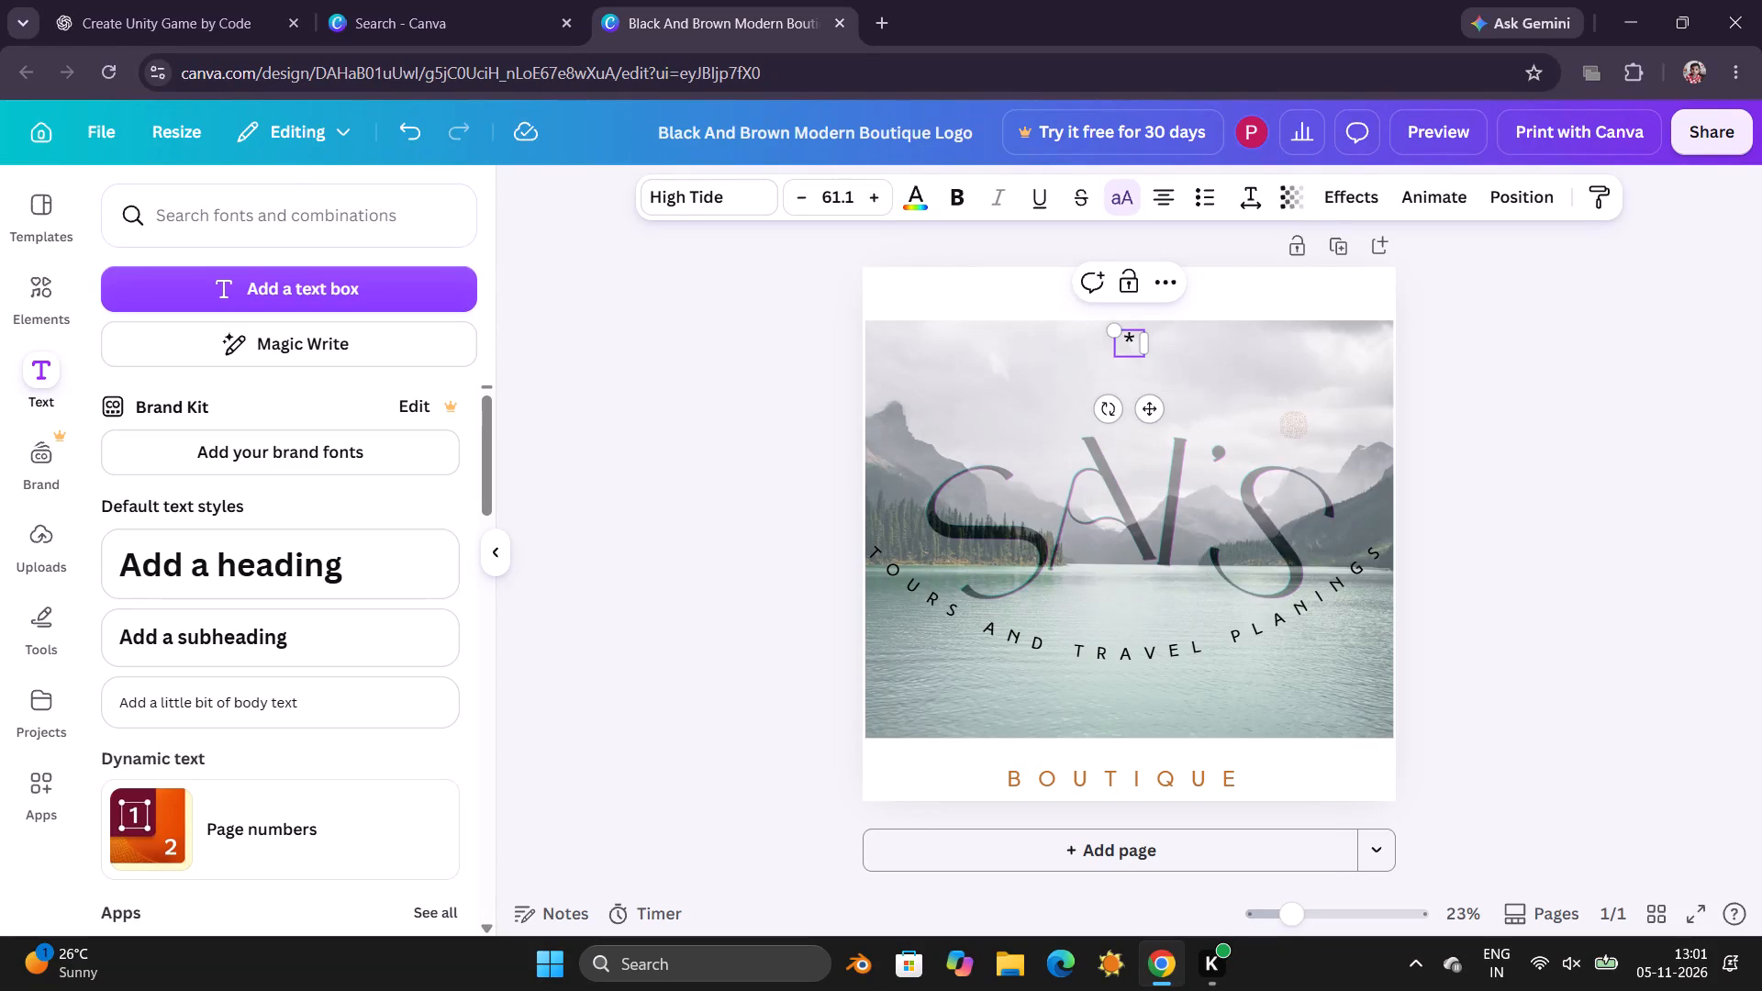
{"action": "type", "text": "YOUR"}
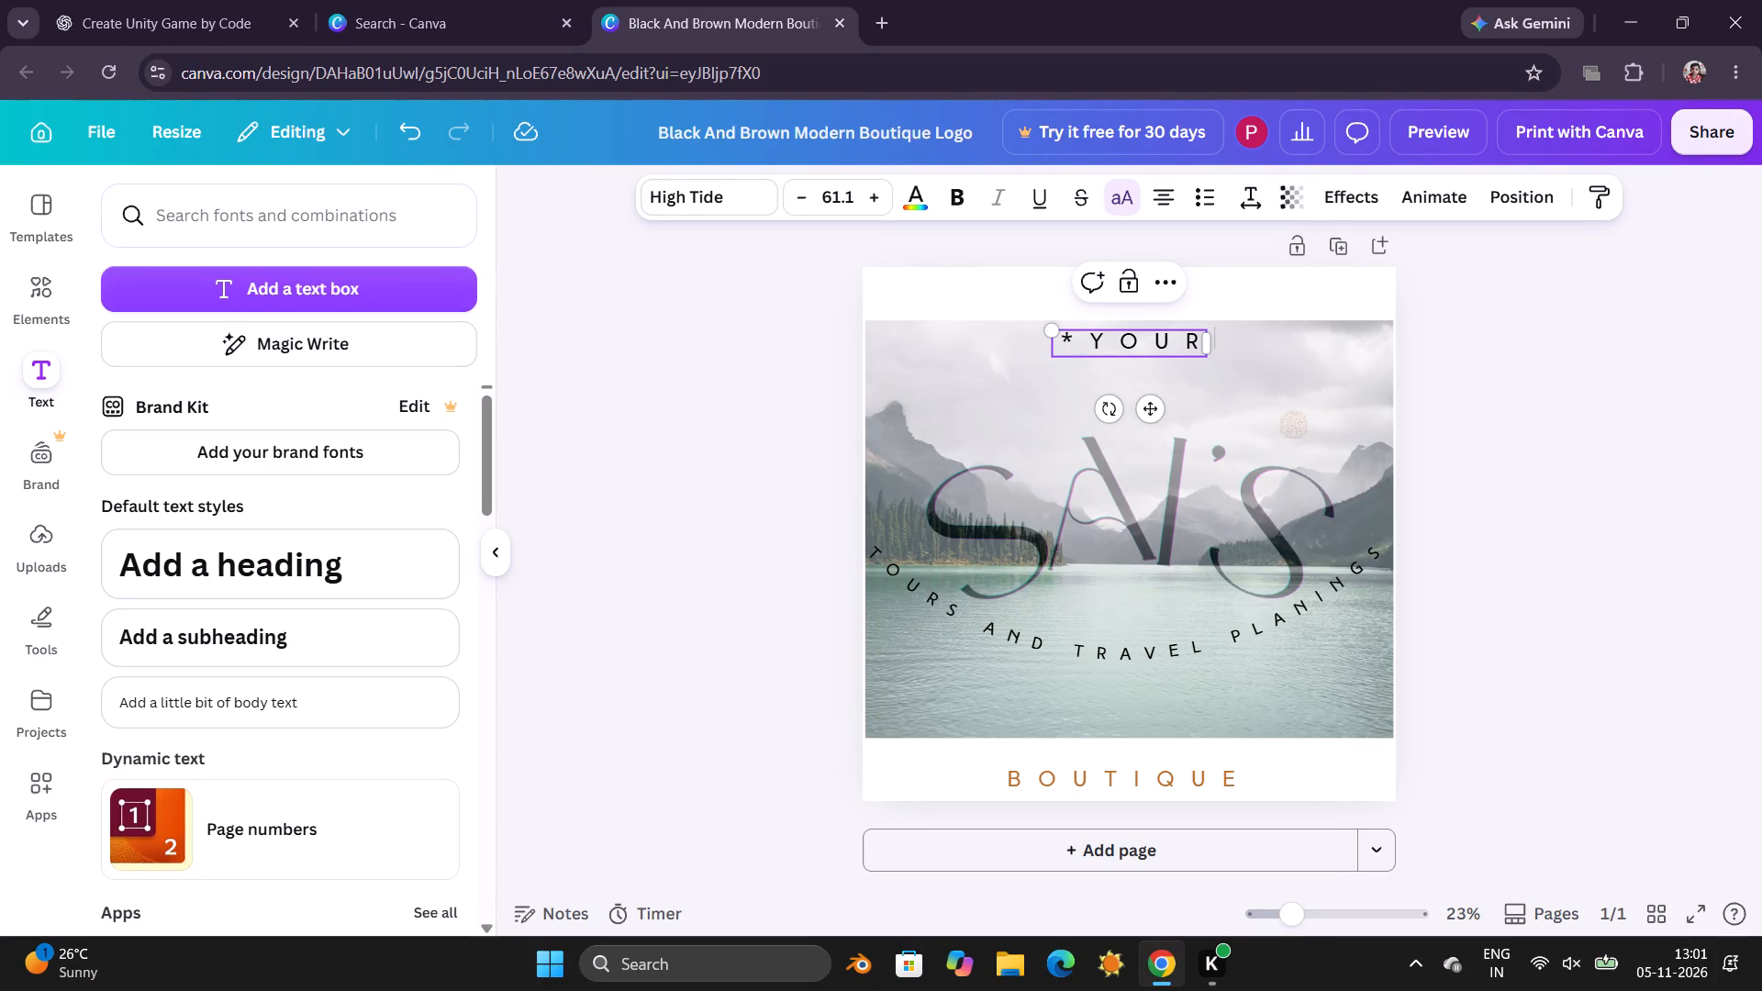
{"action": "key", "text": "space"}
{"action": "type", "text": "SA"}
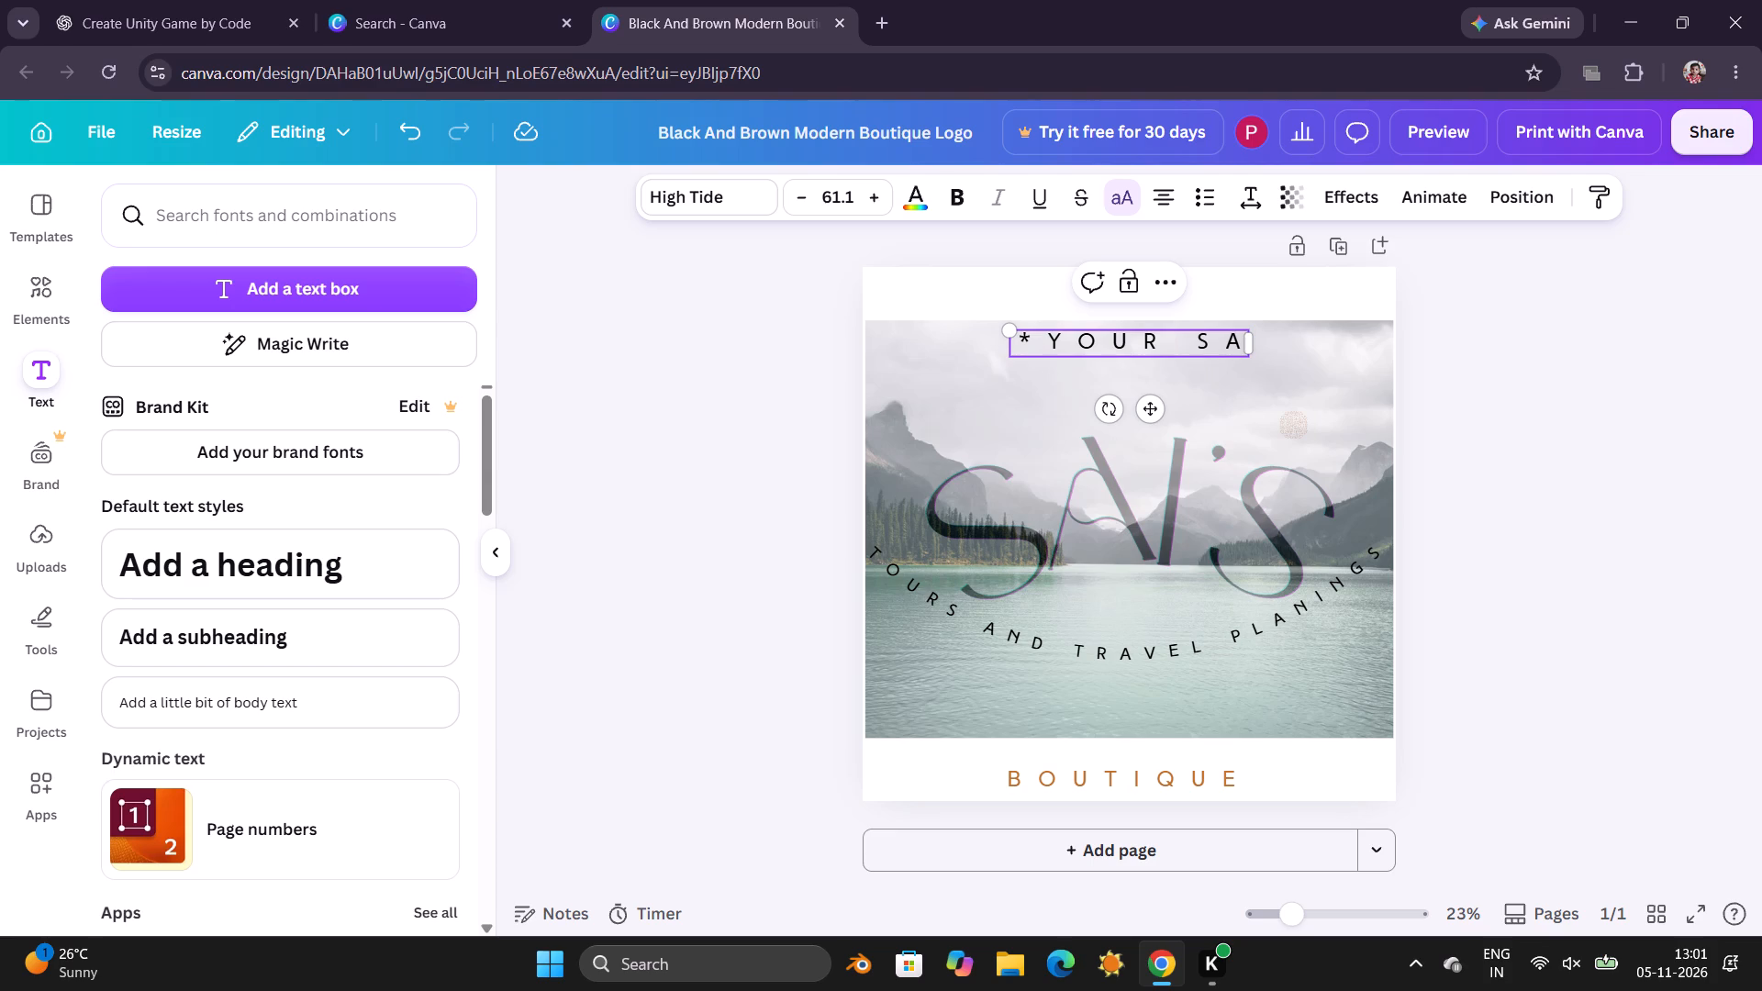
{"action": "type", "text": "FETY IS OUR"}
{"action": "key", "text": "space"}
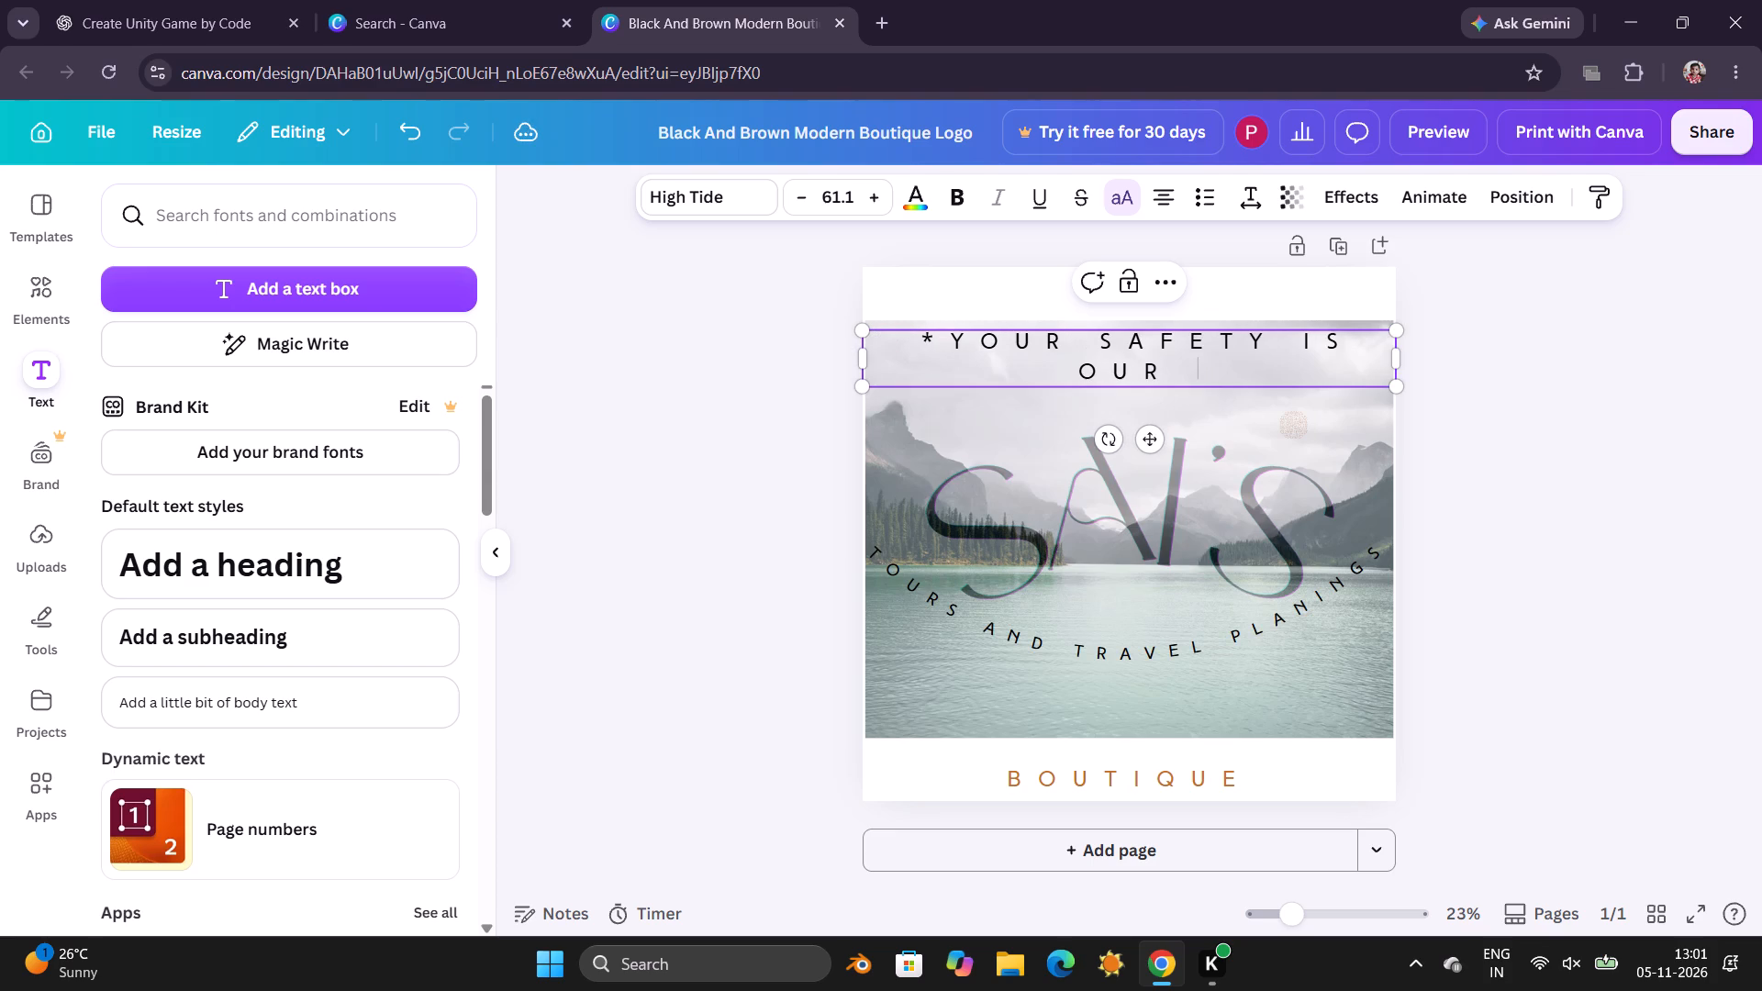
{"action": "type", "text": "FIRST PRIORITY"}
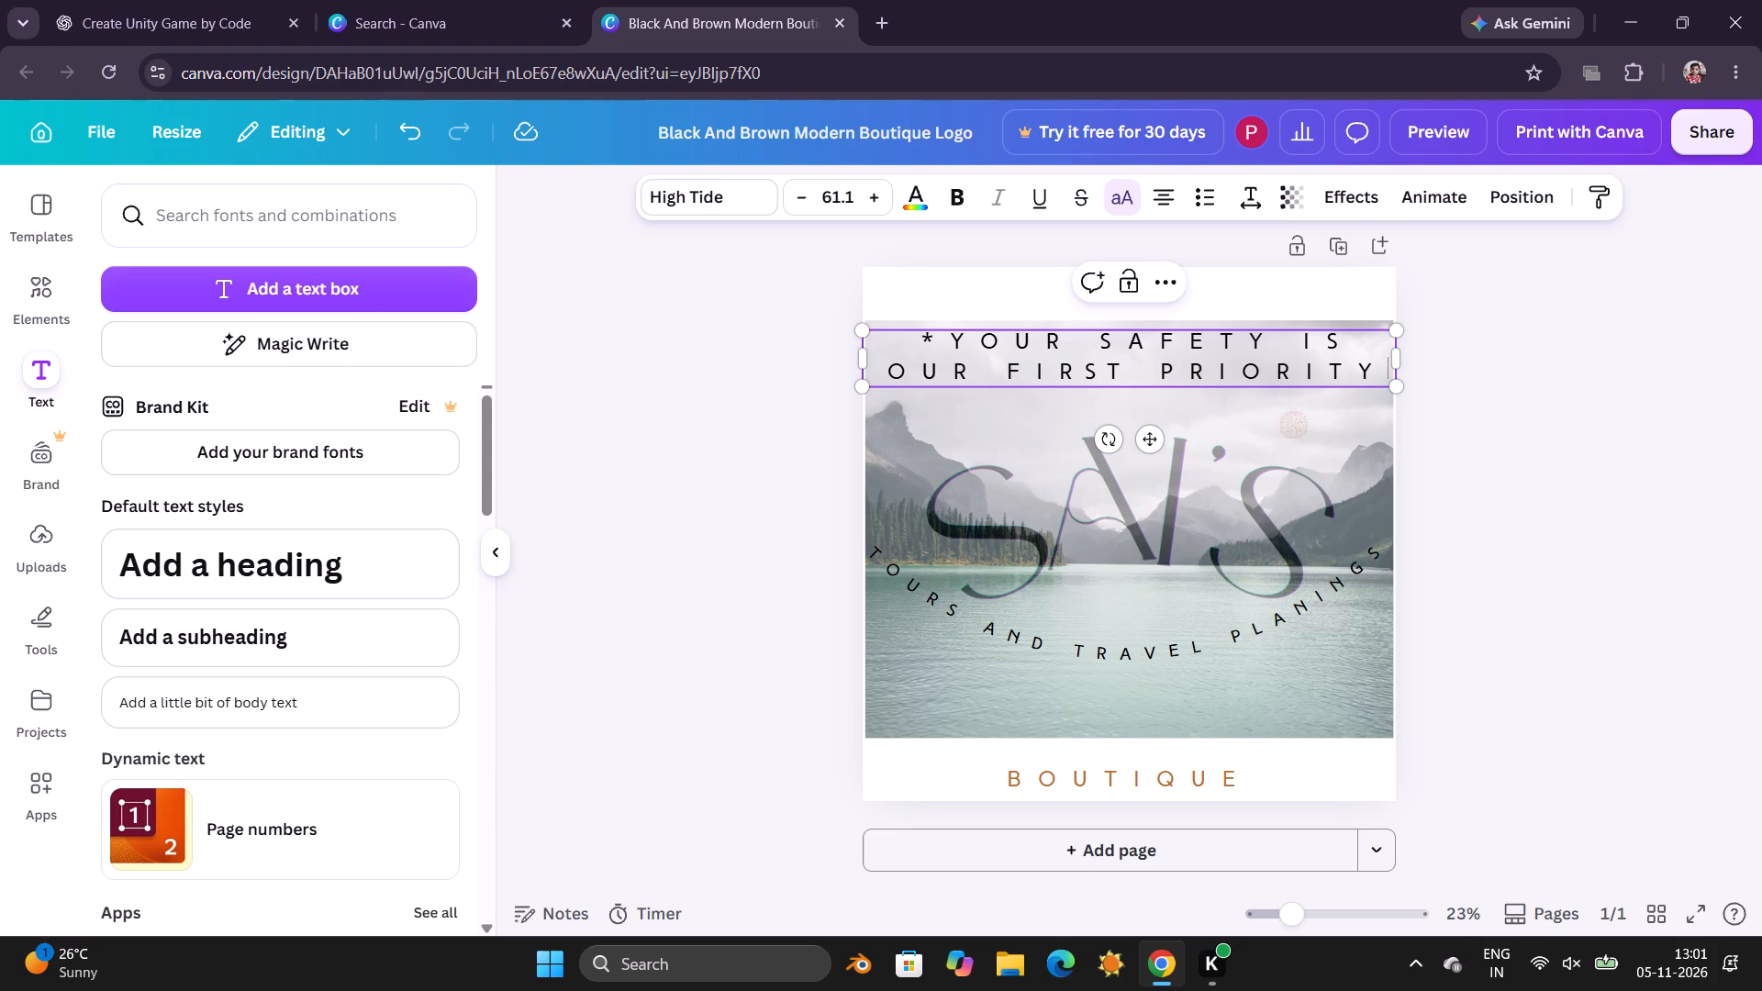
Reduce the font size of the *YOUR SAFETY IS OUR FIRST PRIORITY text to 27.1 so it fits on one line.
{"action": "triple_click", "coordinate": [797, 195]}
{"action": "triple_click", "coordinate": [797, 195]}
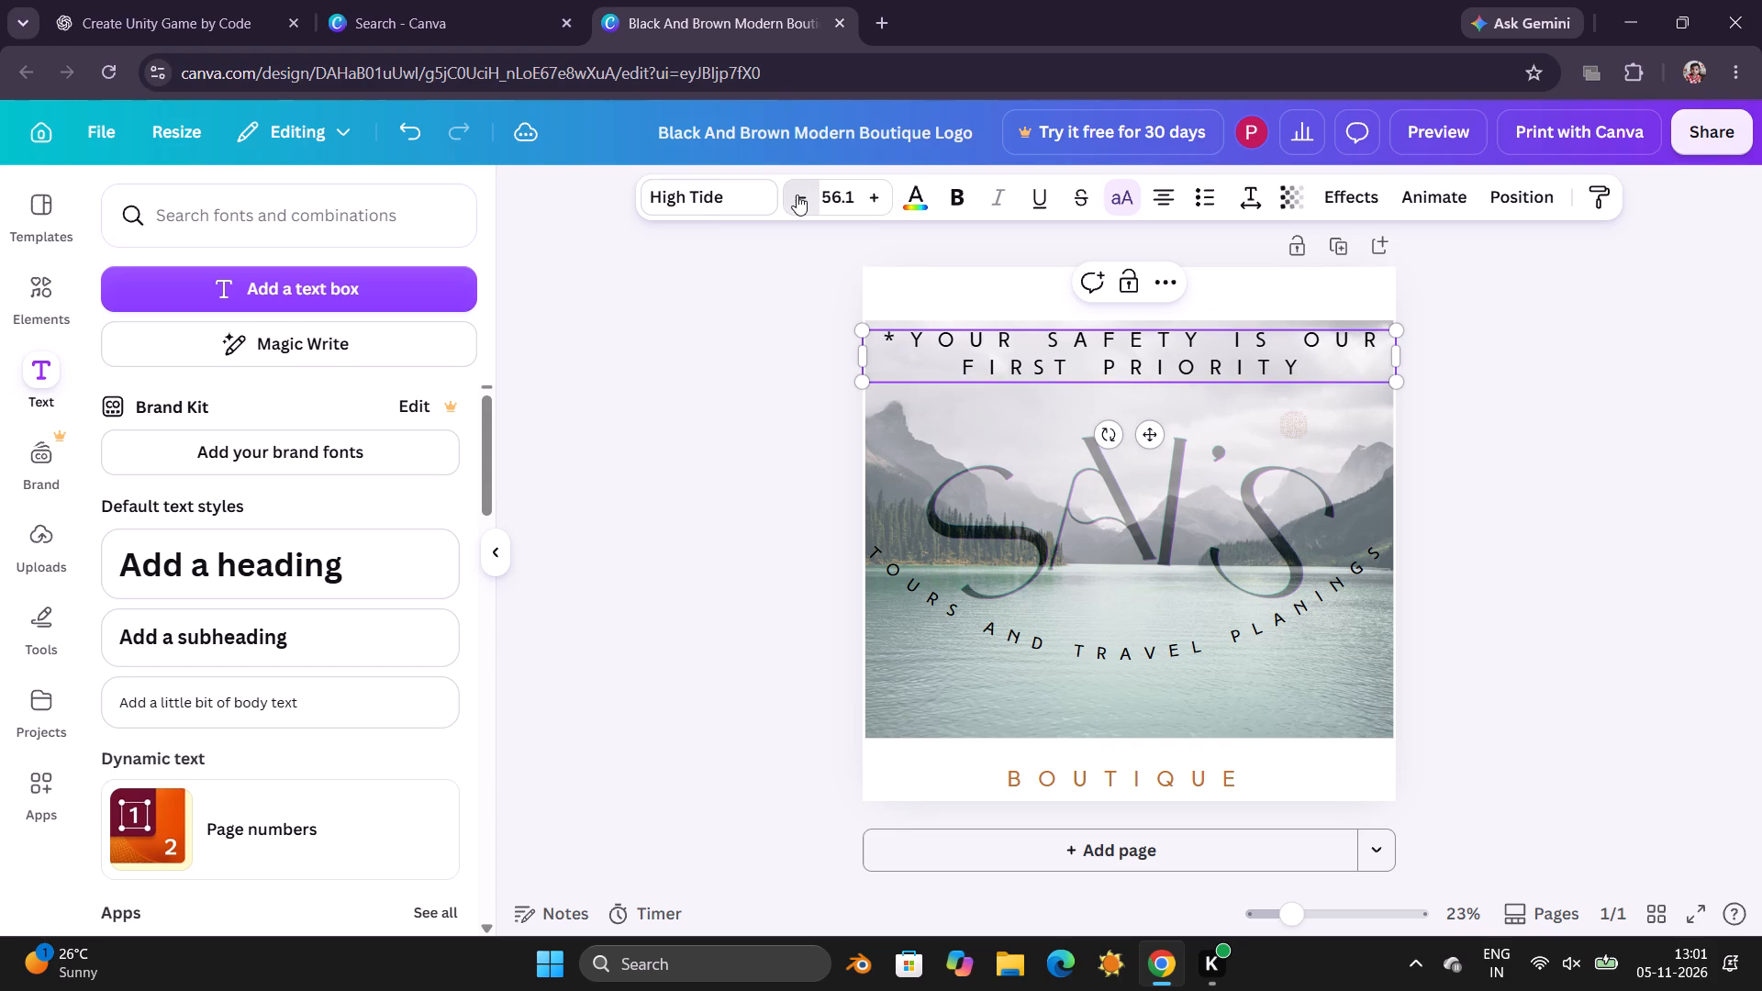
{"action": "triple_click", "coordinate": [797, 195]}
{"action": "triple_click", "coordinate": [797, 195]}
{"action": "triple_click", "coordinate": [797, 195]}
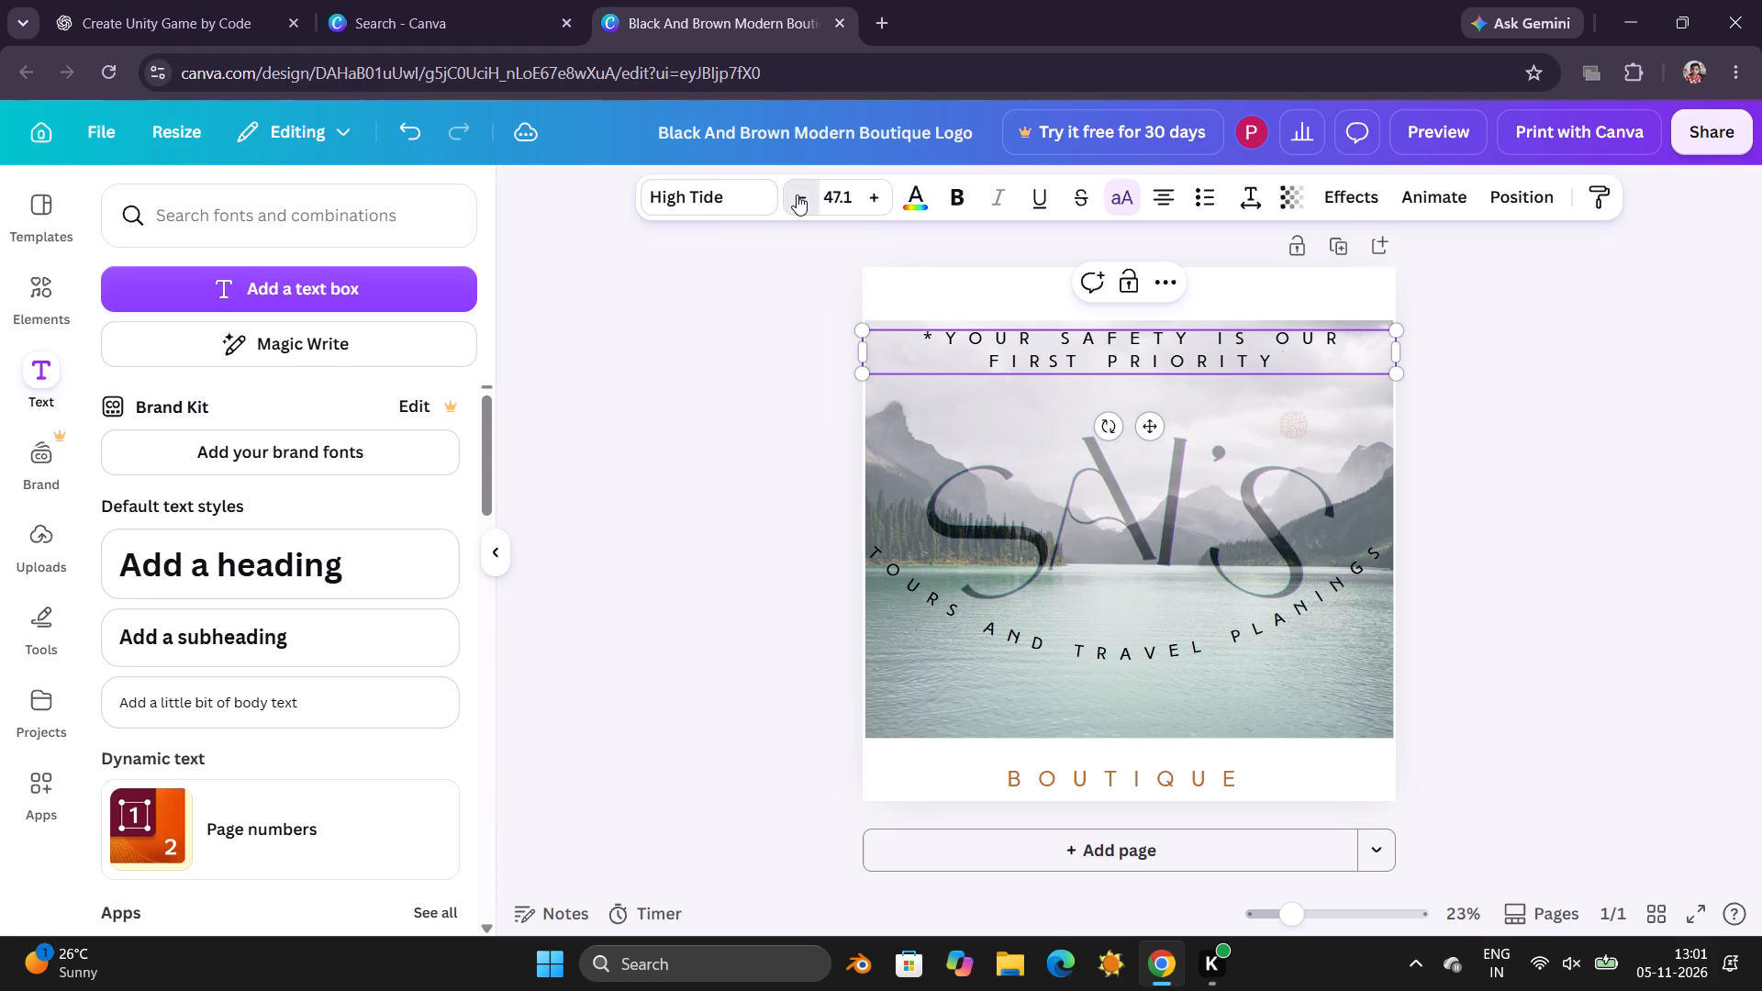
{"action": "triple_click", "coordinate": [797, 195]}
{"action": "triple_click", "coordinate": [797, 195]}
{"action": "double_click", "coordinate": [797, 195]}
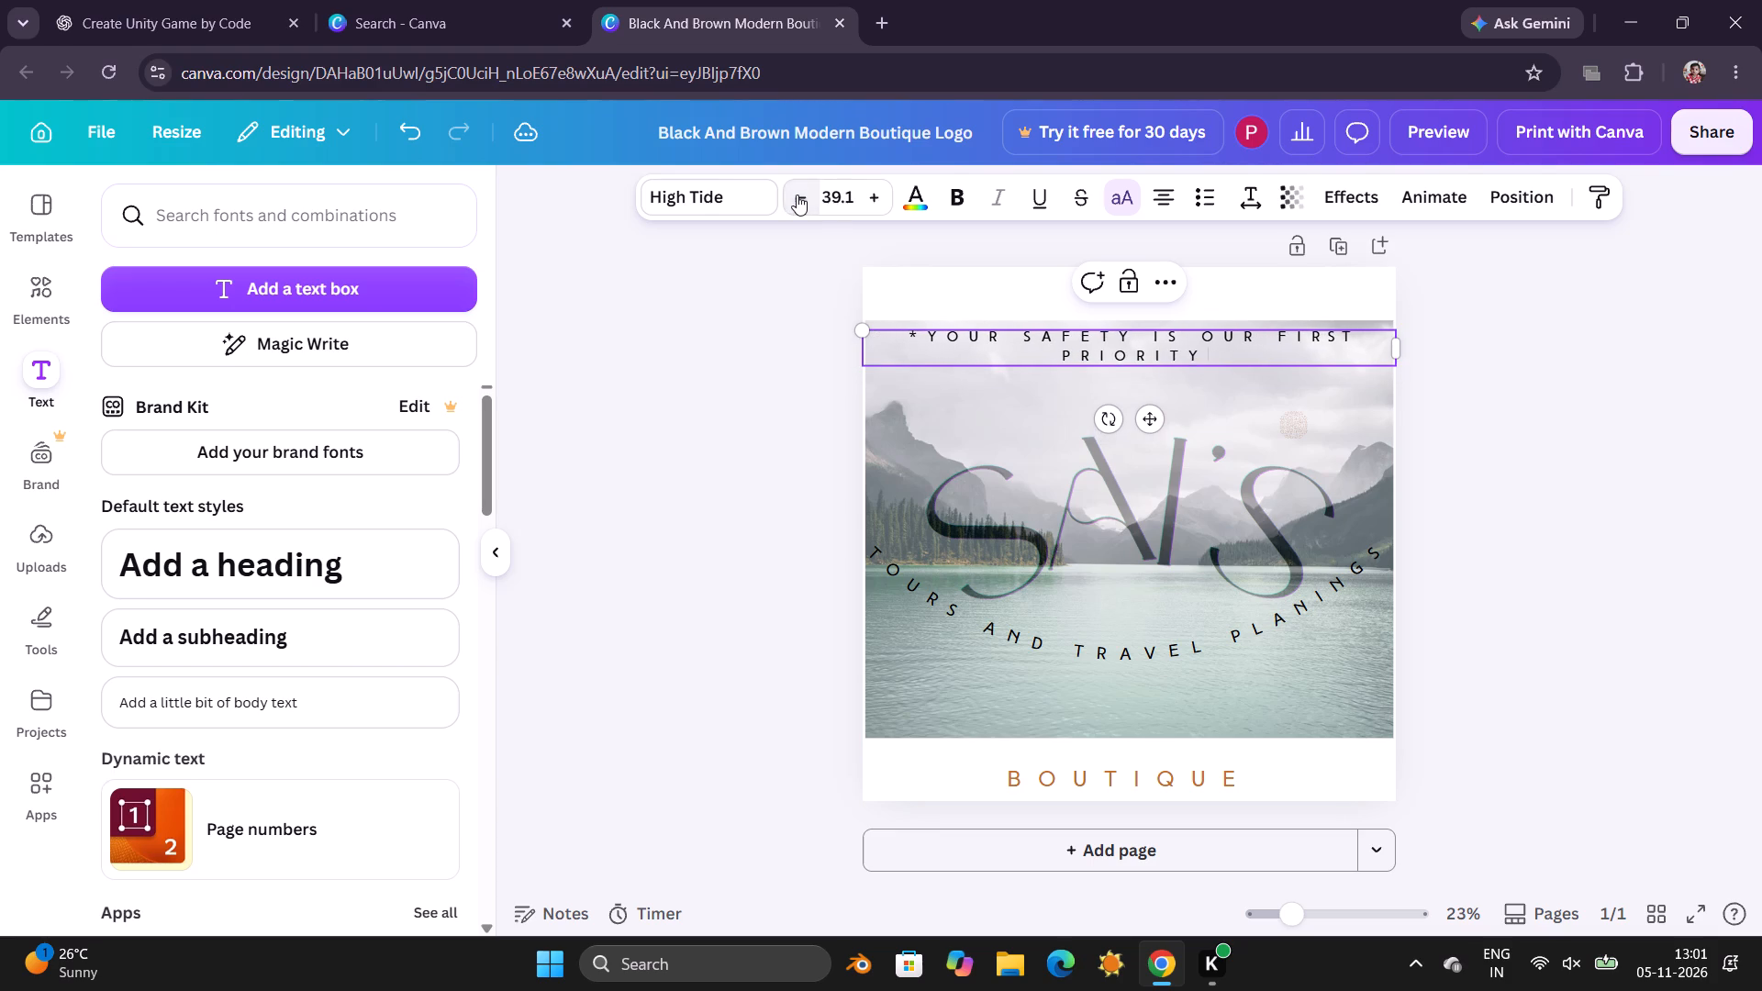
{"action": "triple_click", "coordinate": [803, 185]}
{"action": "triple_click", "coordinate": [803, 184]}
{"action": "double_click", "coordinate": [803, 184]}
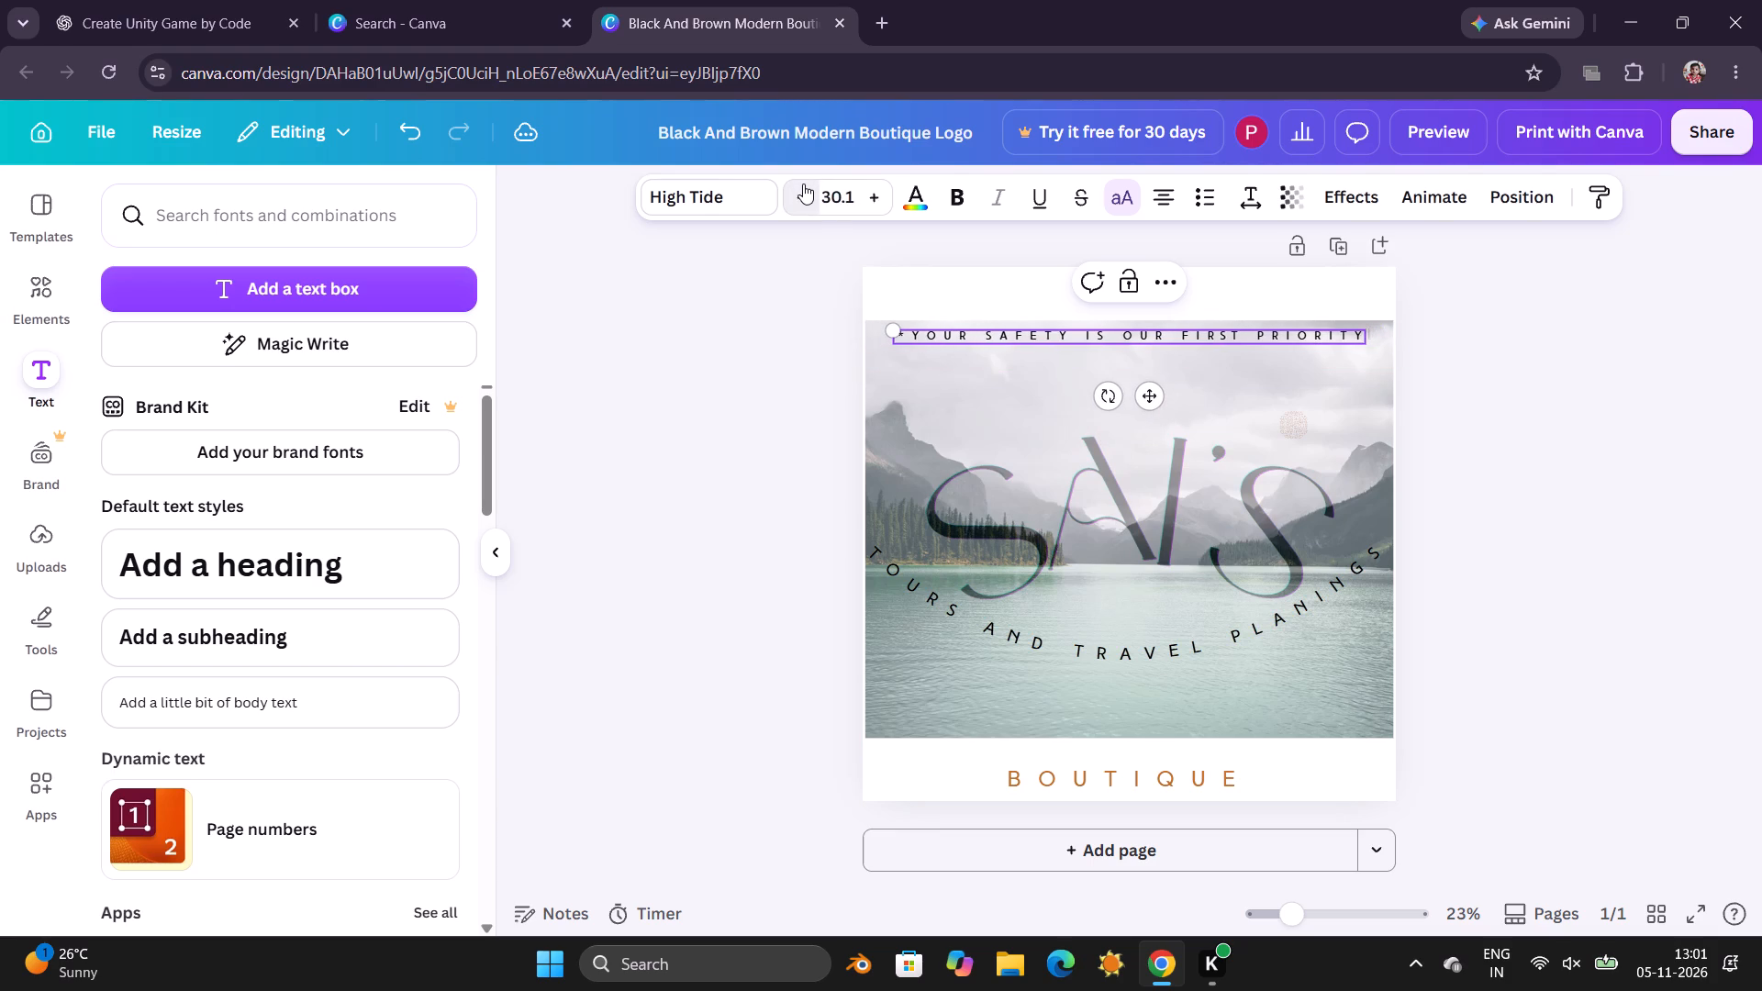
{"action": "triple_click", "coordinate": [803, 184]}
{"action": "triple_click", "coordinate": [803, 184]}
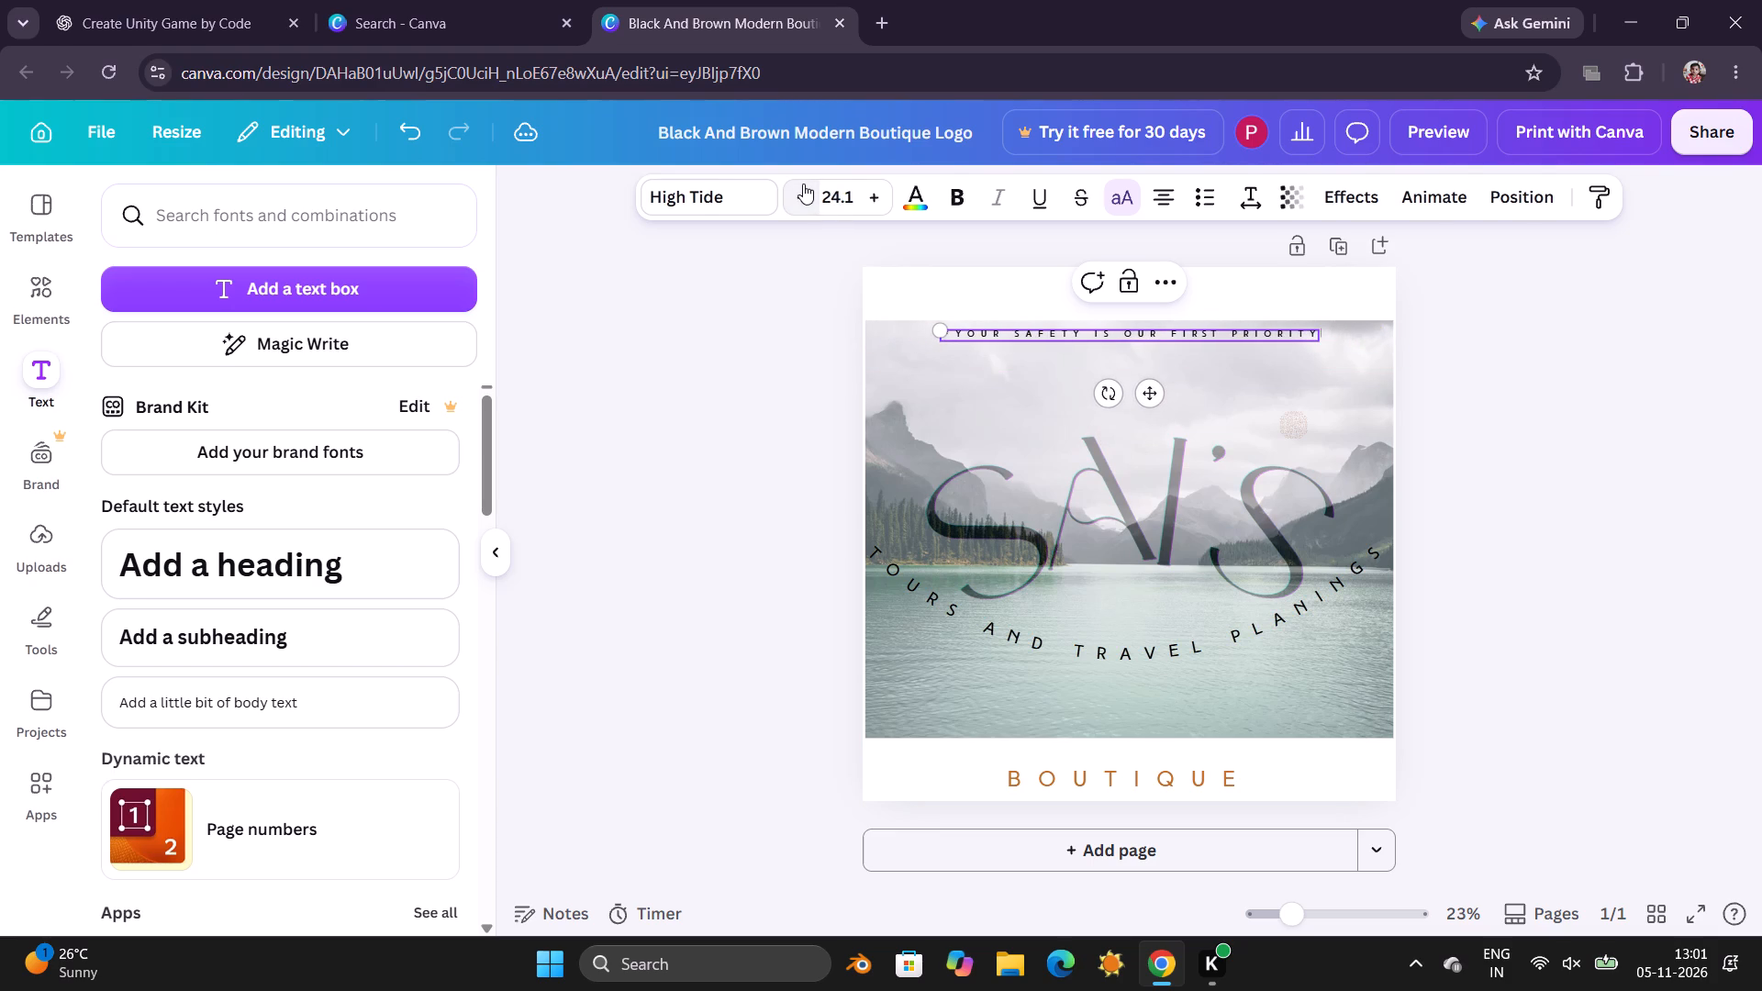
{"action": "left_click", "coordinate": [803, 184]}
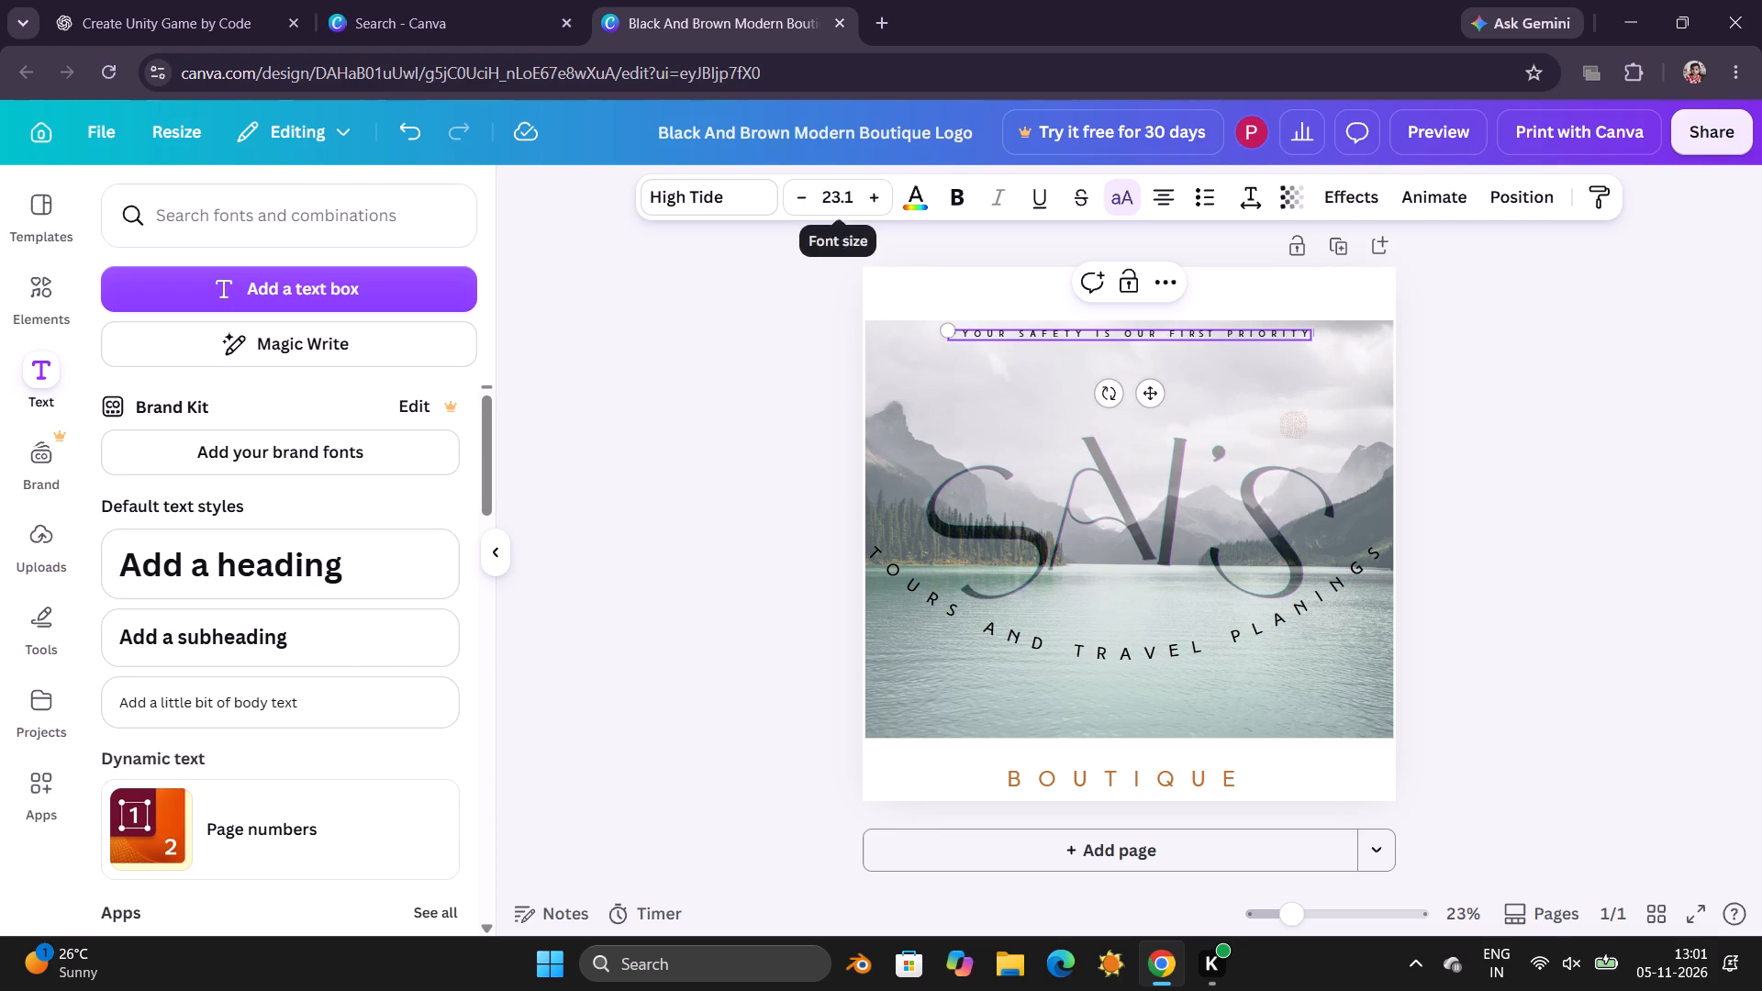
{"action": "double_click", "coordinate": [867, 203]}
{"action": "triple_click", "coordinate": [867, 203]}
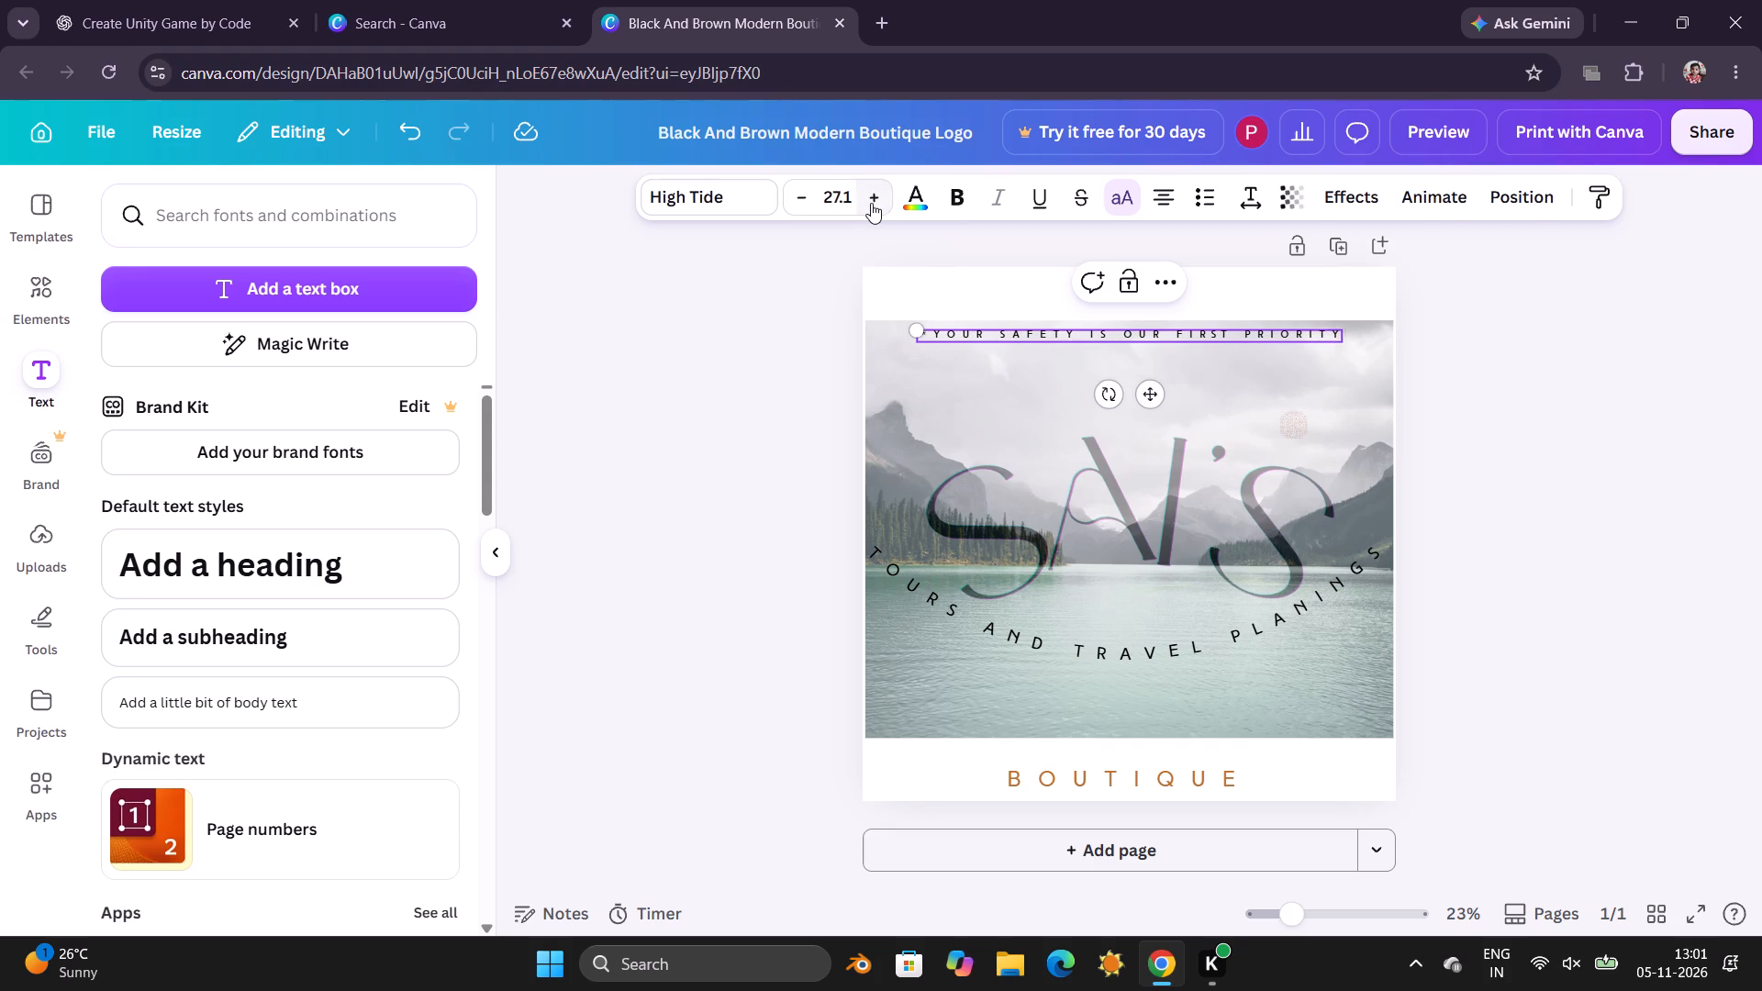
Increase the font size of the *YOUR SAFETY IS OUR FIRST PRIORITY text to 29.1 and make it bold.
{"action": "left_click", "coordinate": [871, 203]}
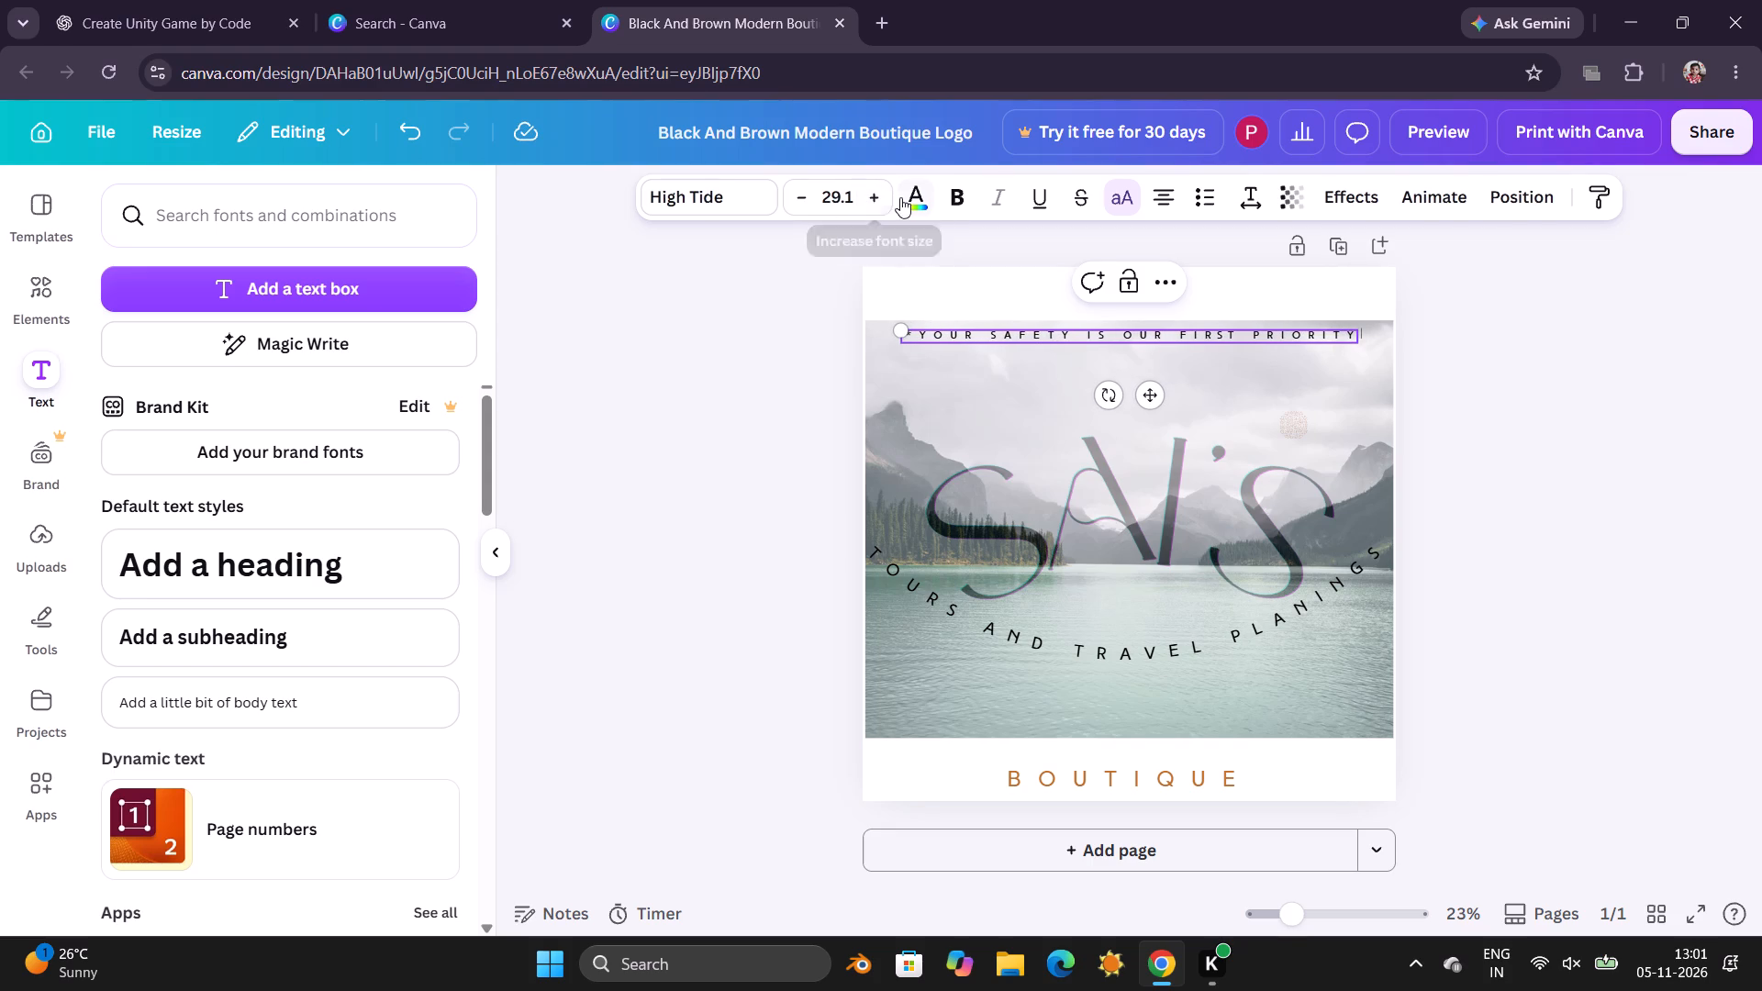
{"action": "left_click", "coordinate": [914, 195]}
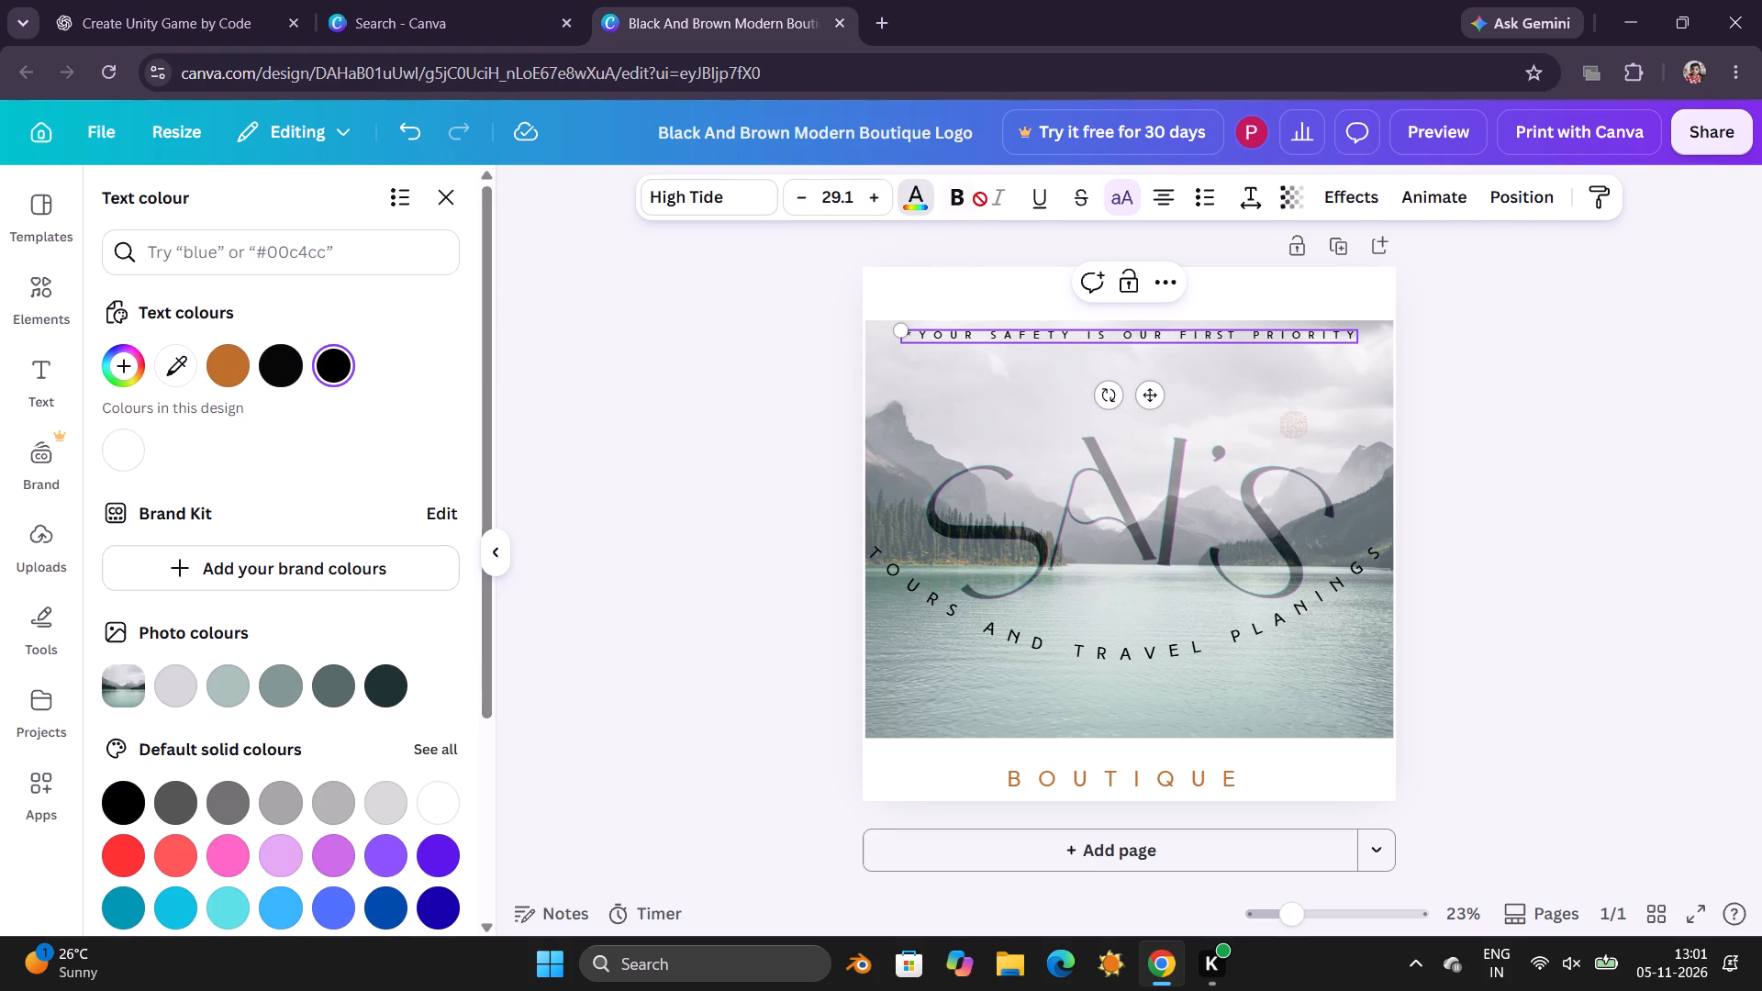
{"action": "left_click", "coordinate": [956, 201]}
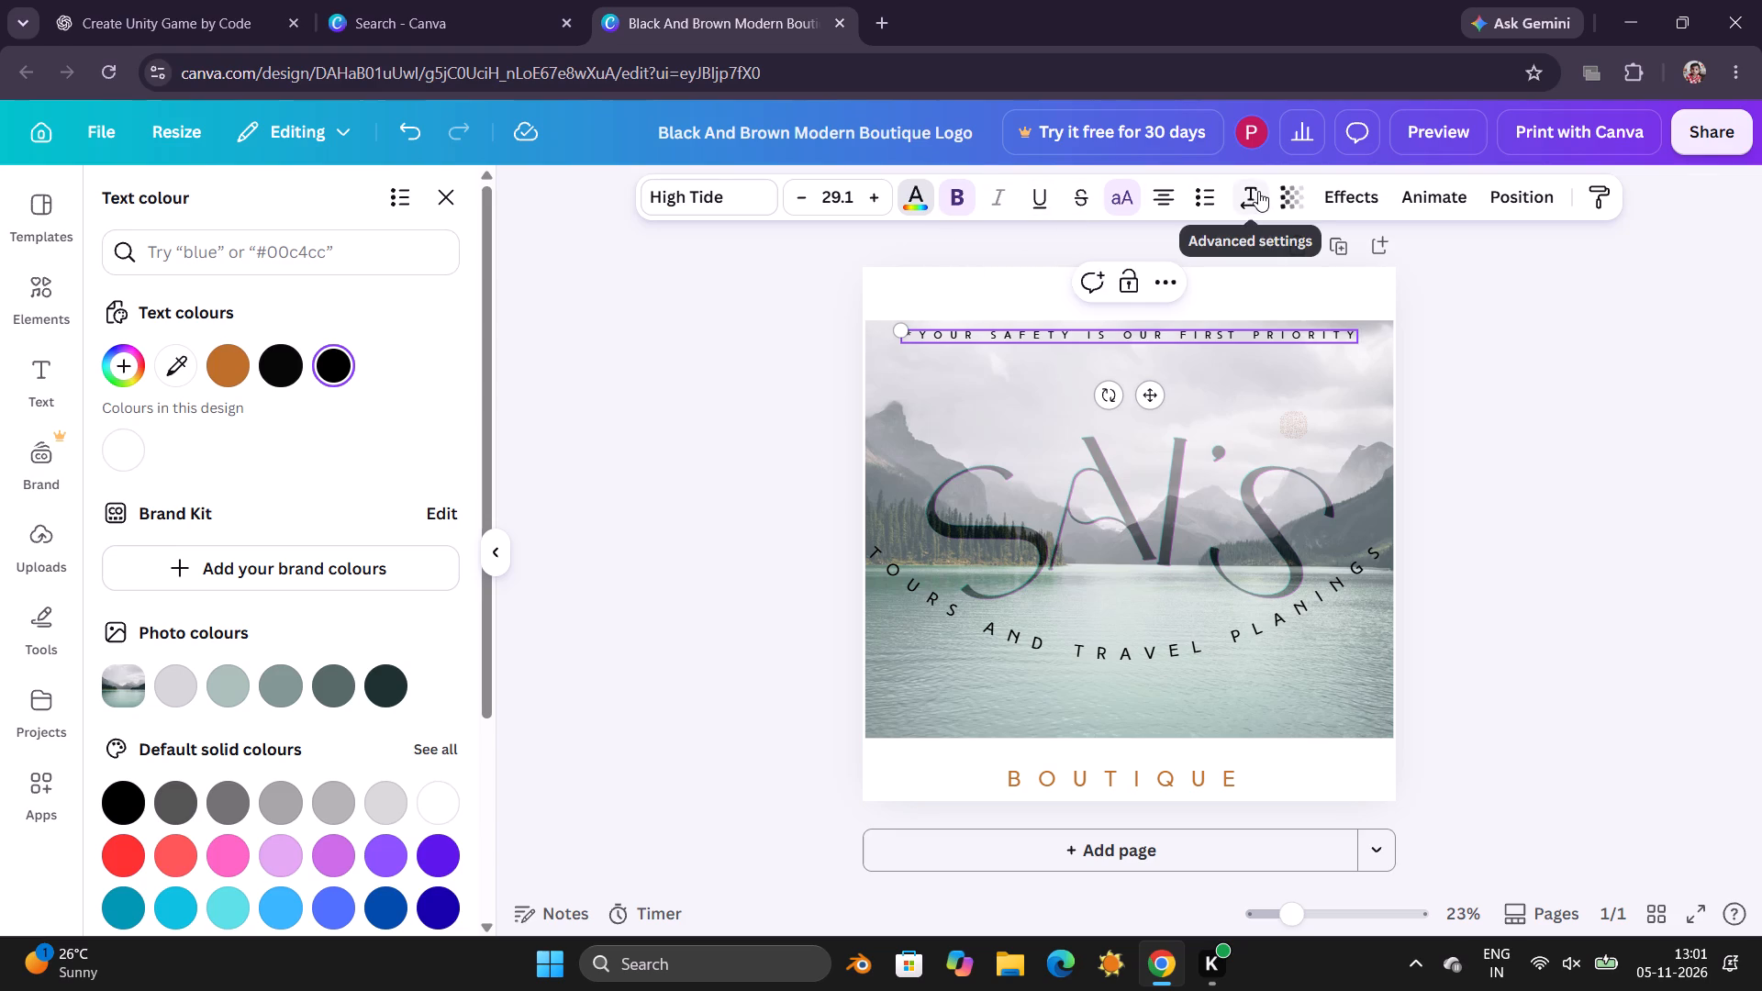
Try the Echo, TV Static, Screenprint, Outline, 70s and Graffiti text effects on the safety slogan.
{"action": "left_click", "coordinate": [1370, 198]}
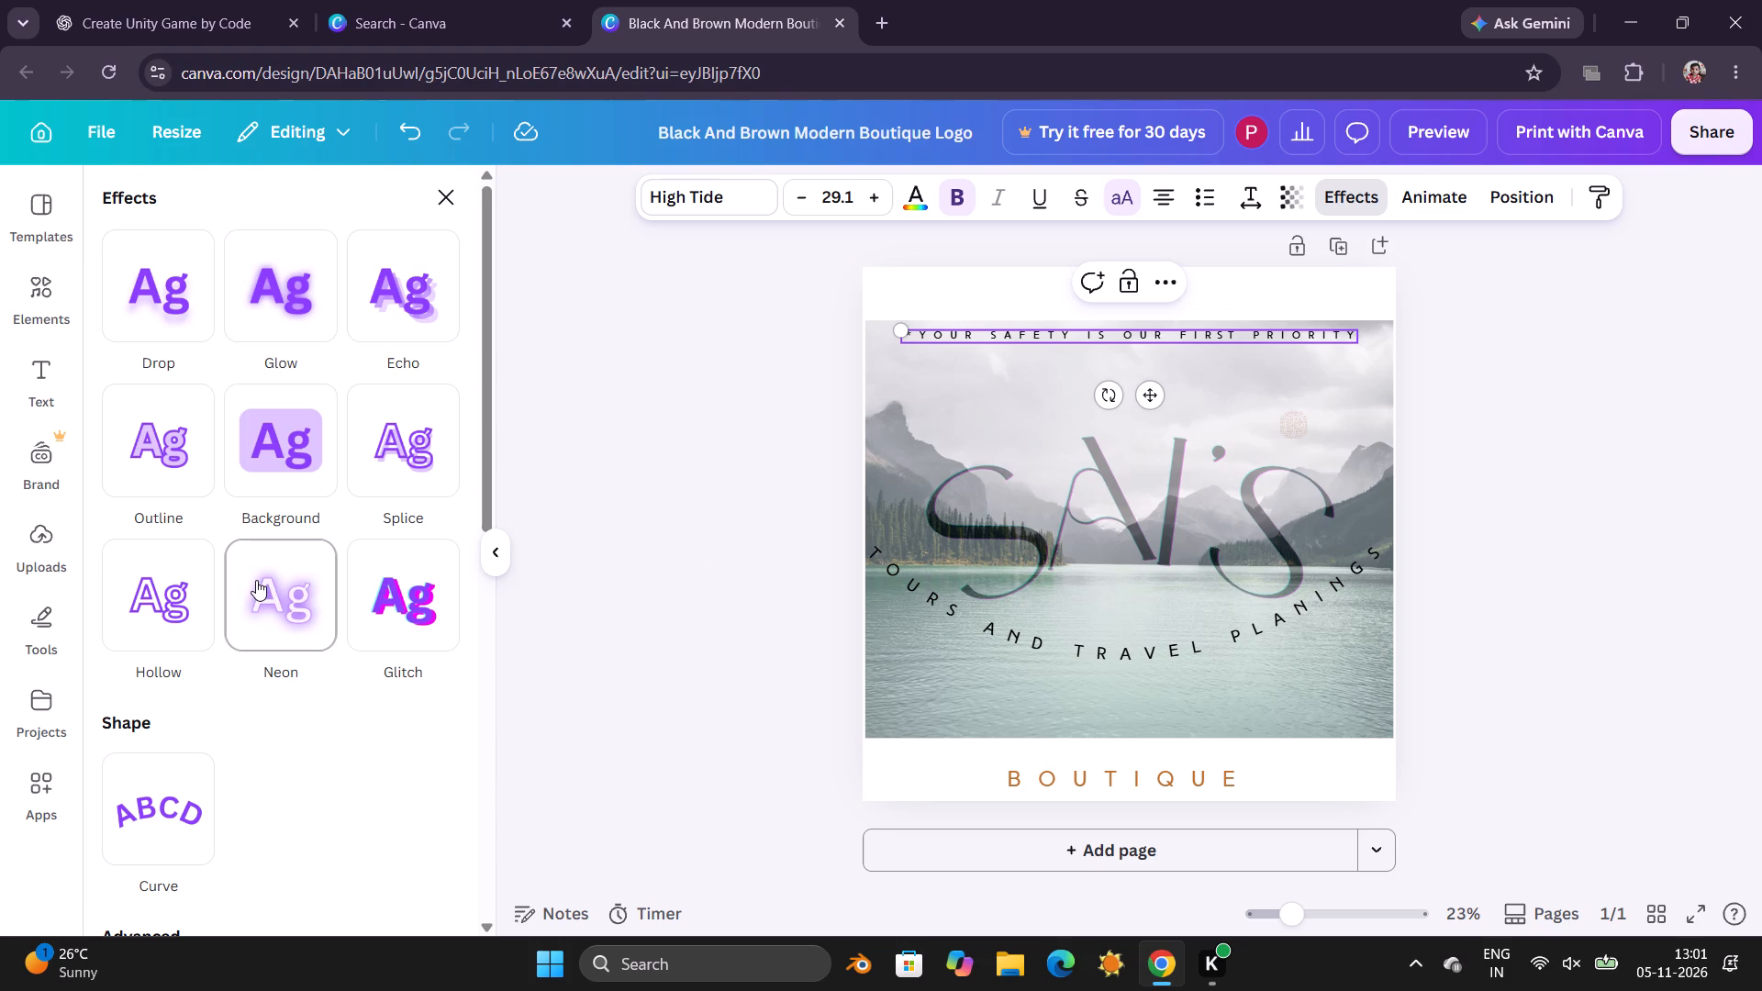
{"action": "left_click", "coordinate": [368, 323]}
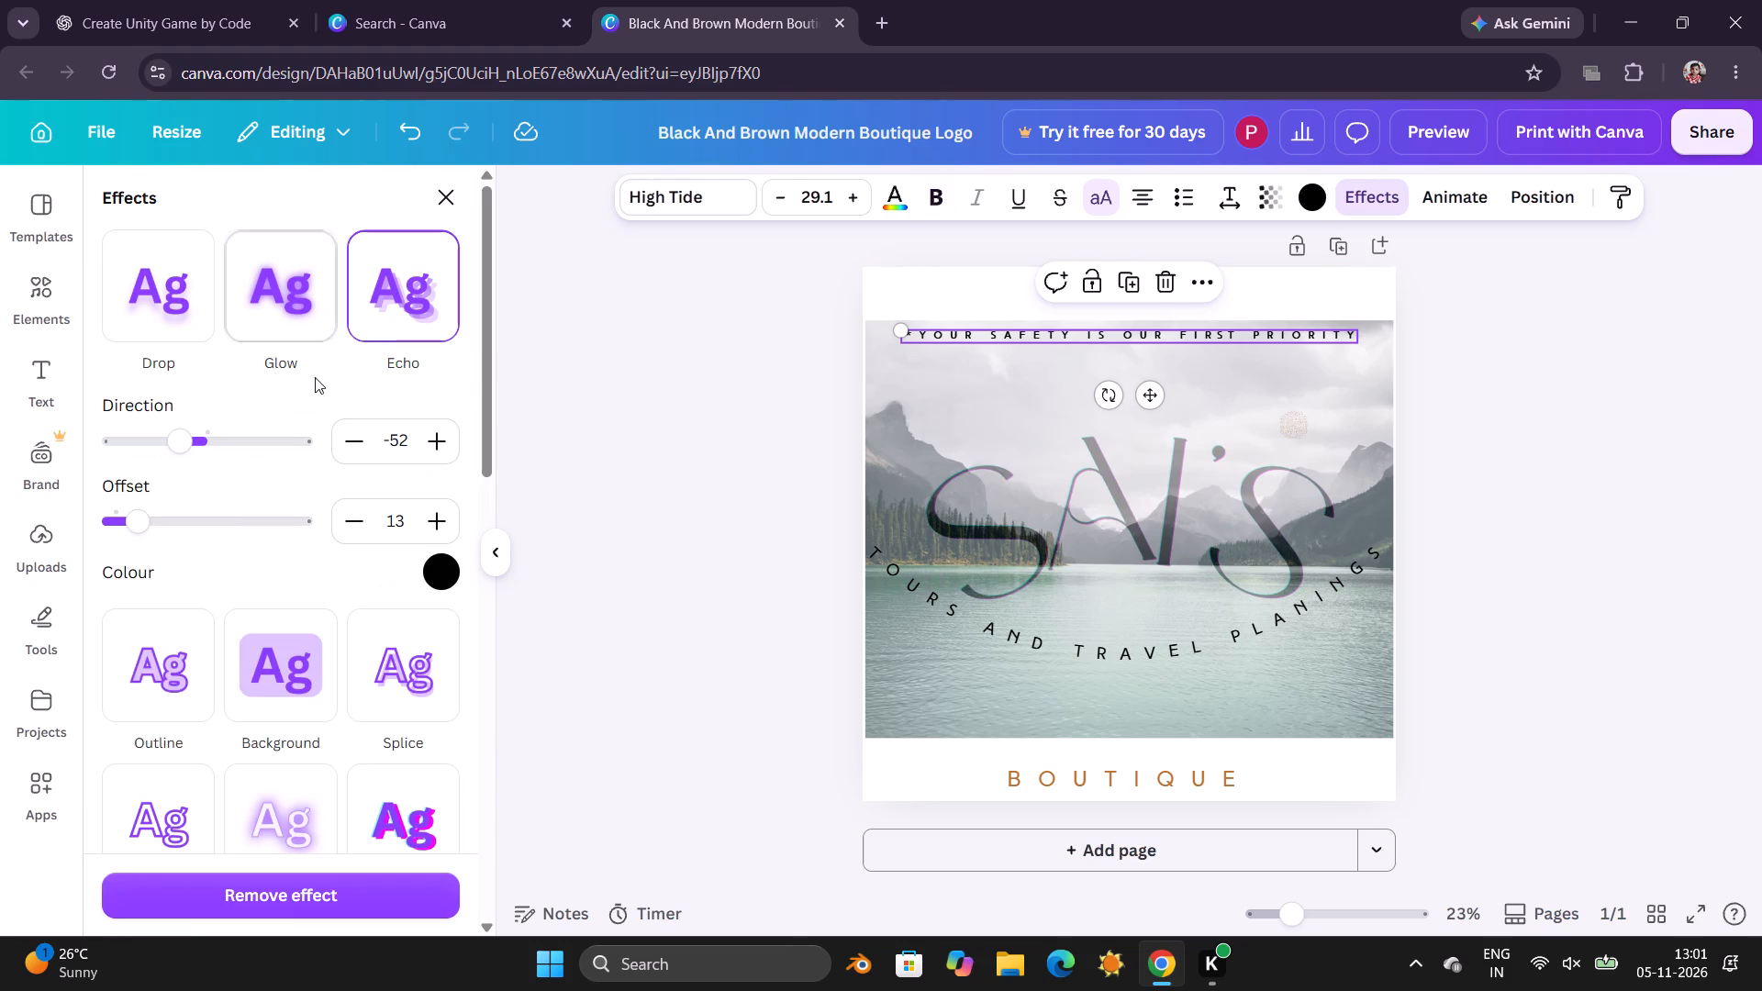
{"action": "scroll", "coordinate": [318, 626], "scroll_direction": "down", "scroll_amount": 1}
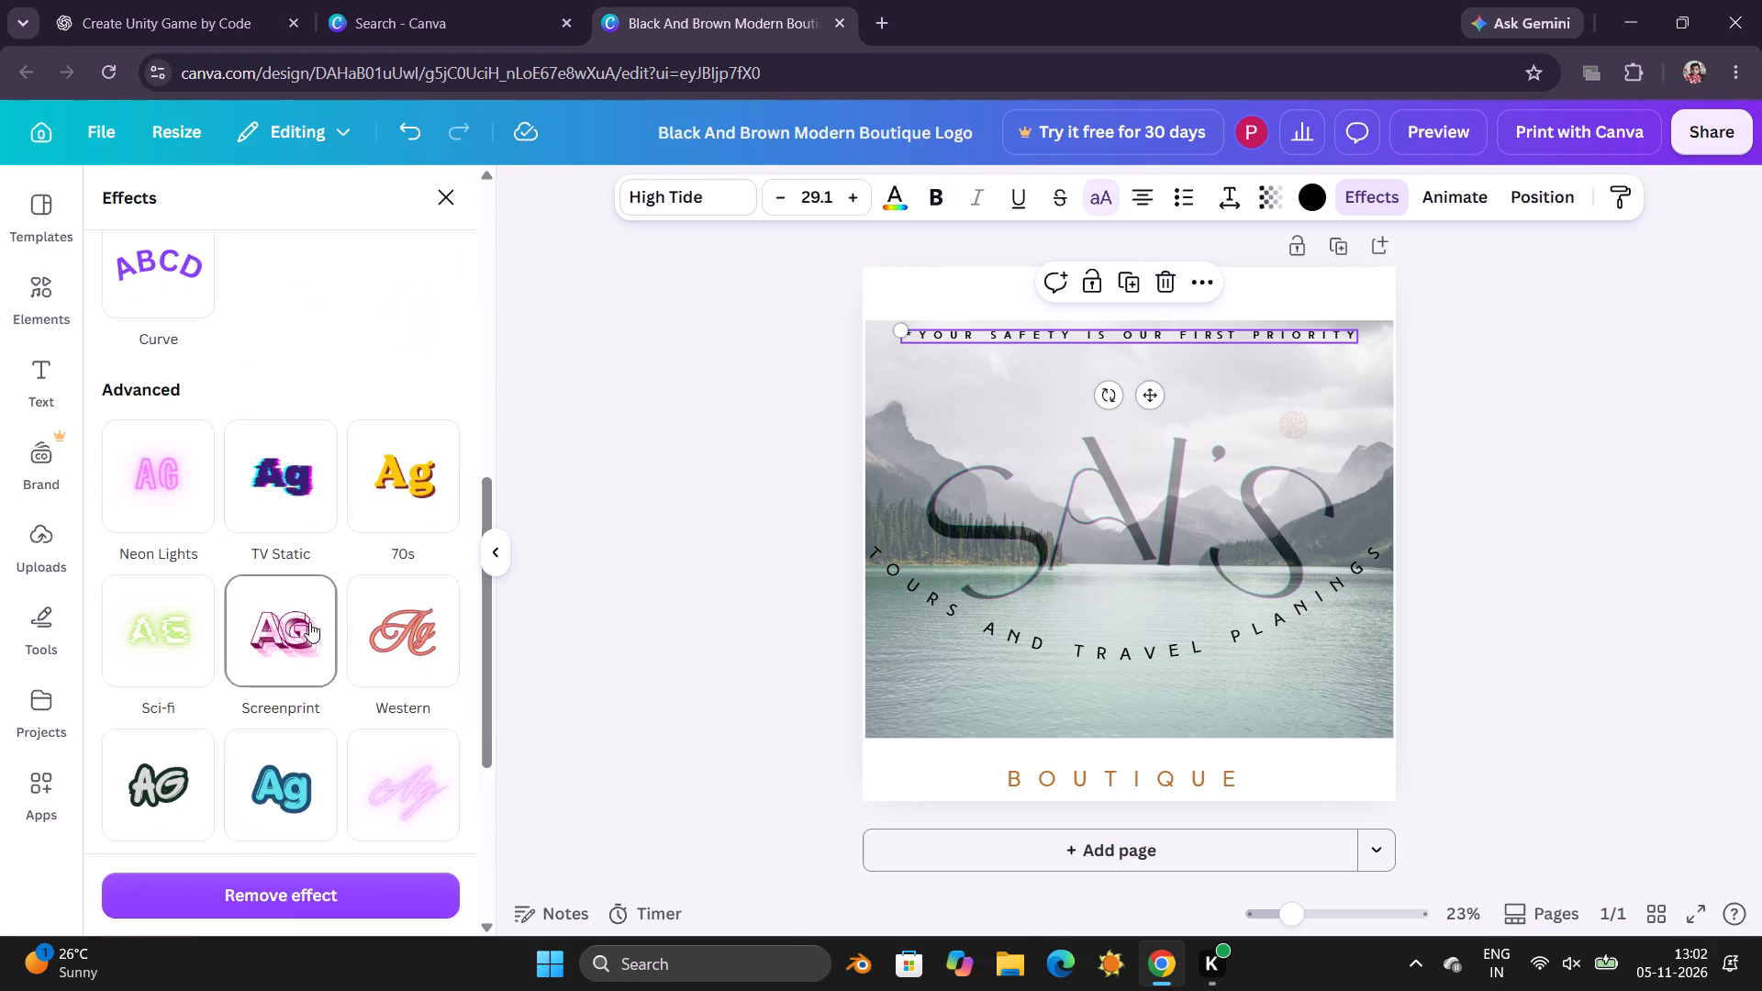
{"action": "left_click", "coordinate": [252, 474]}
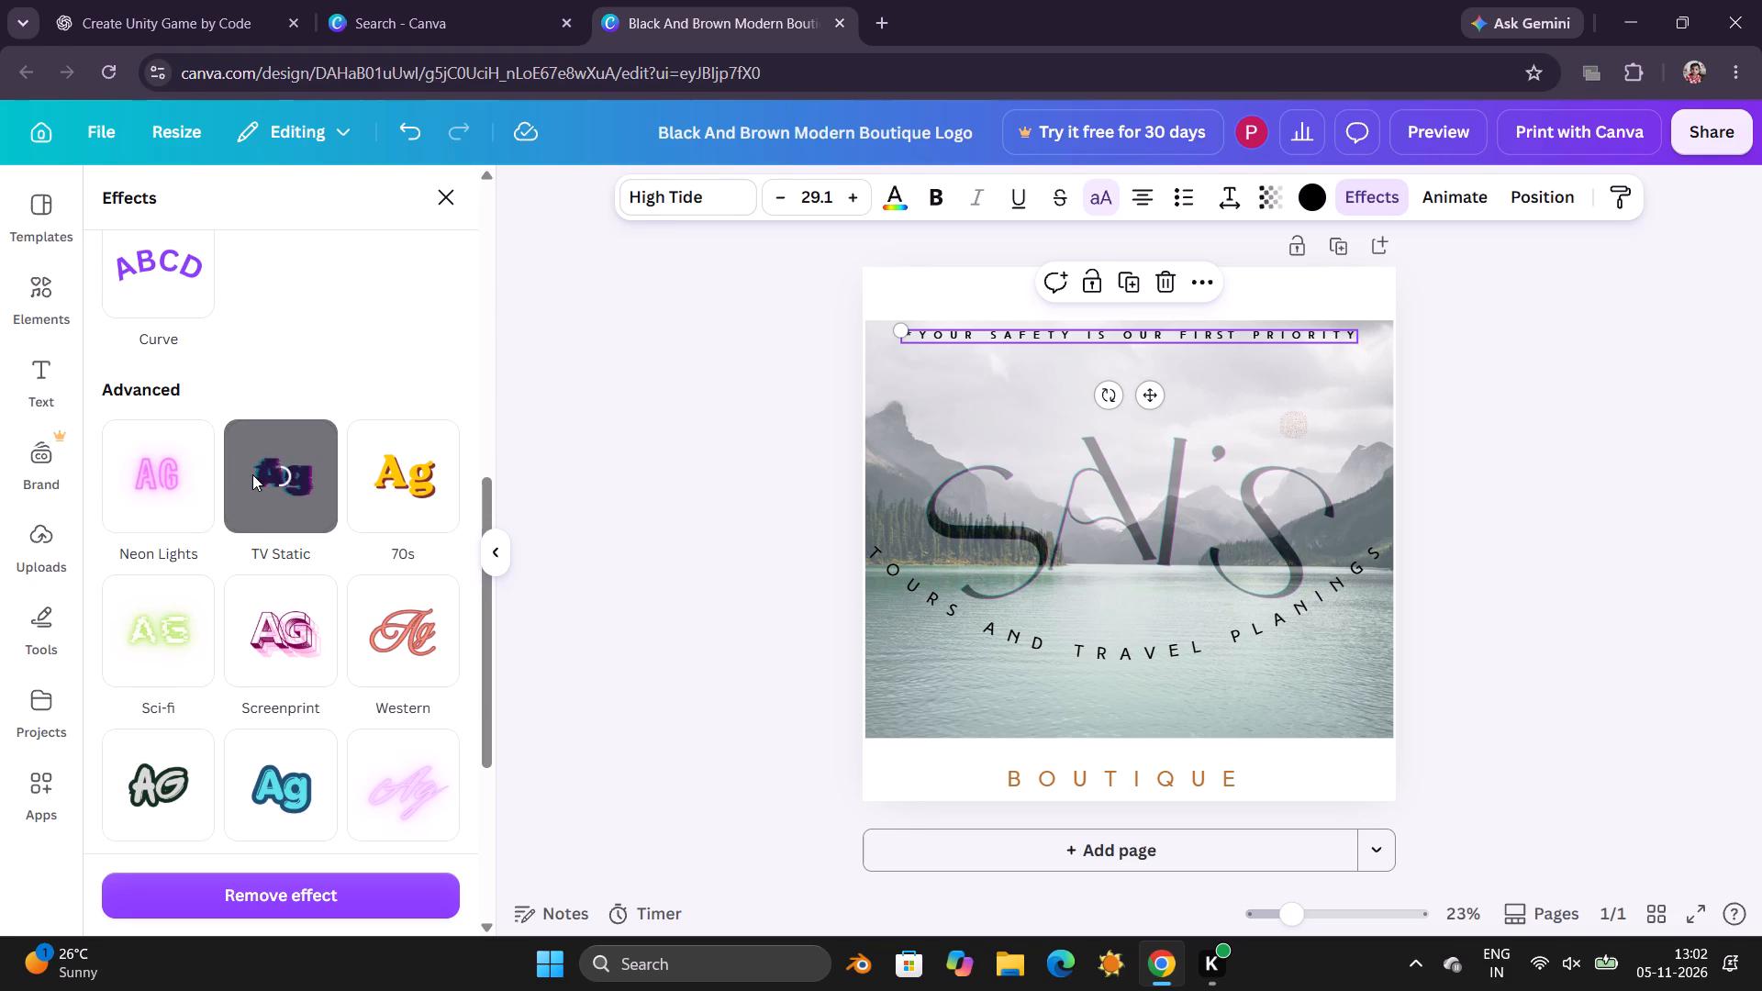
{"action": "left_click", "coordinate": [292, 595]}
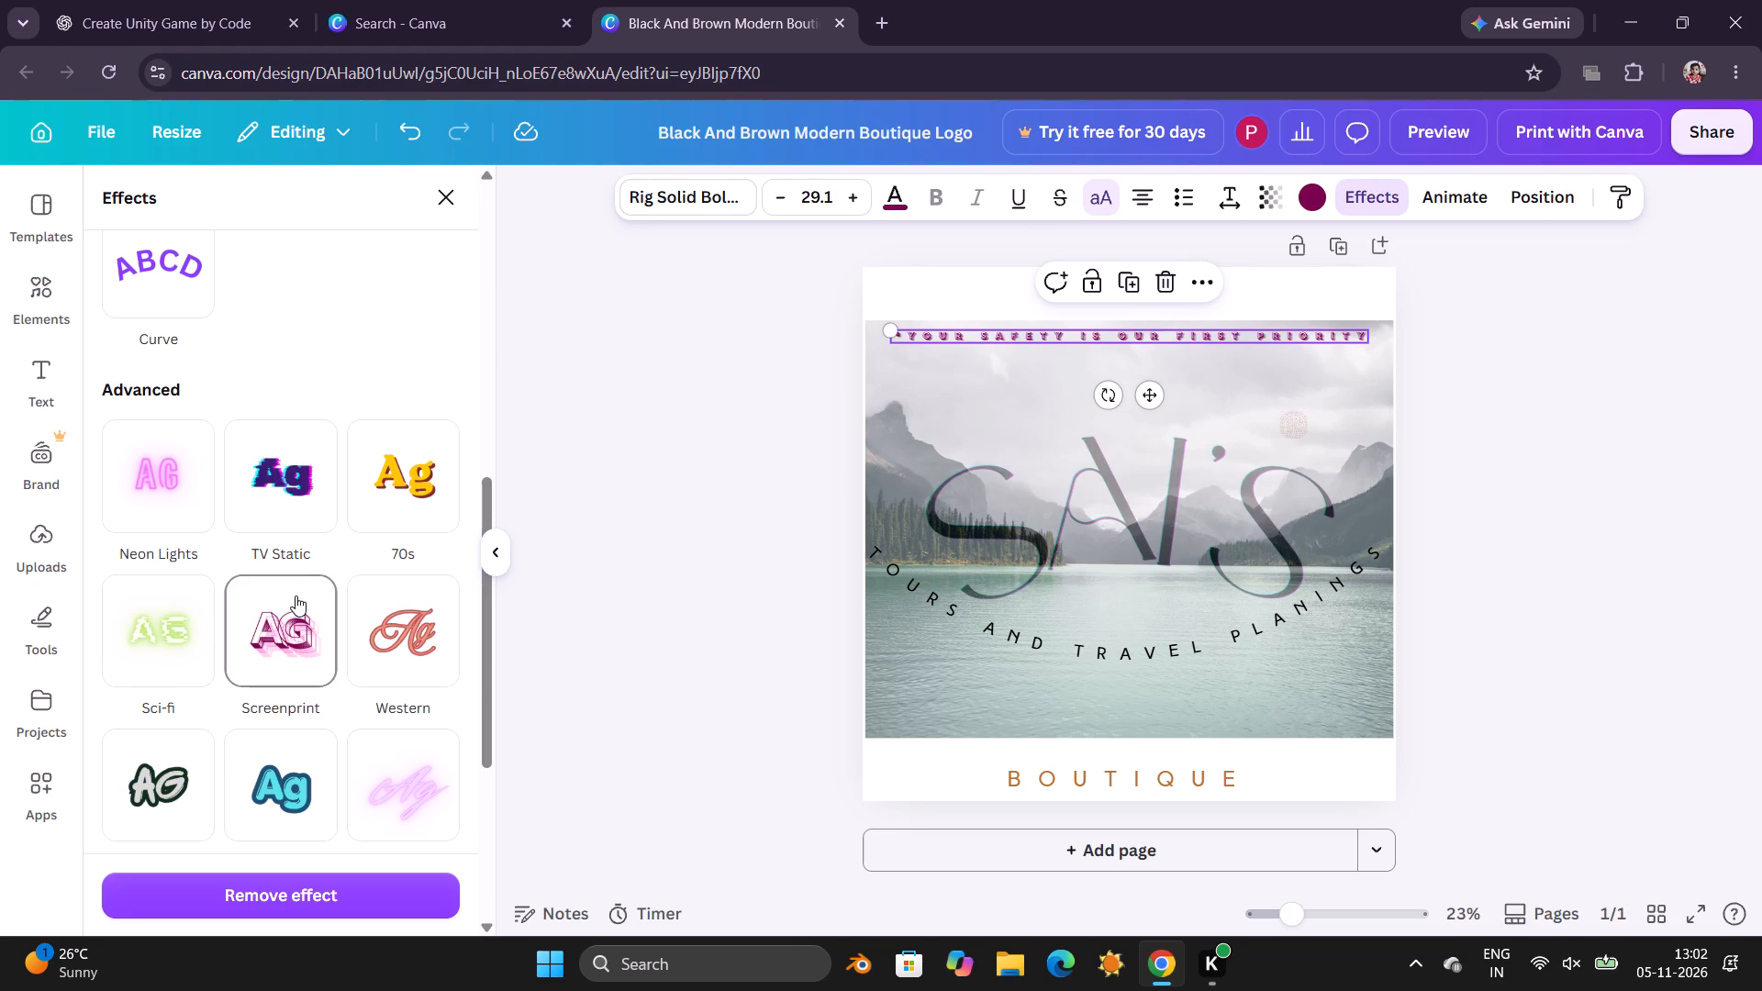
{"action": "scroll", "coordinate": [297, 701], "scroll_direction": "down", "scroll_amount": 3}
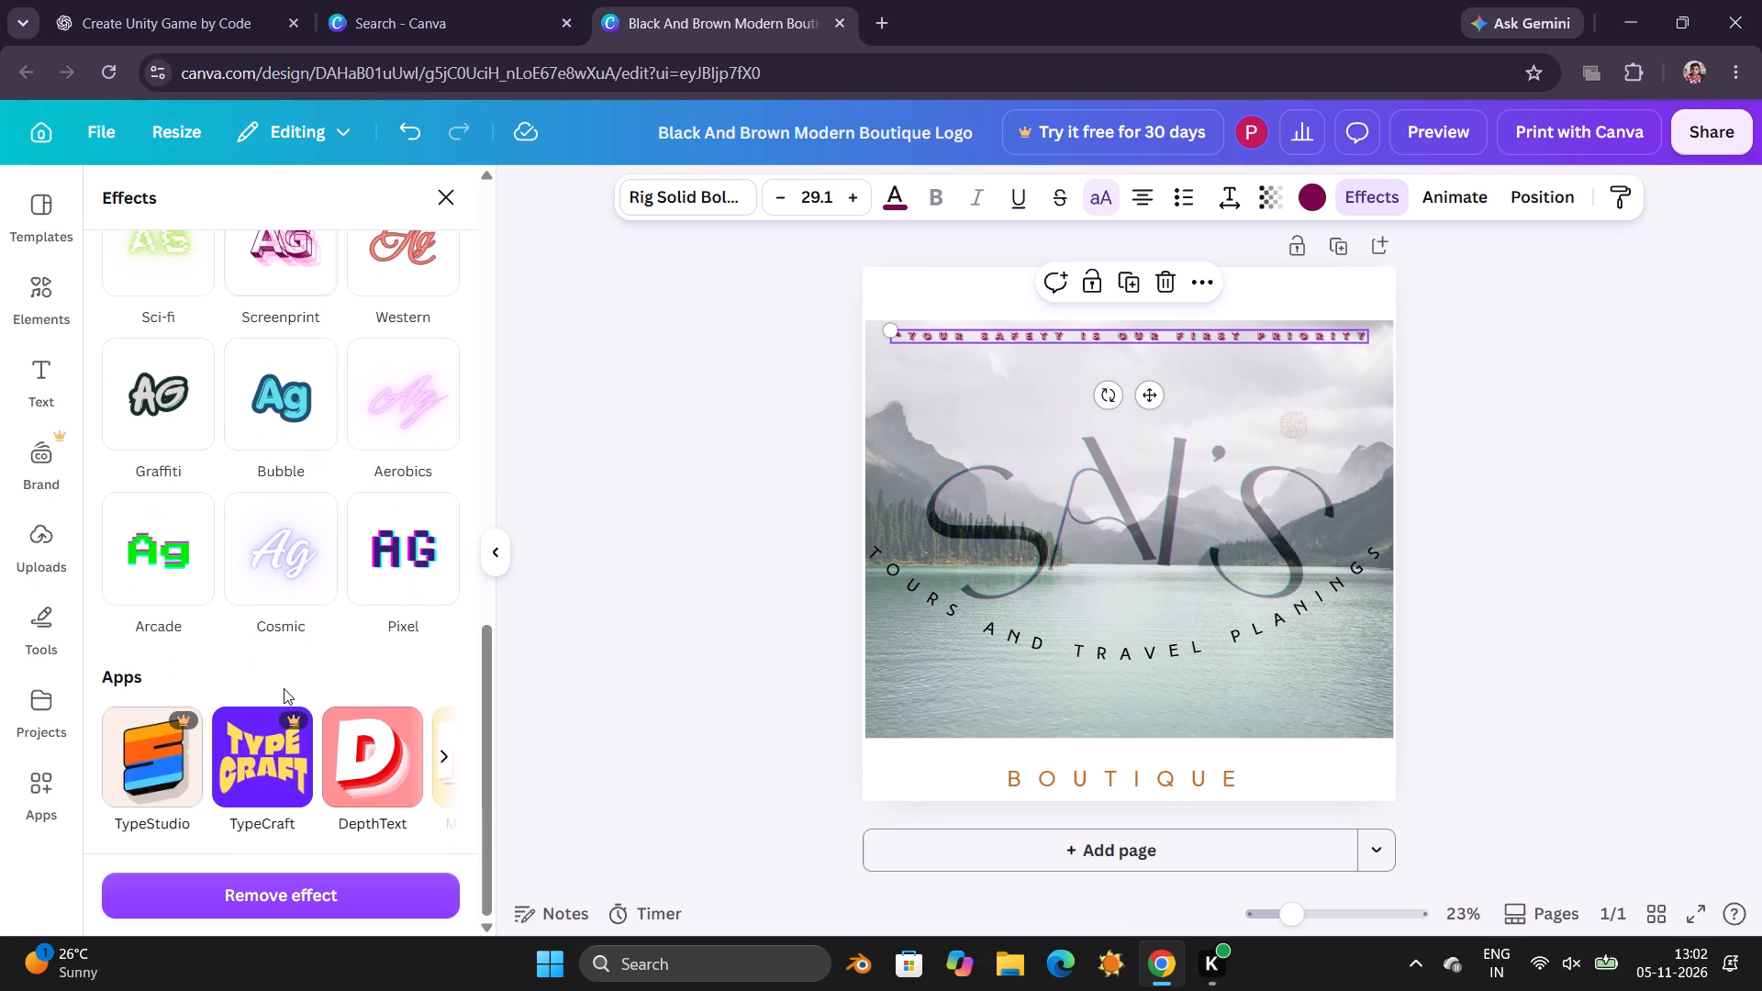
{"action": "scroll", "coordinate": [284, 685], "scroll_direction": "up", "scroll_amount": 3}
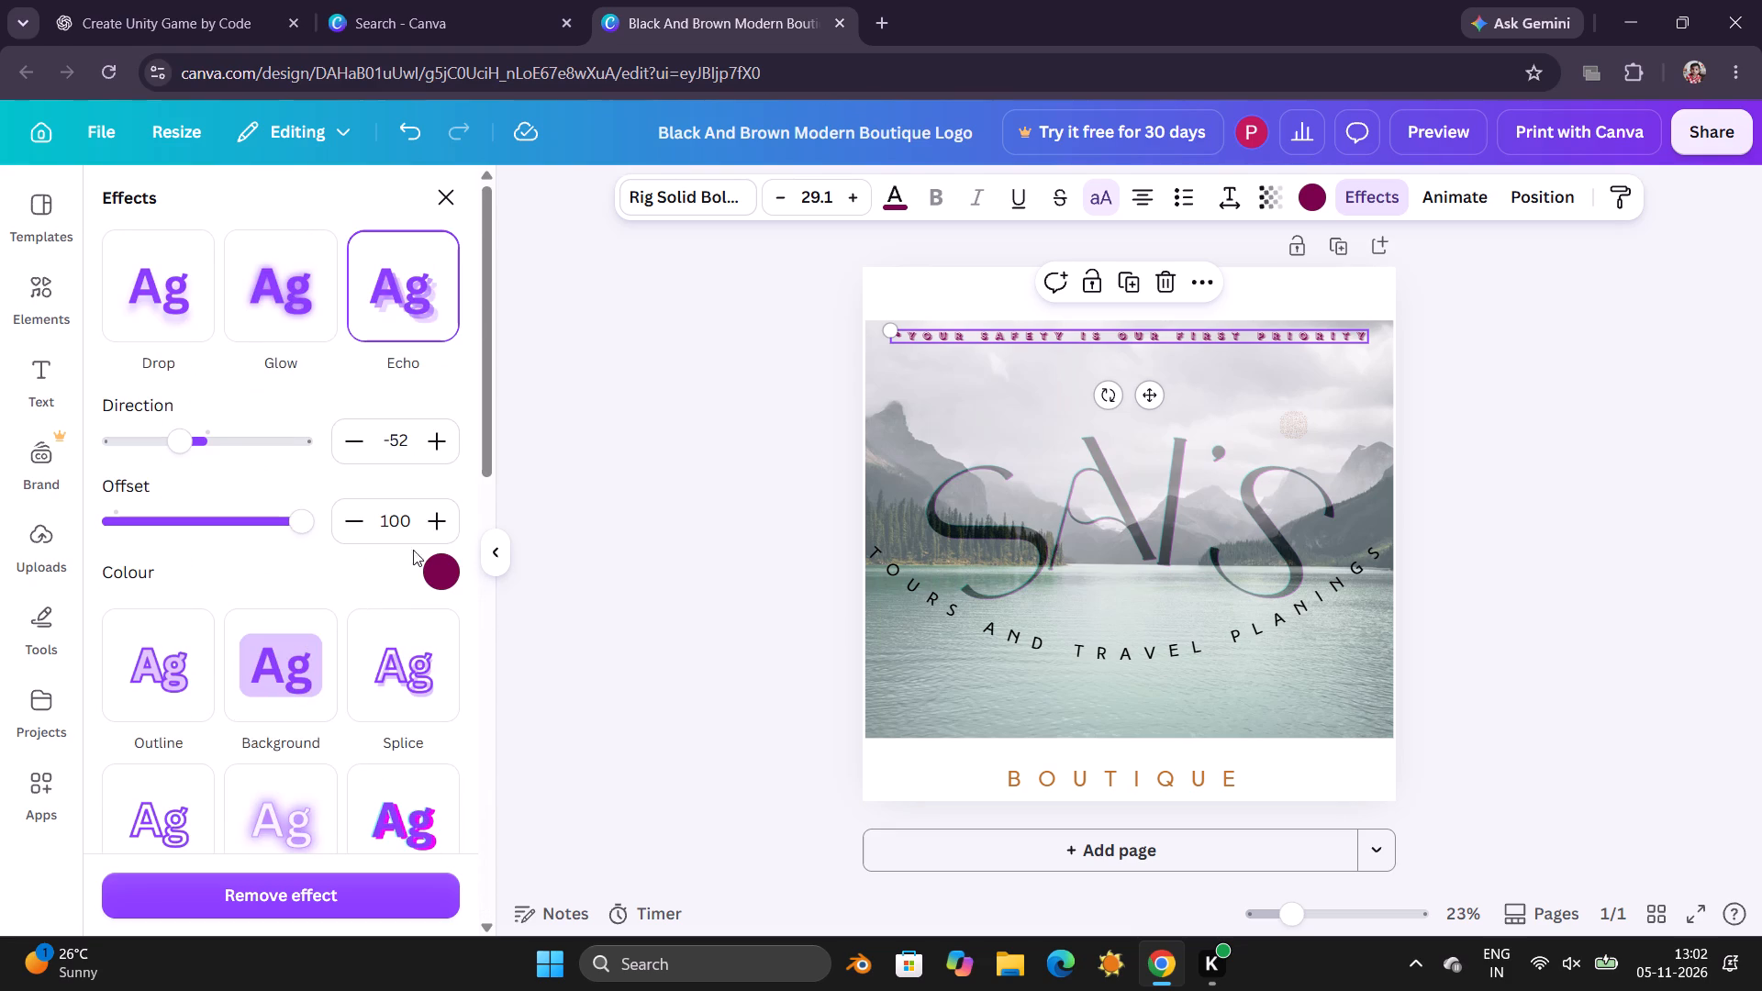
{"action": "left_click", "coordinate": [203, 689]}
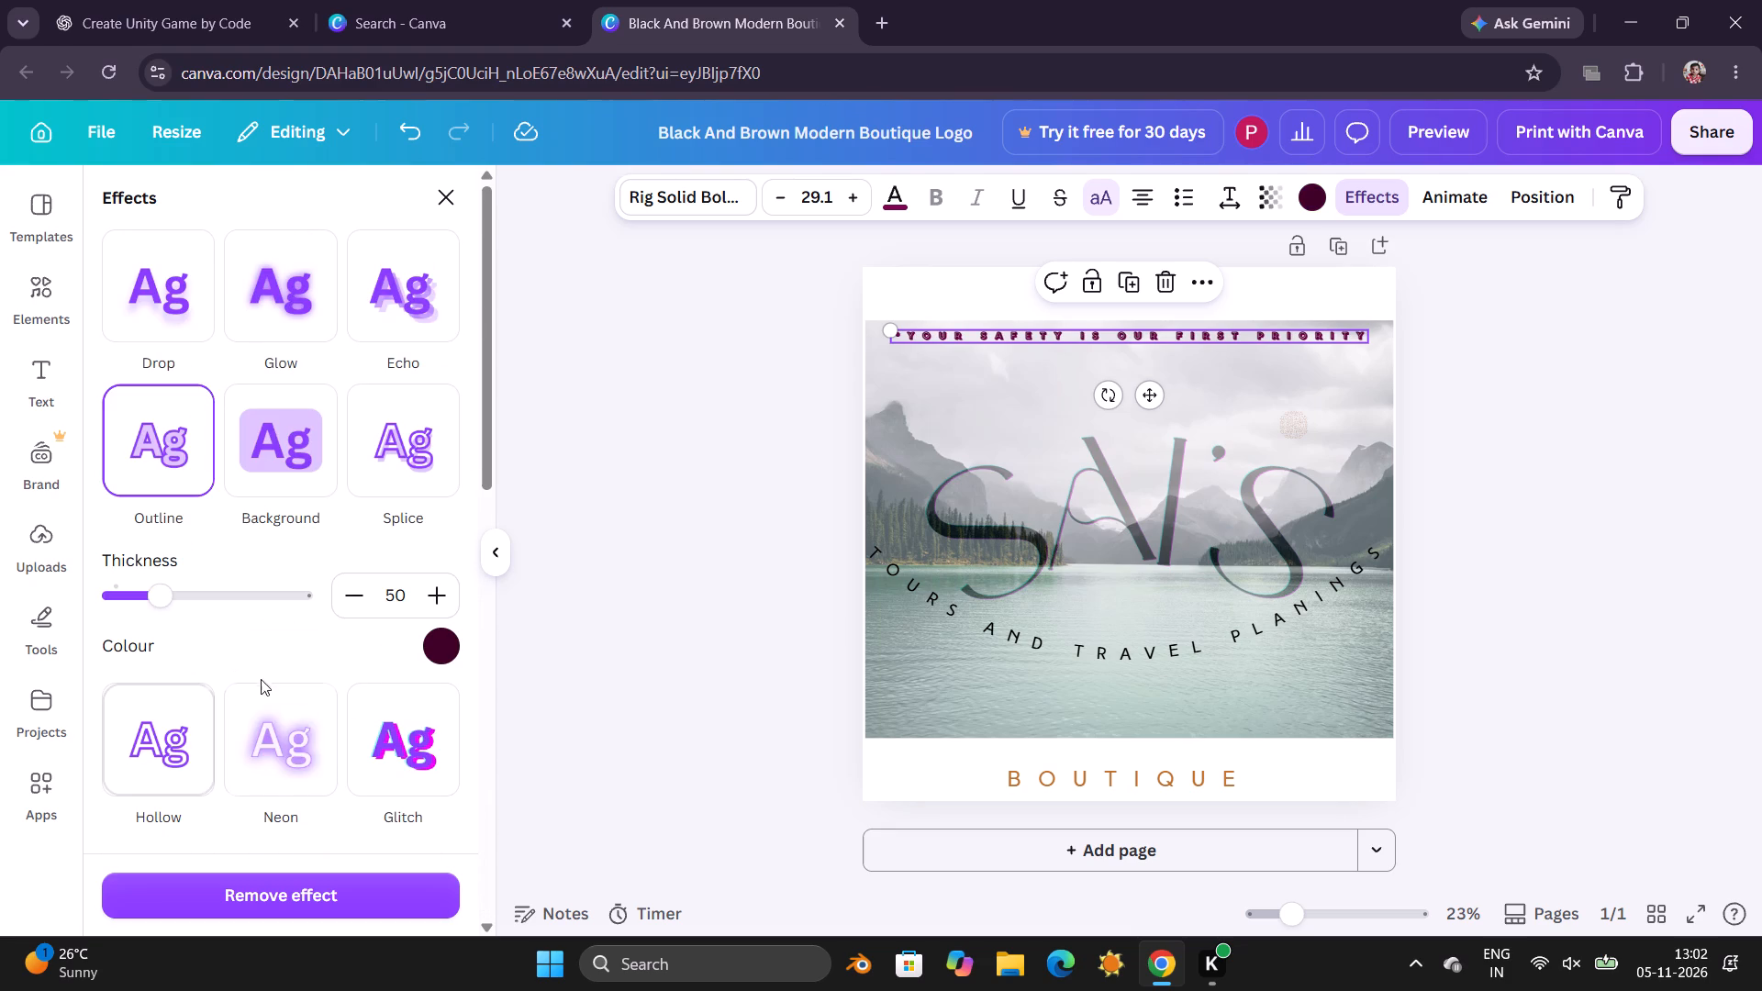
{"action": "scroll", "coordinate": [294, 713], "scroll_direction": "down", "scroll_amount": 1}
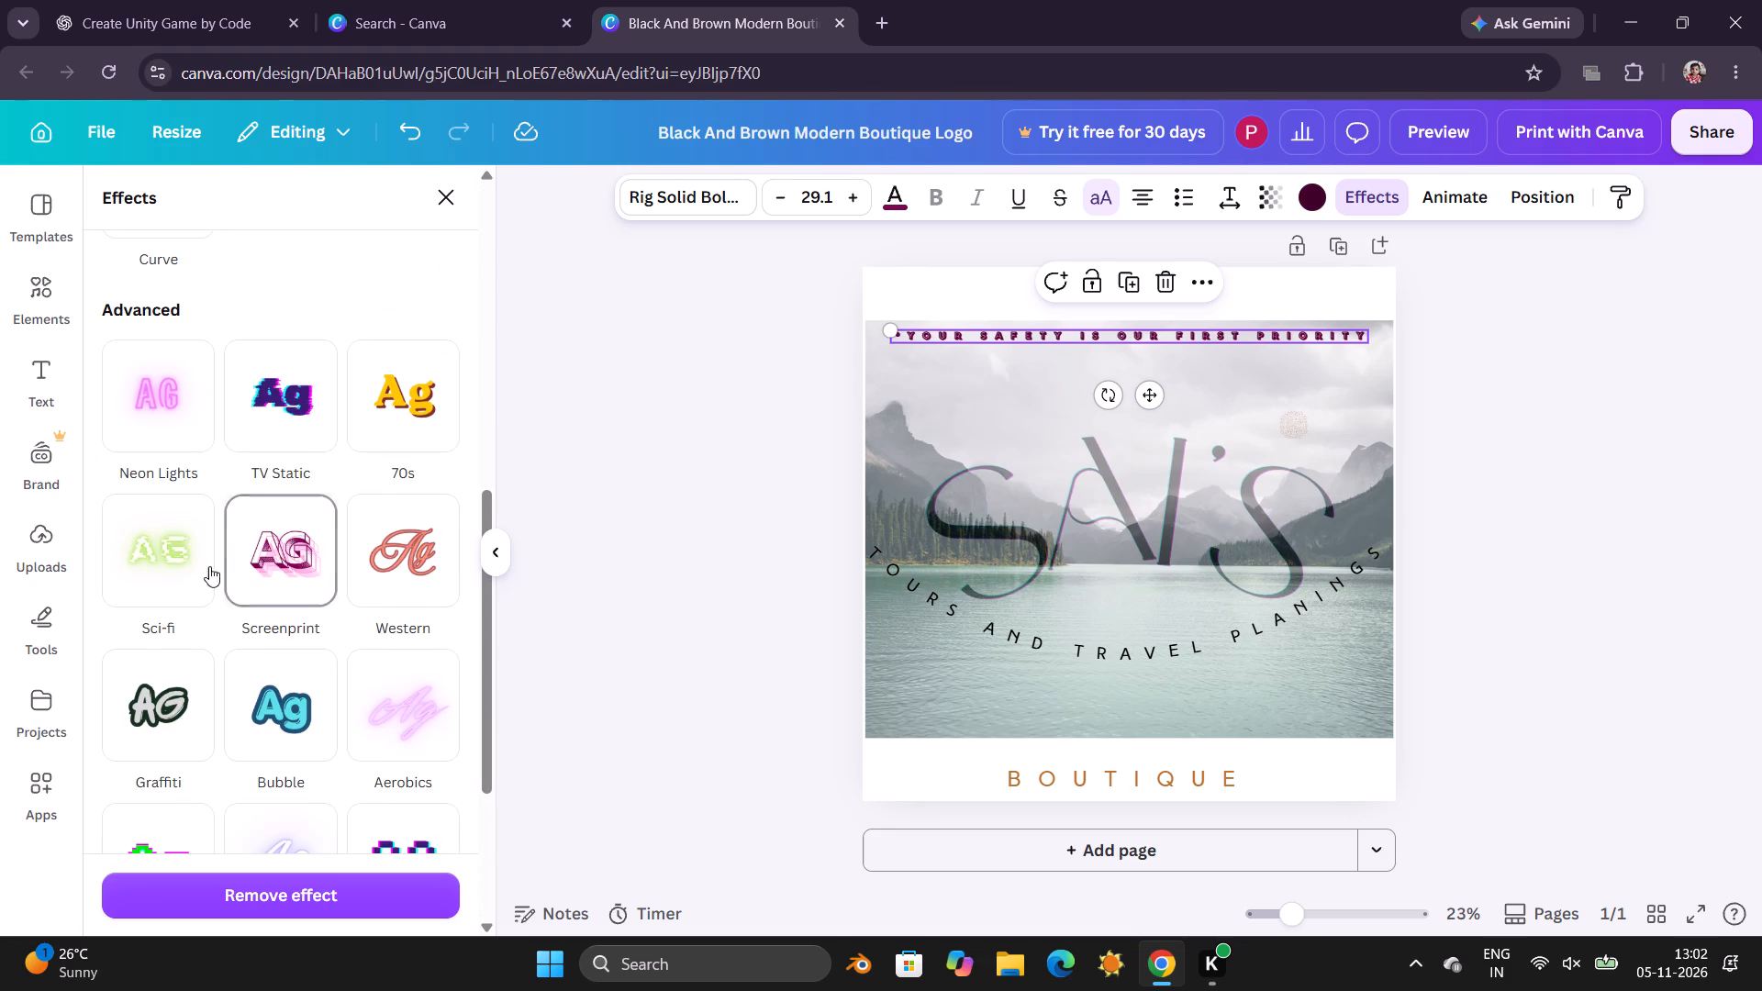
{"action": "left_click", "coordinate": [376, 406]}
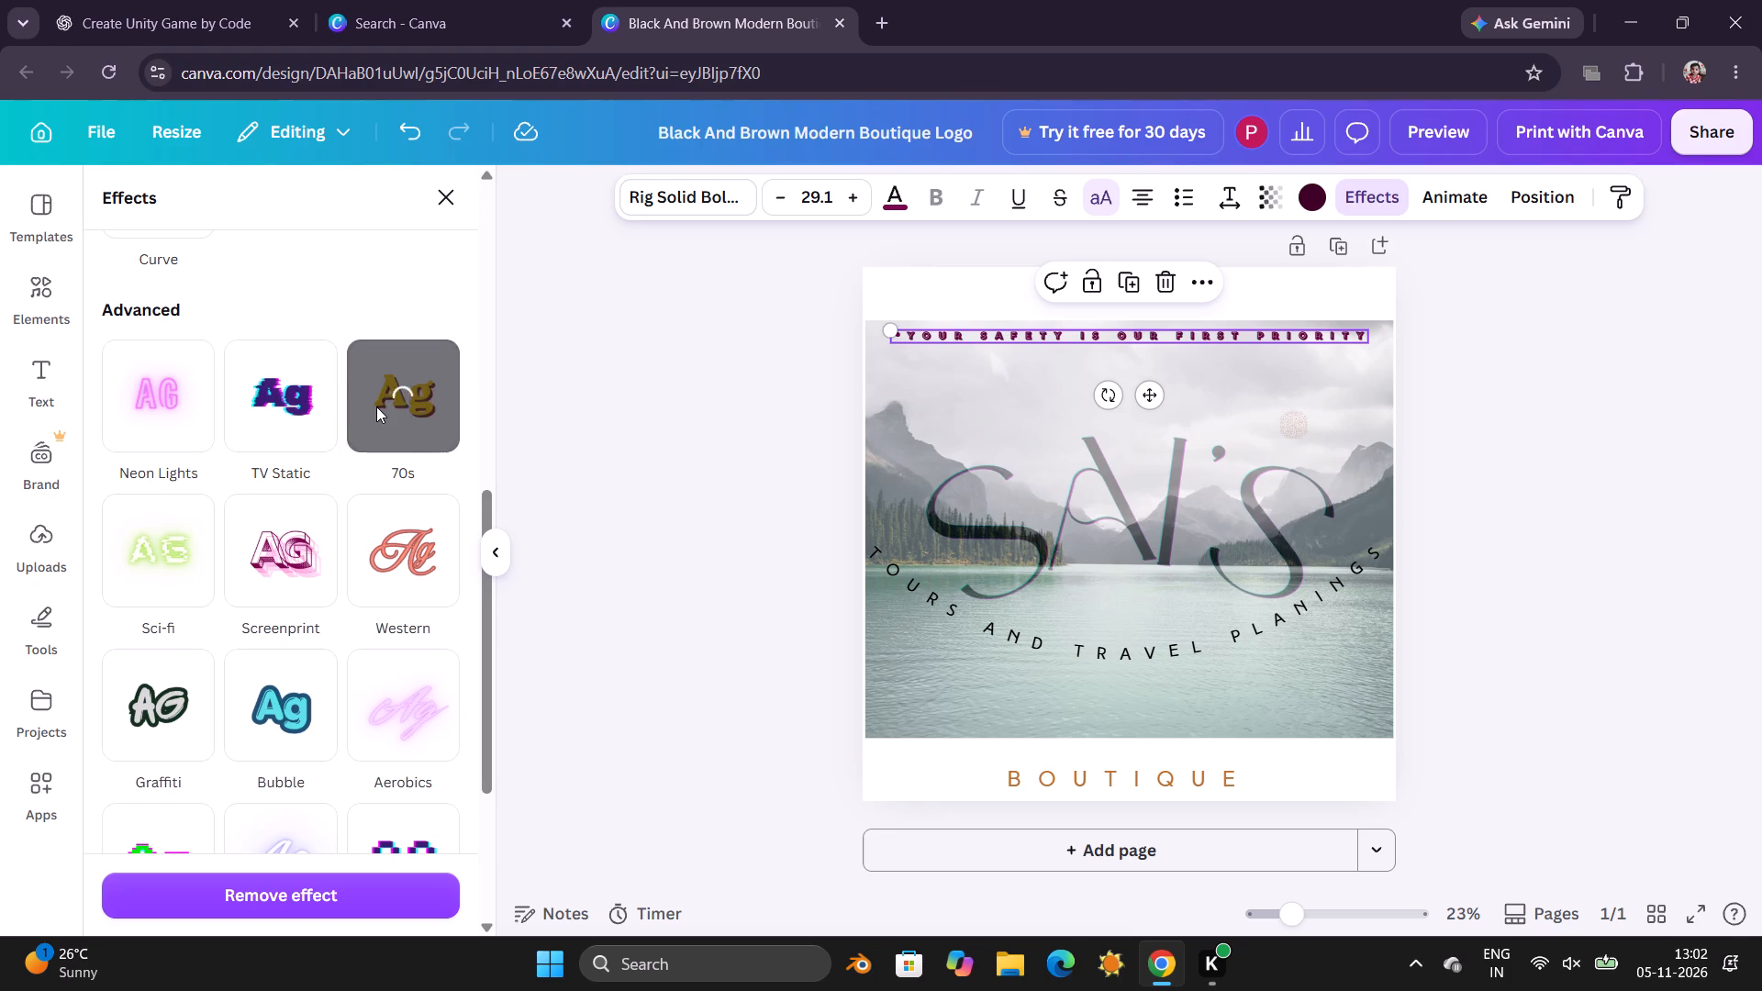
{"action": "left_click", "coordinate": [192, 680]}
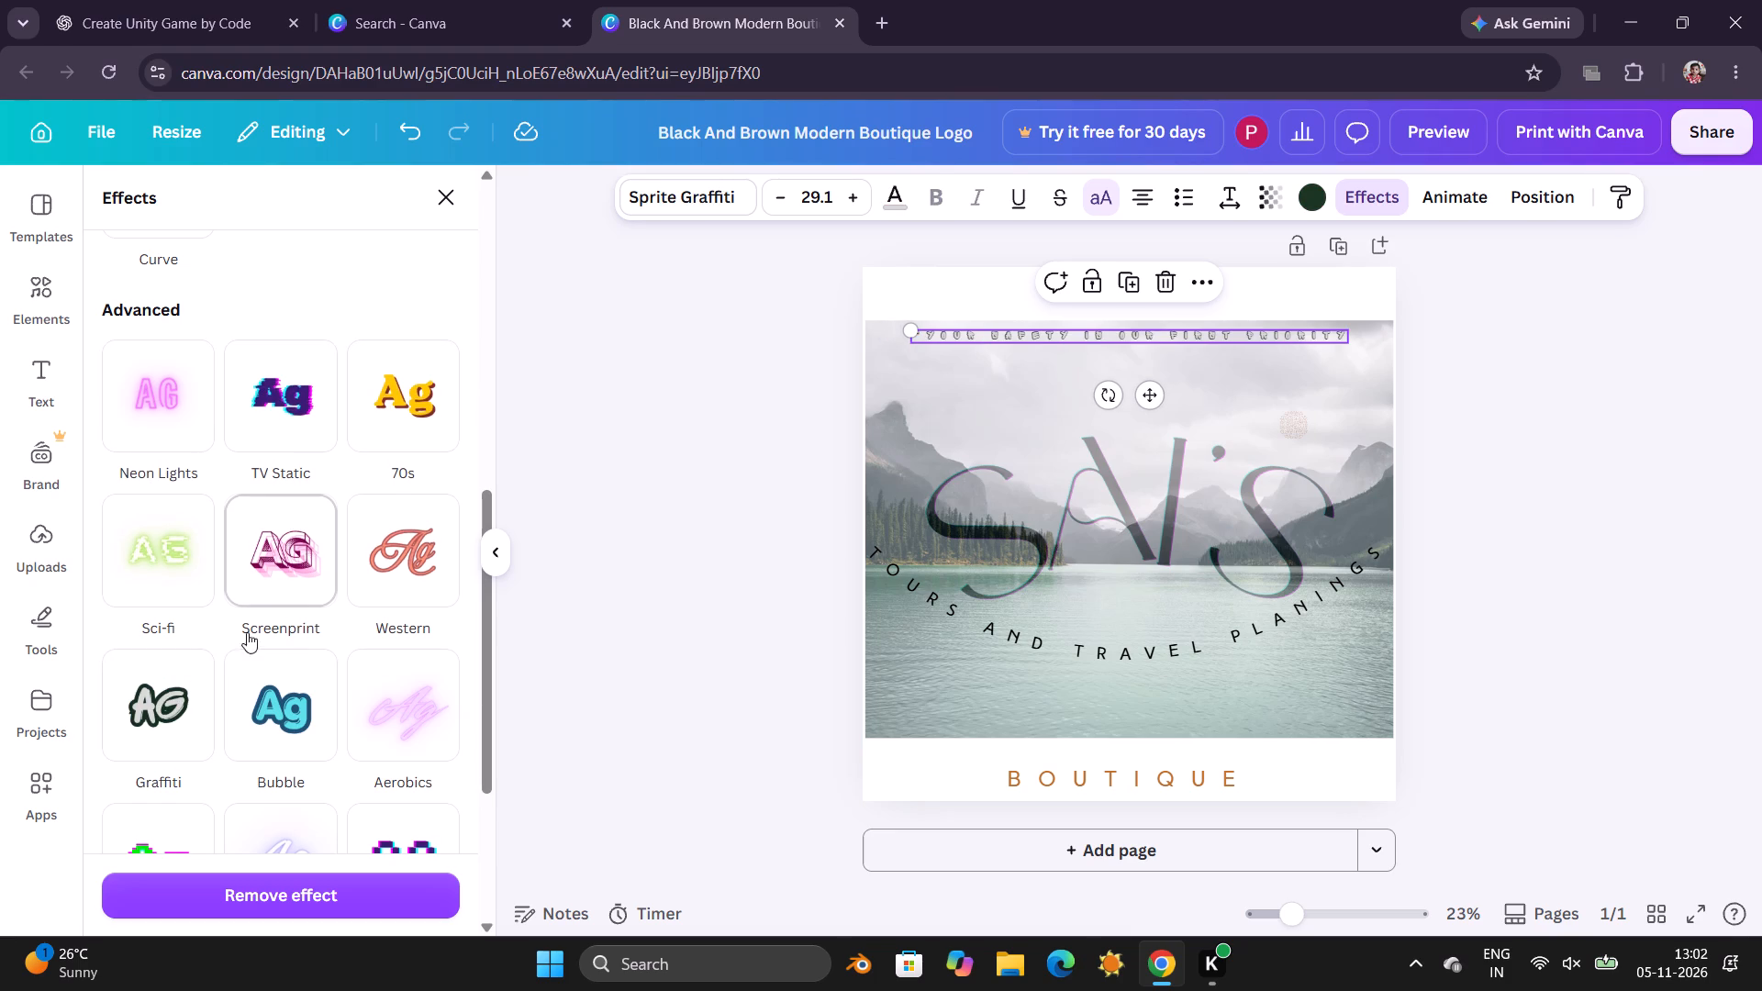
Apply the Pixel text effect to the *YOUR SAFETY IS OUR FIRST PRIORITY slogan.
{"action": "scroll", "coordinate": [332, 673], "scroll_direction": "down", "scroll_amount": 2}
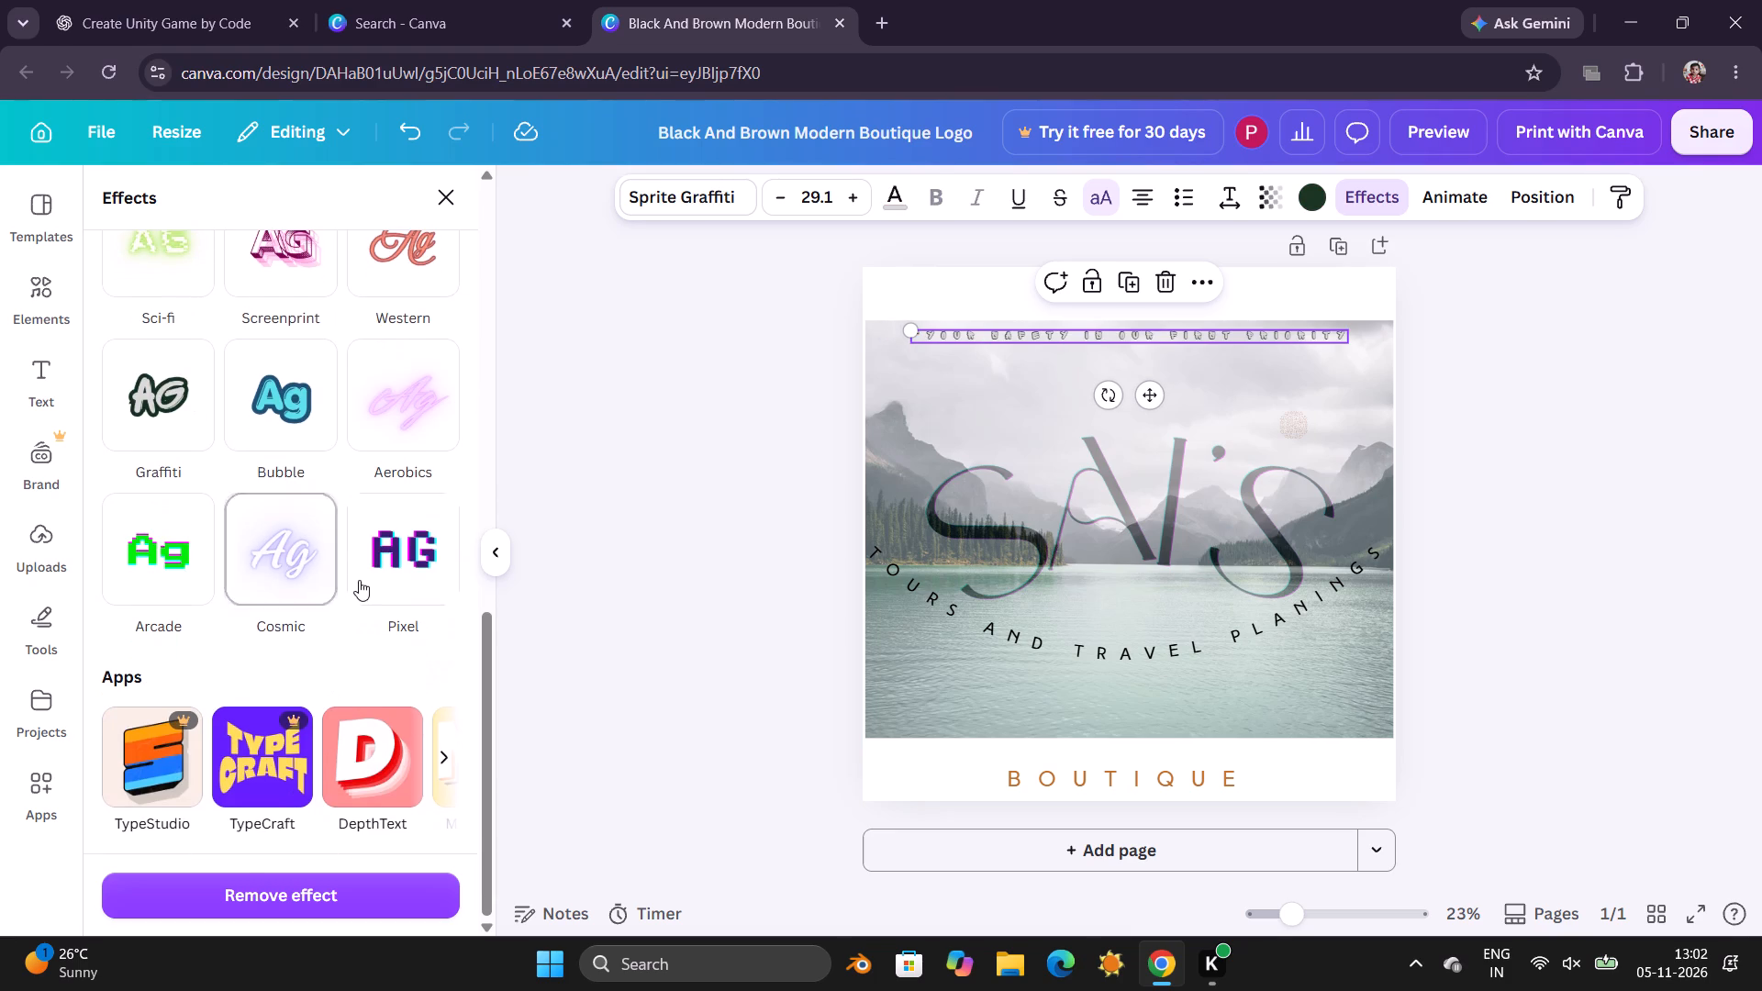
{"action": "left_click", "coordinate": [364, 574]}
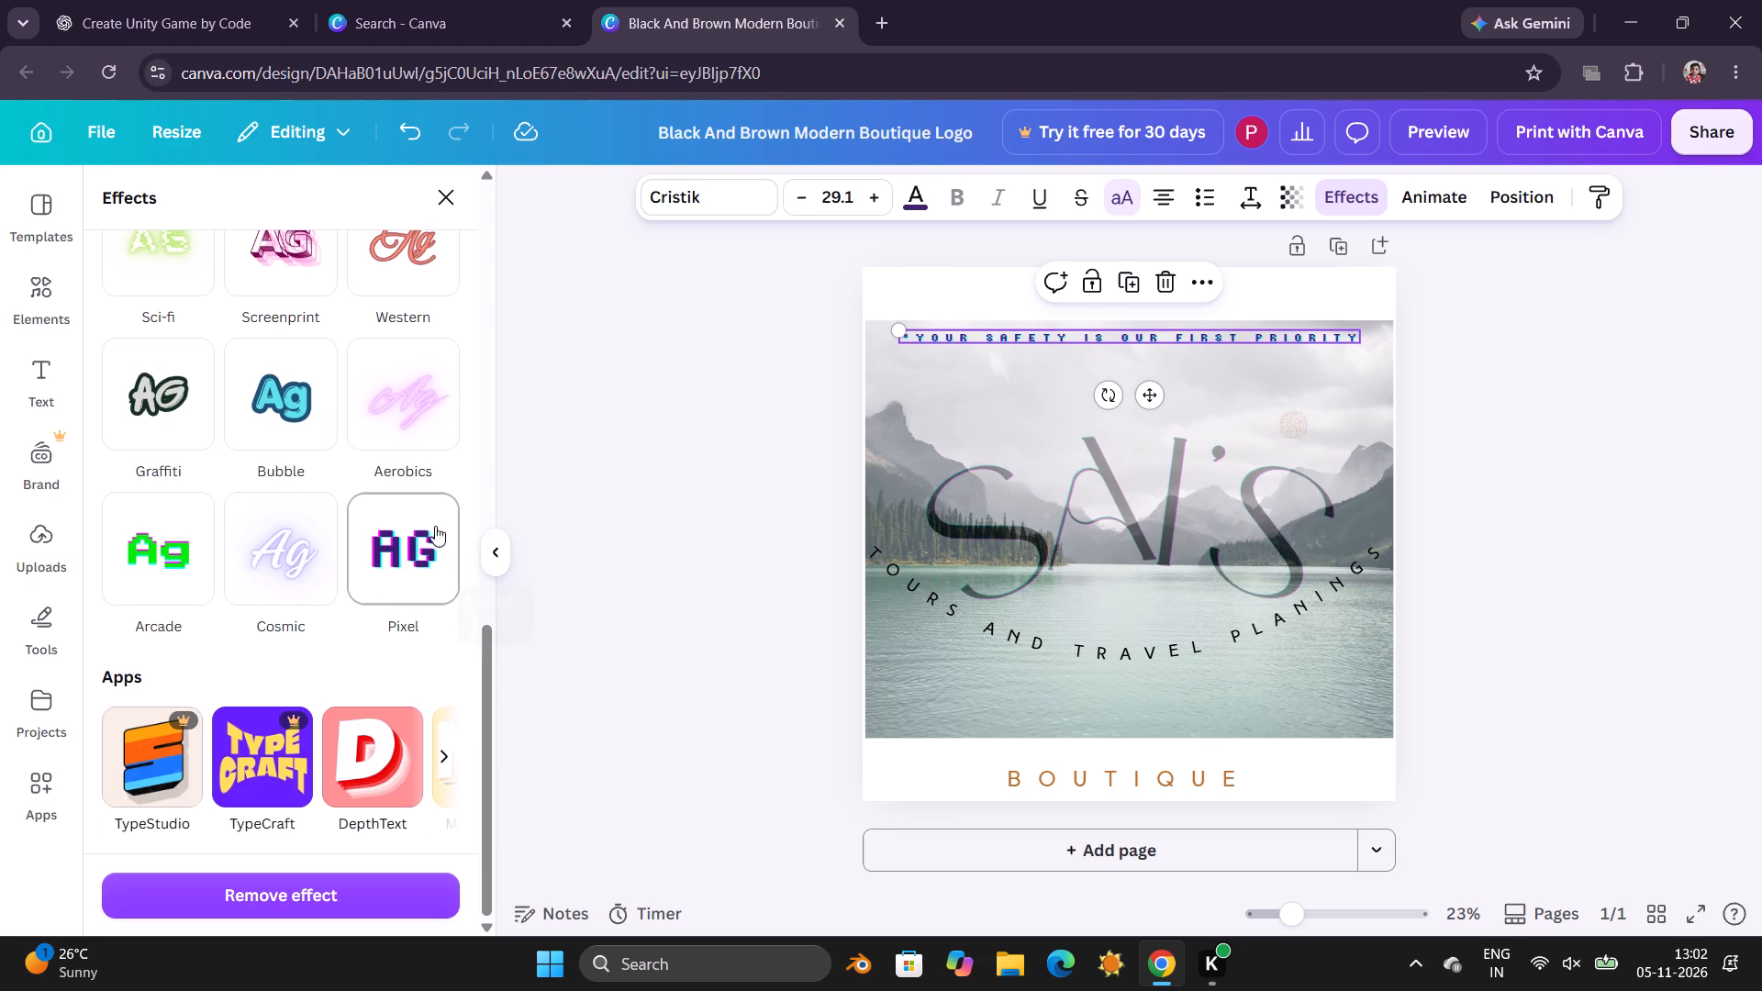
{"action": "scroll", "coordinate": [417, 511], "scroll_direction": "up", "scroll_amount": 4}
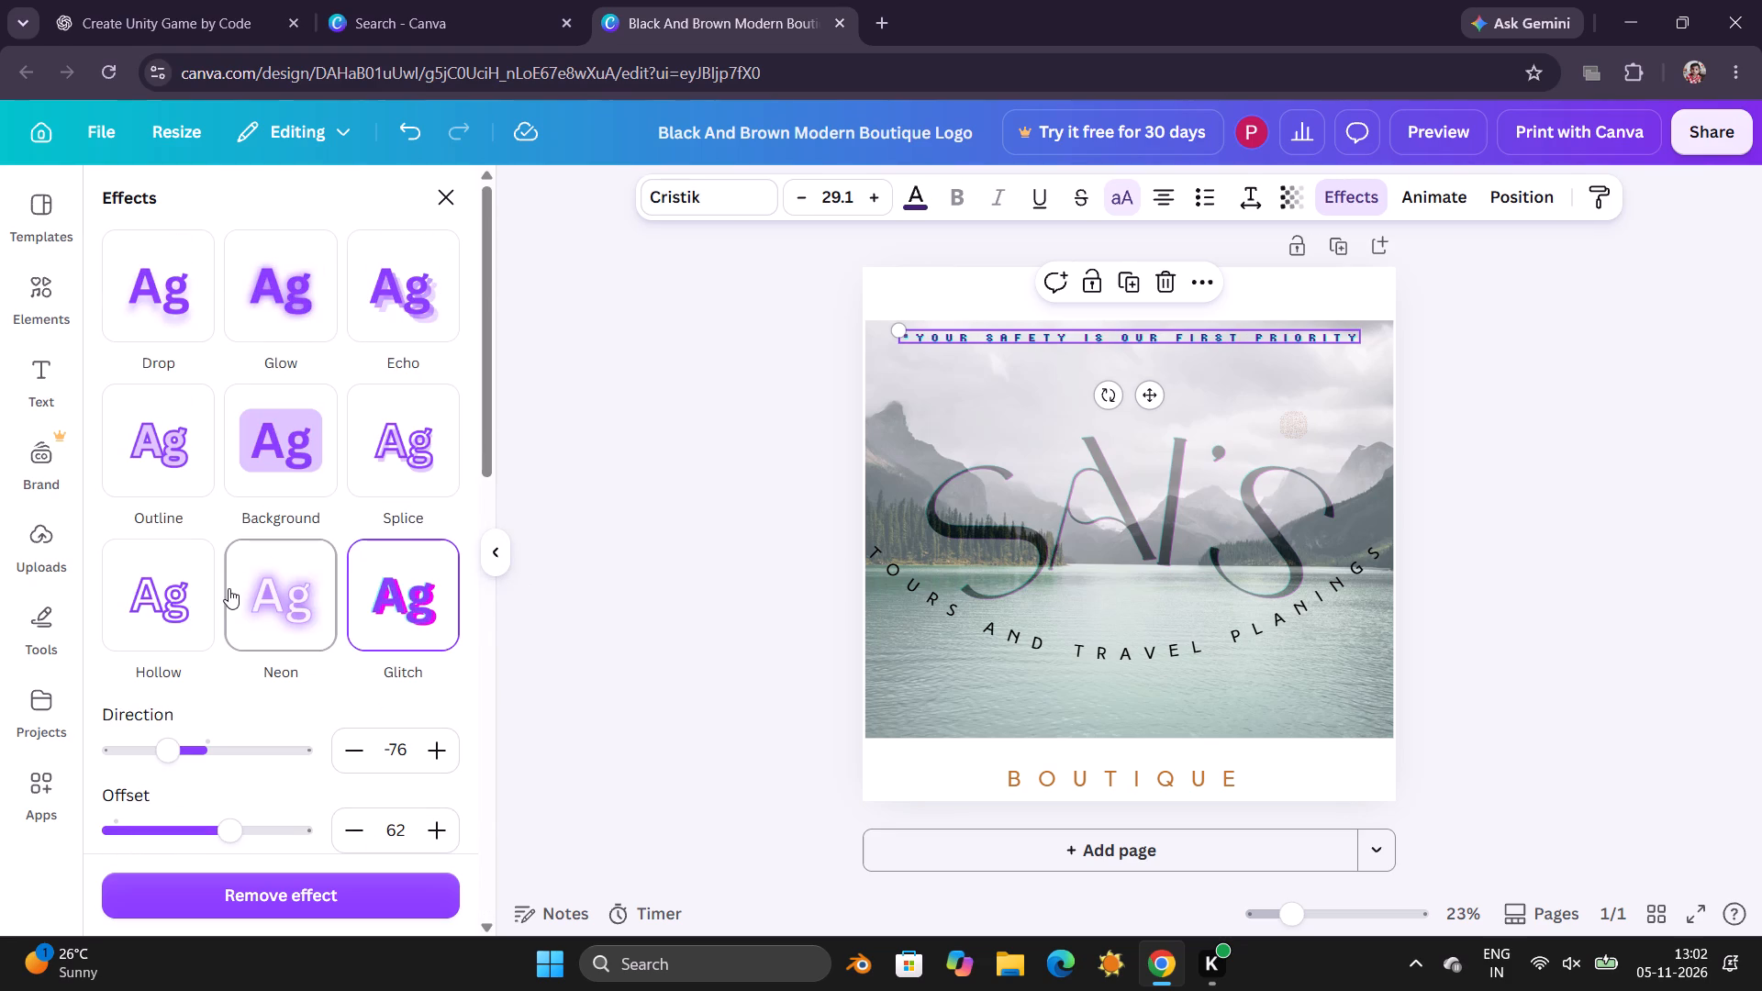
{"action": "scroll", "coordinate": [229, 588], "scroll_direction": "up", "scroll_amount": 3}
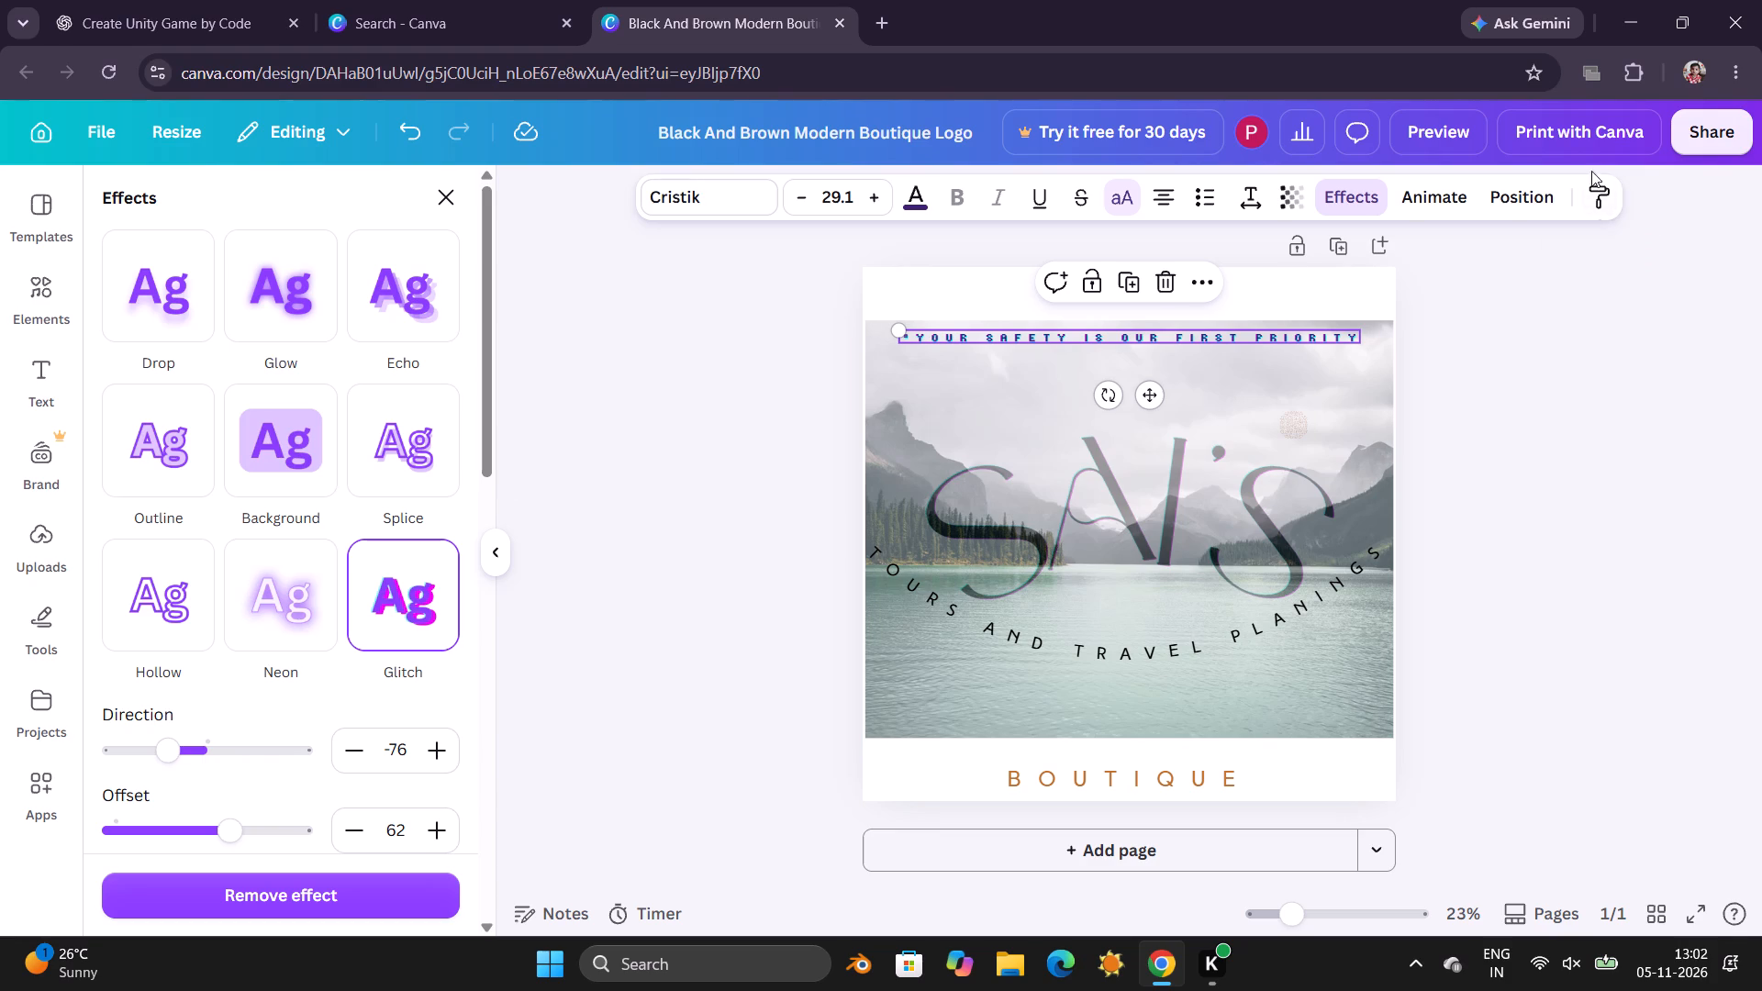
Apply the Breathe animation to the *YOUR SAFETY IS OUR FIRST PRIORITY slogan.
{"action": "left_click", "coordinate": [1432, 219]}
{"action": "left_click", "coordinate": [1427, 195]}
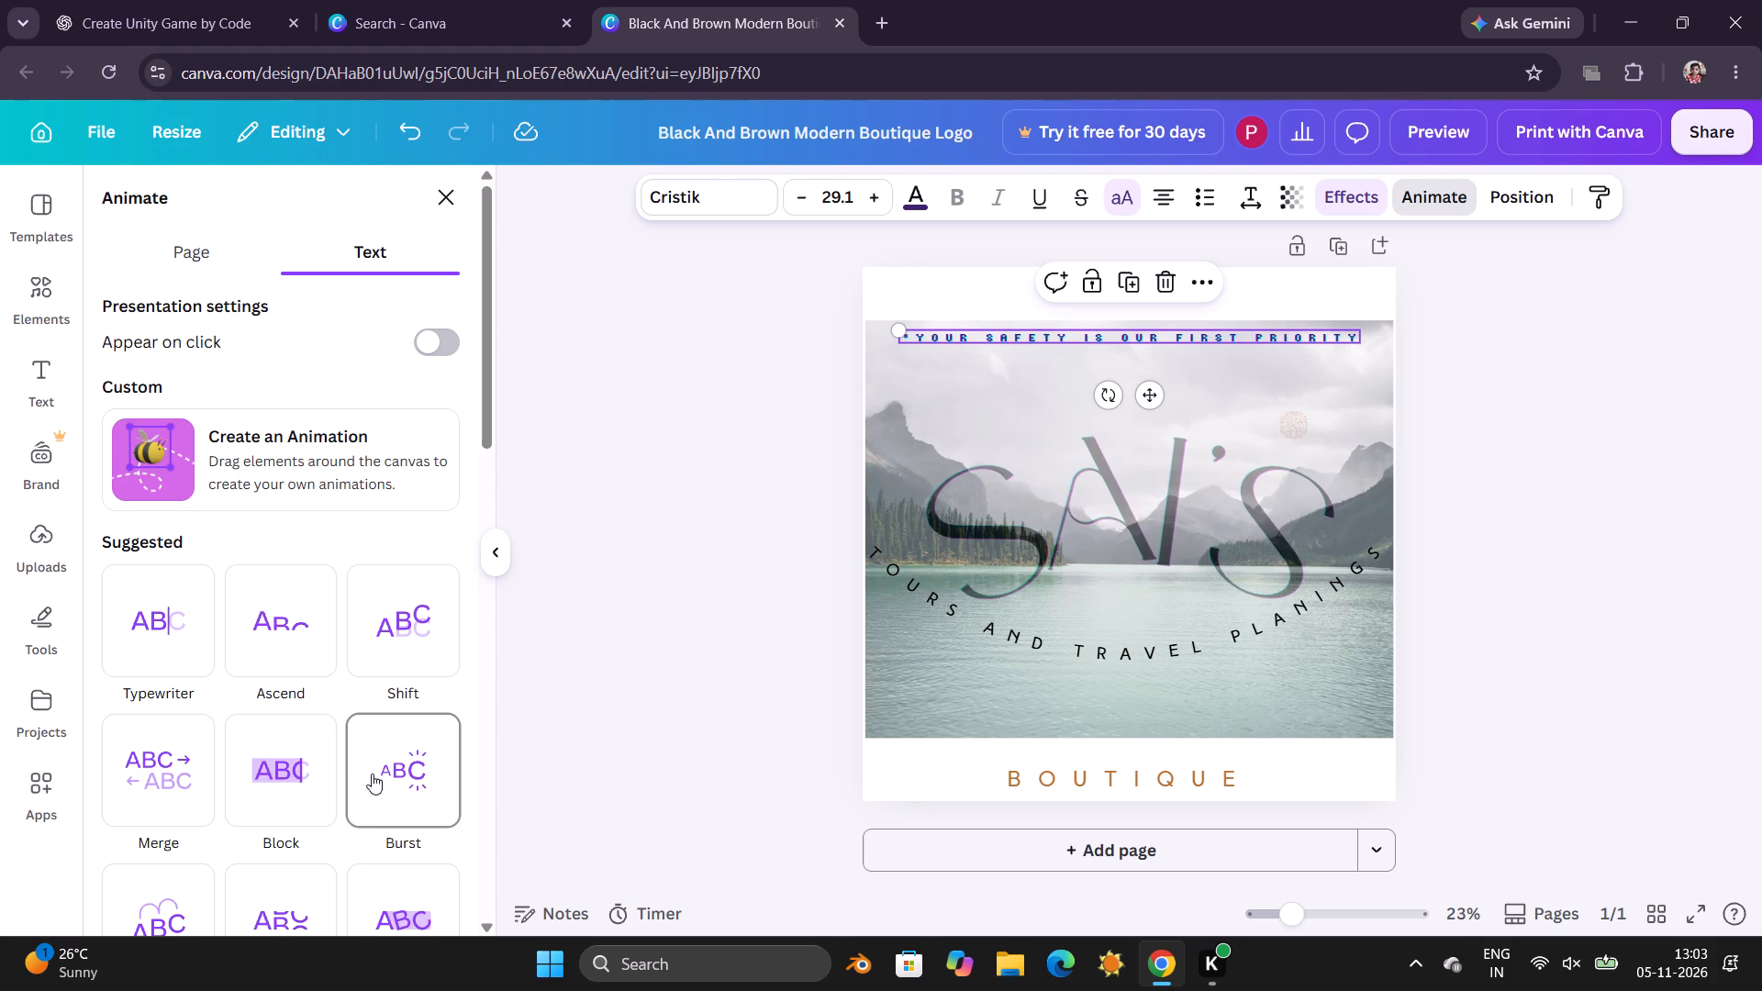
{"action": "scroll", "coordinate": [354, 794], "scroll_direction": "down", "scroll_amount": 1}
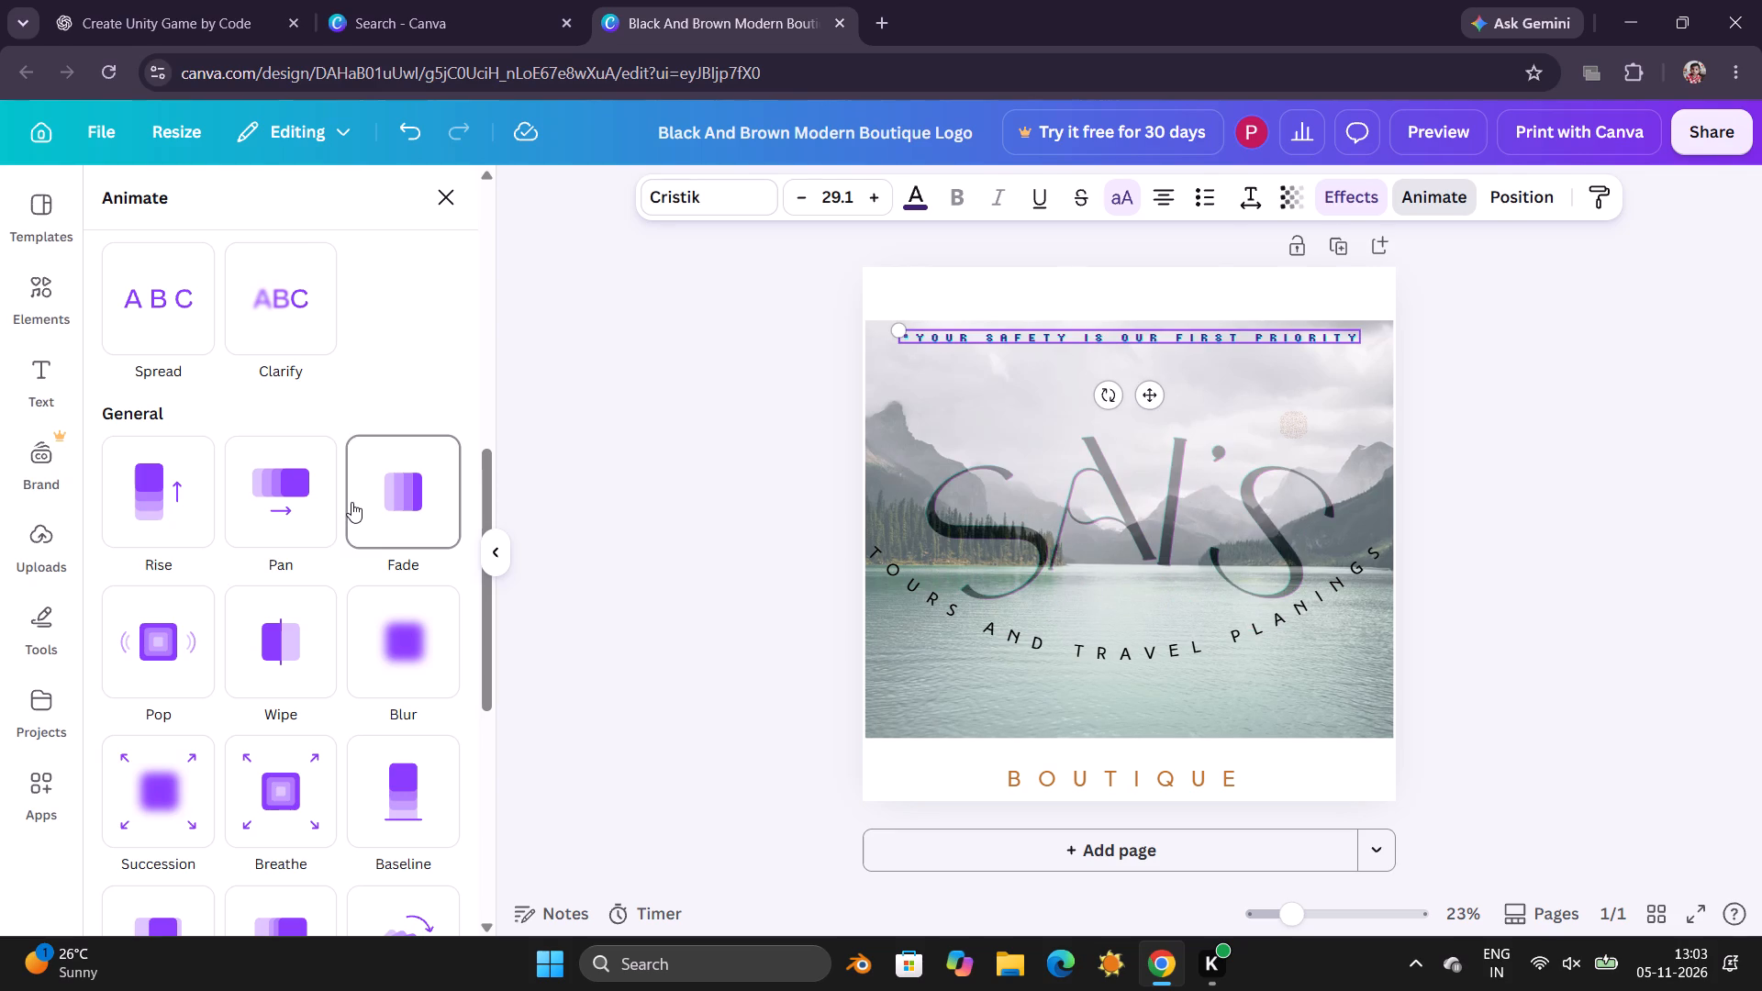
{"action": "left_click", "coordinate": [262, 776]}
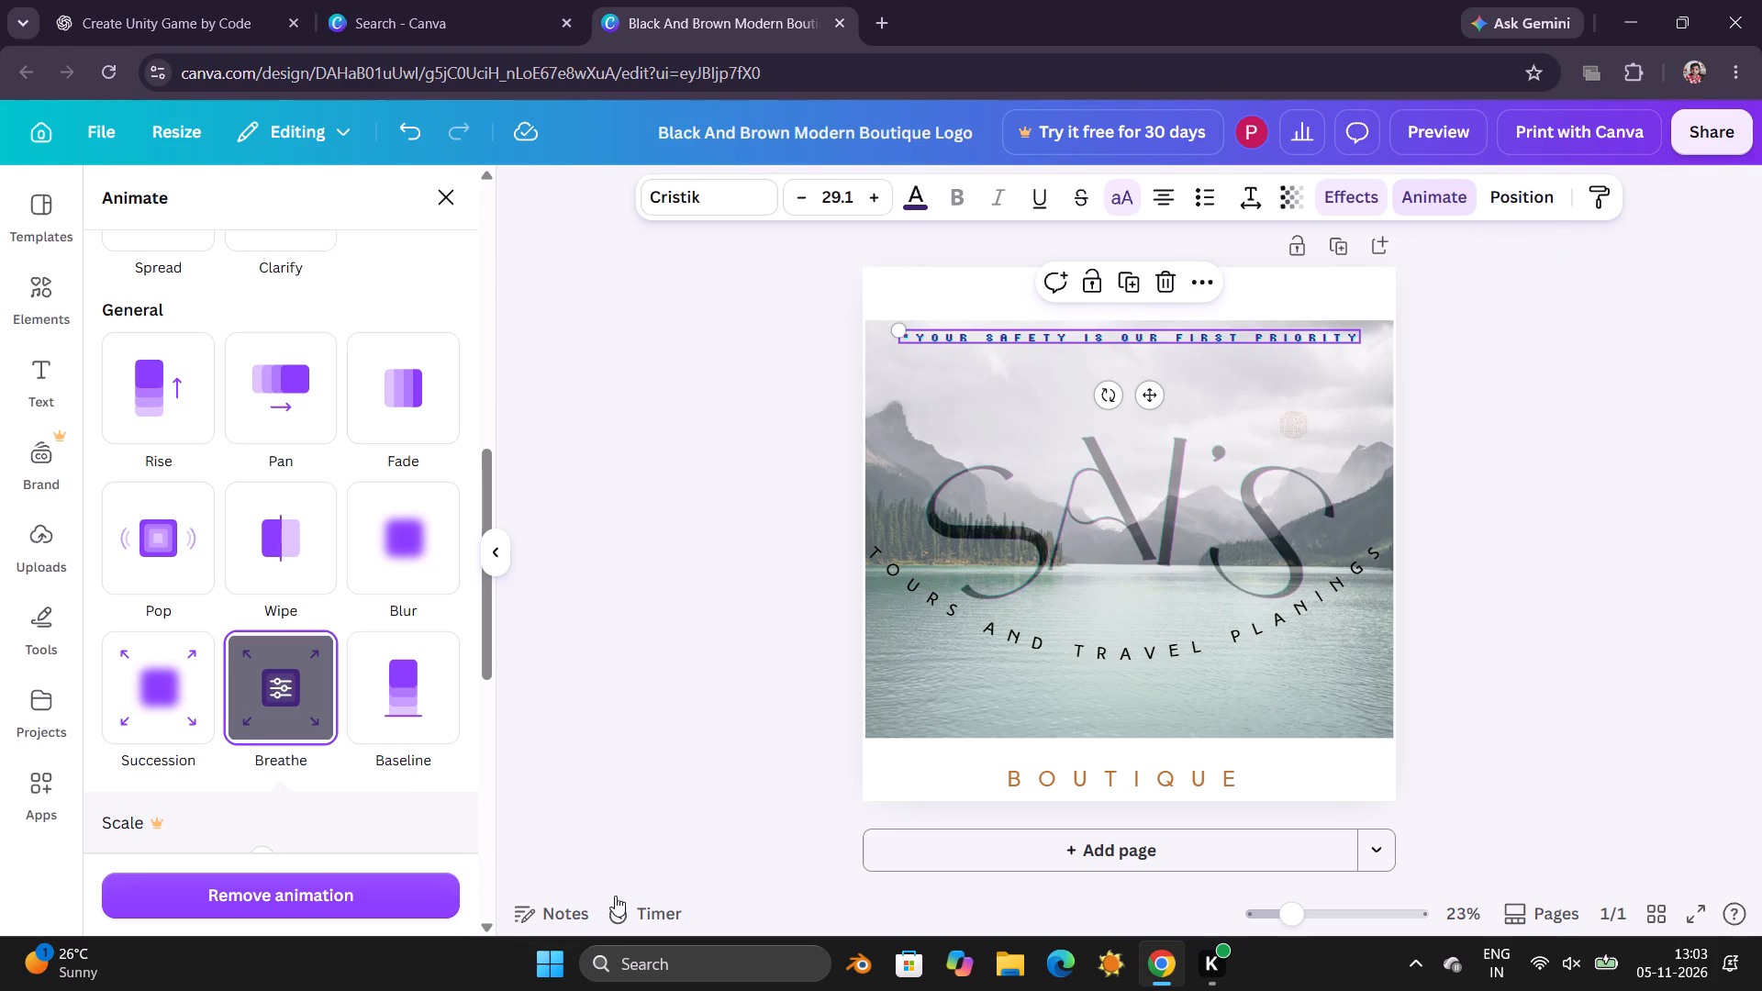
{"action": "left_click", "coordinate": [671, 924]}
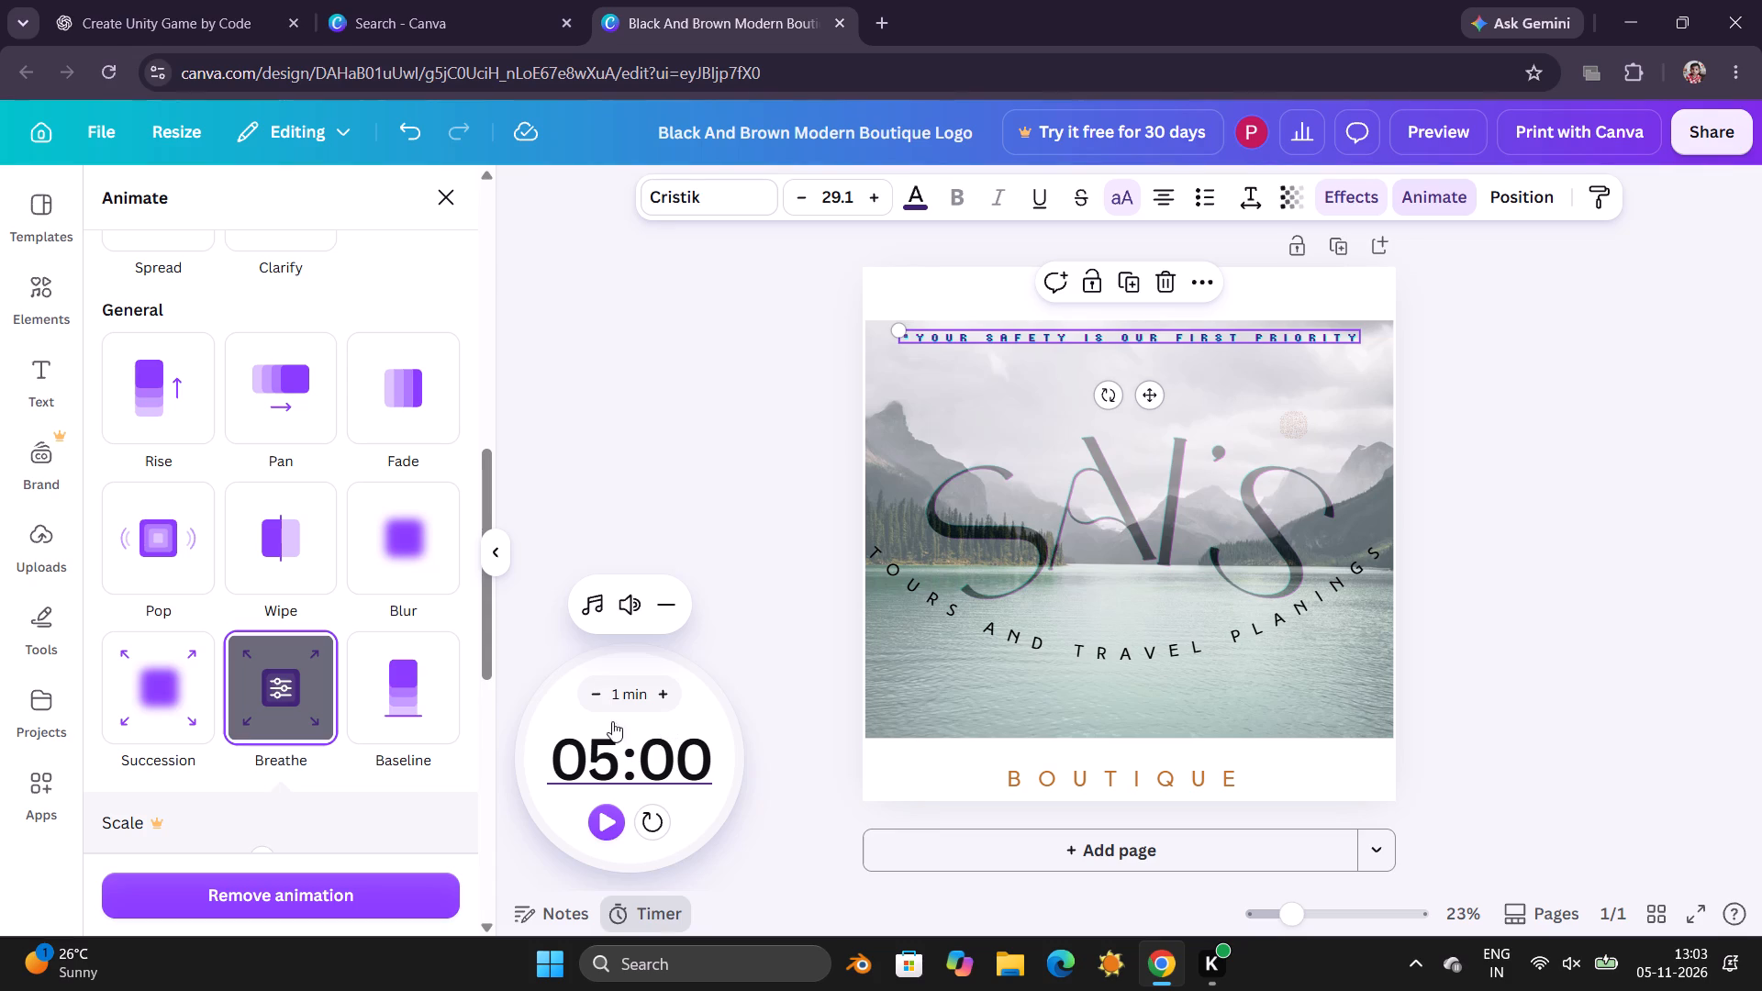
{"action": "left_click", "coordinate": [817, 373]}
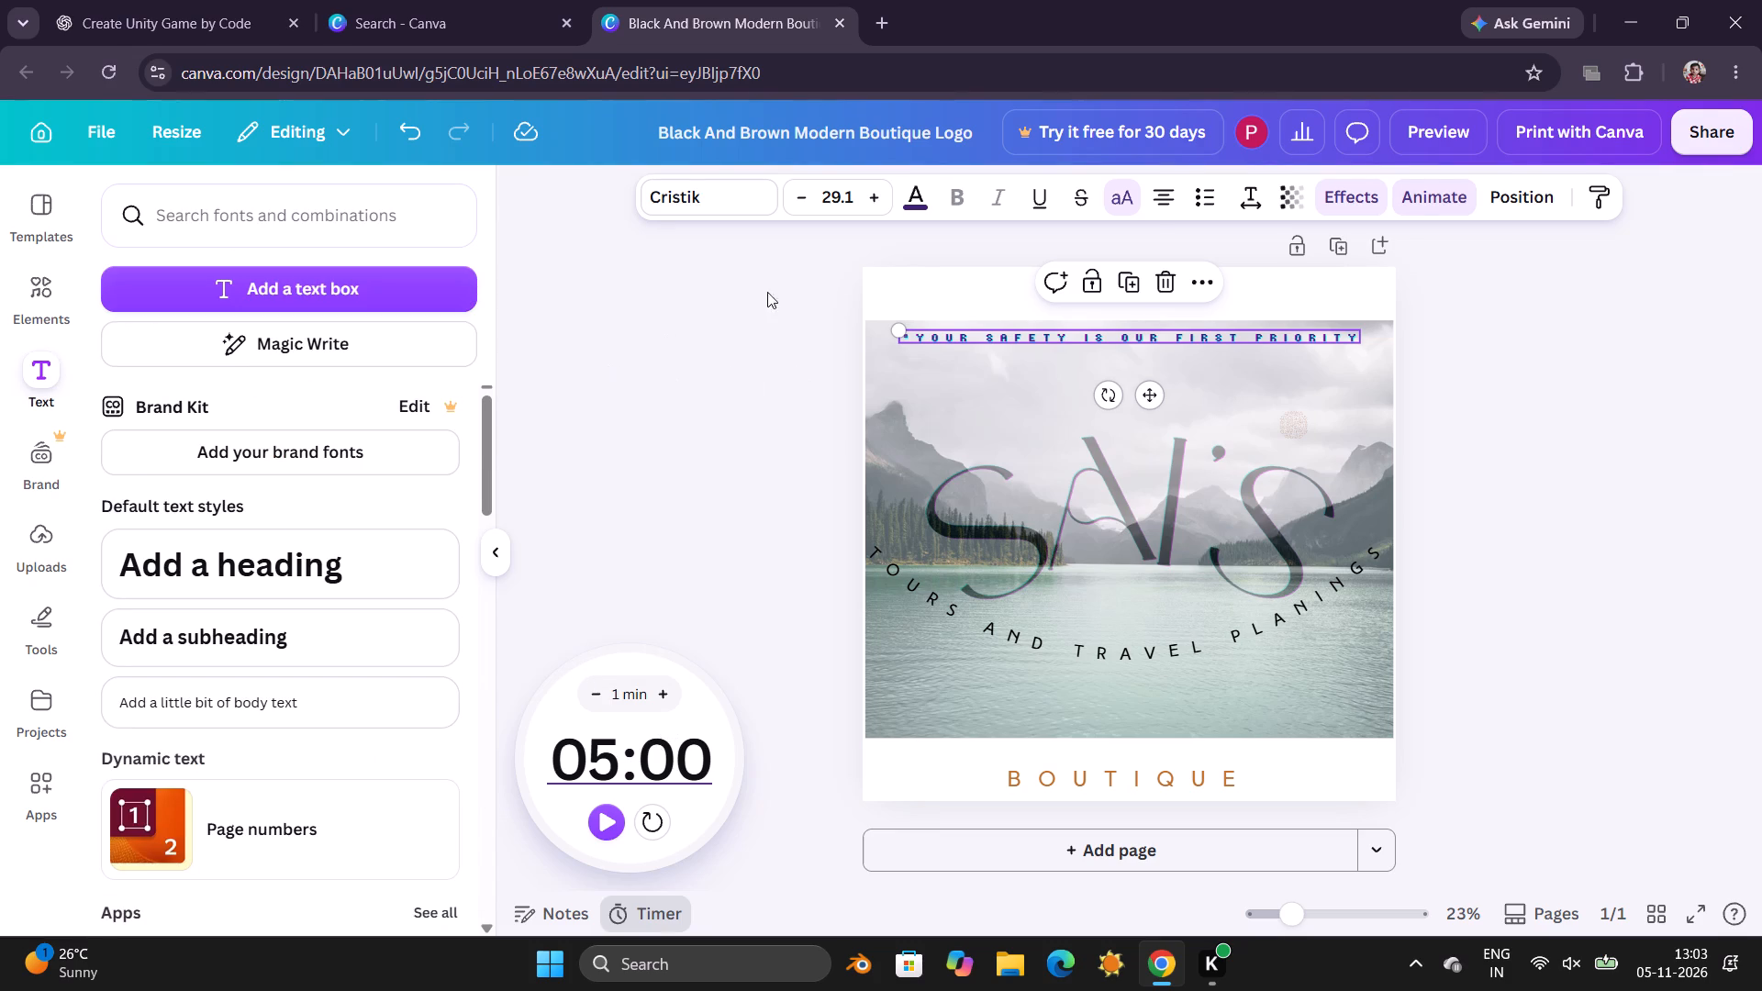
Select the SAI'S text layer beneath the lake photo and increase its font size to 537.
{"action": "left_click", "coordinate": [1513, 194]}
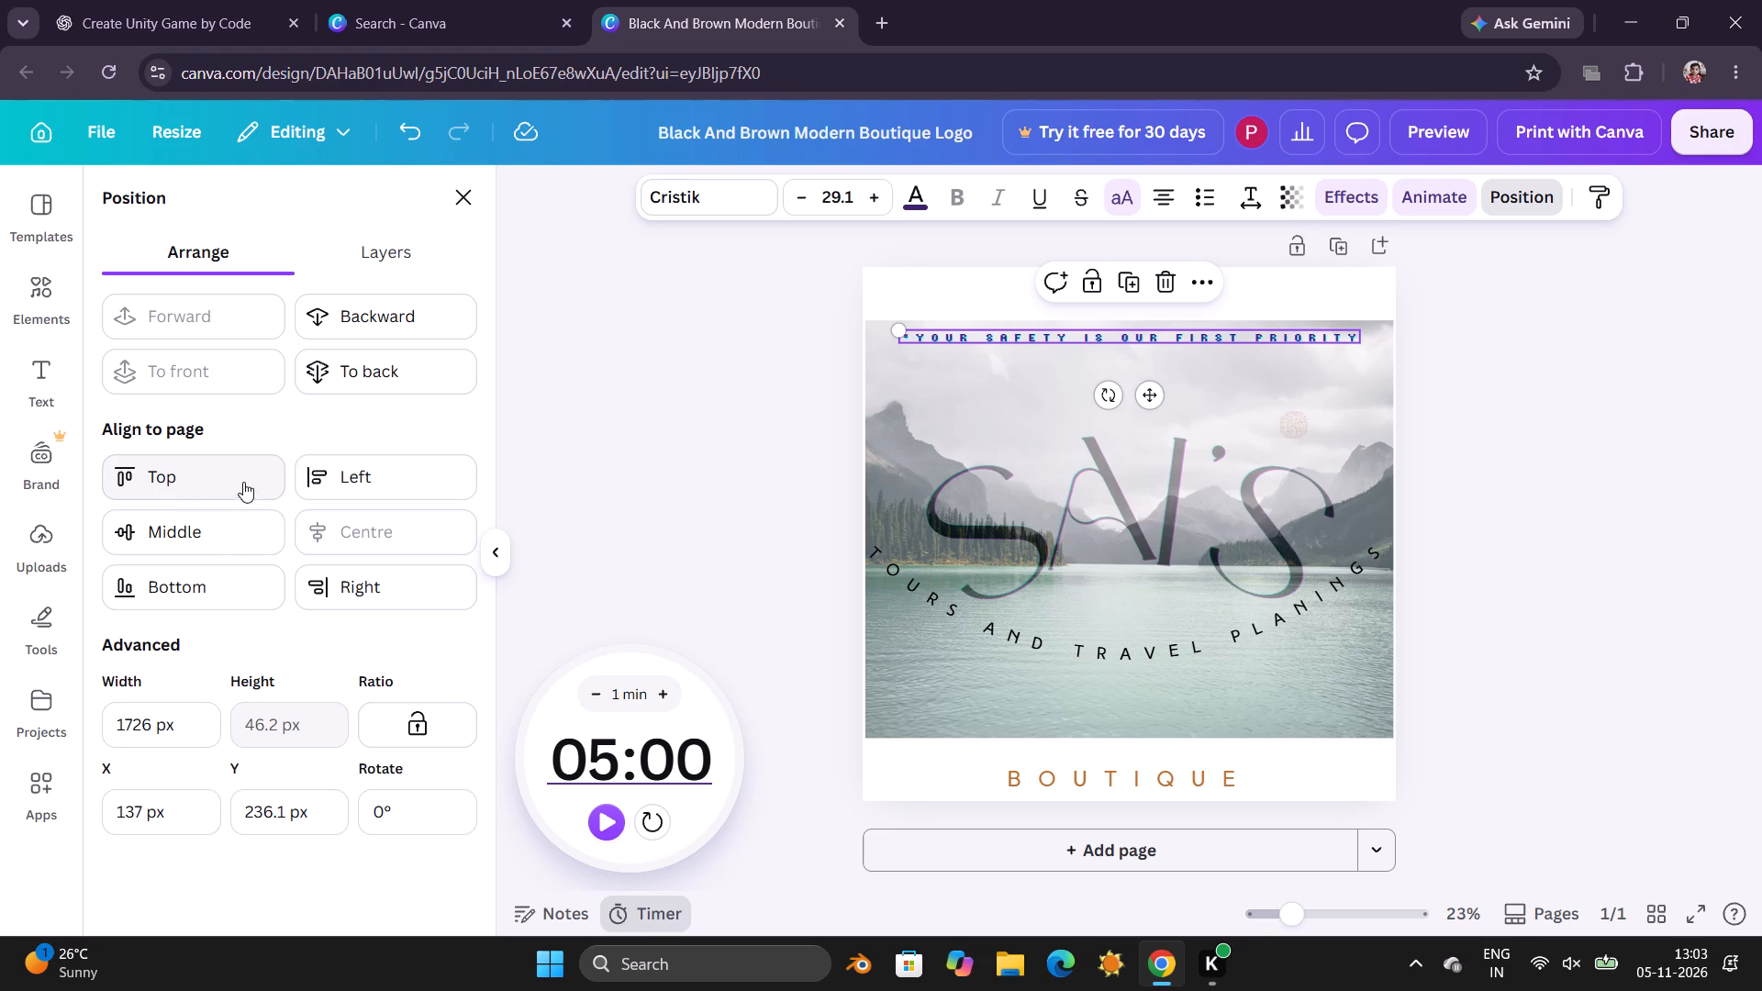
{"action": "left_click", "coordinate": [396, 251]}
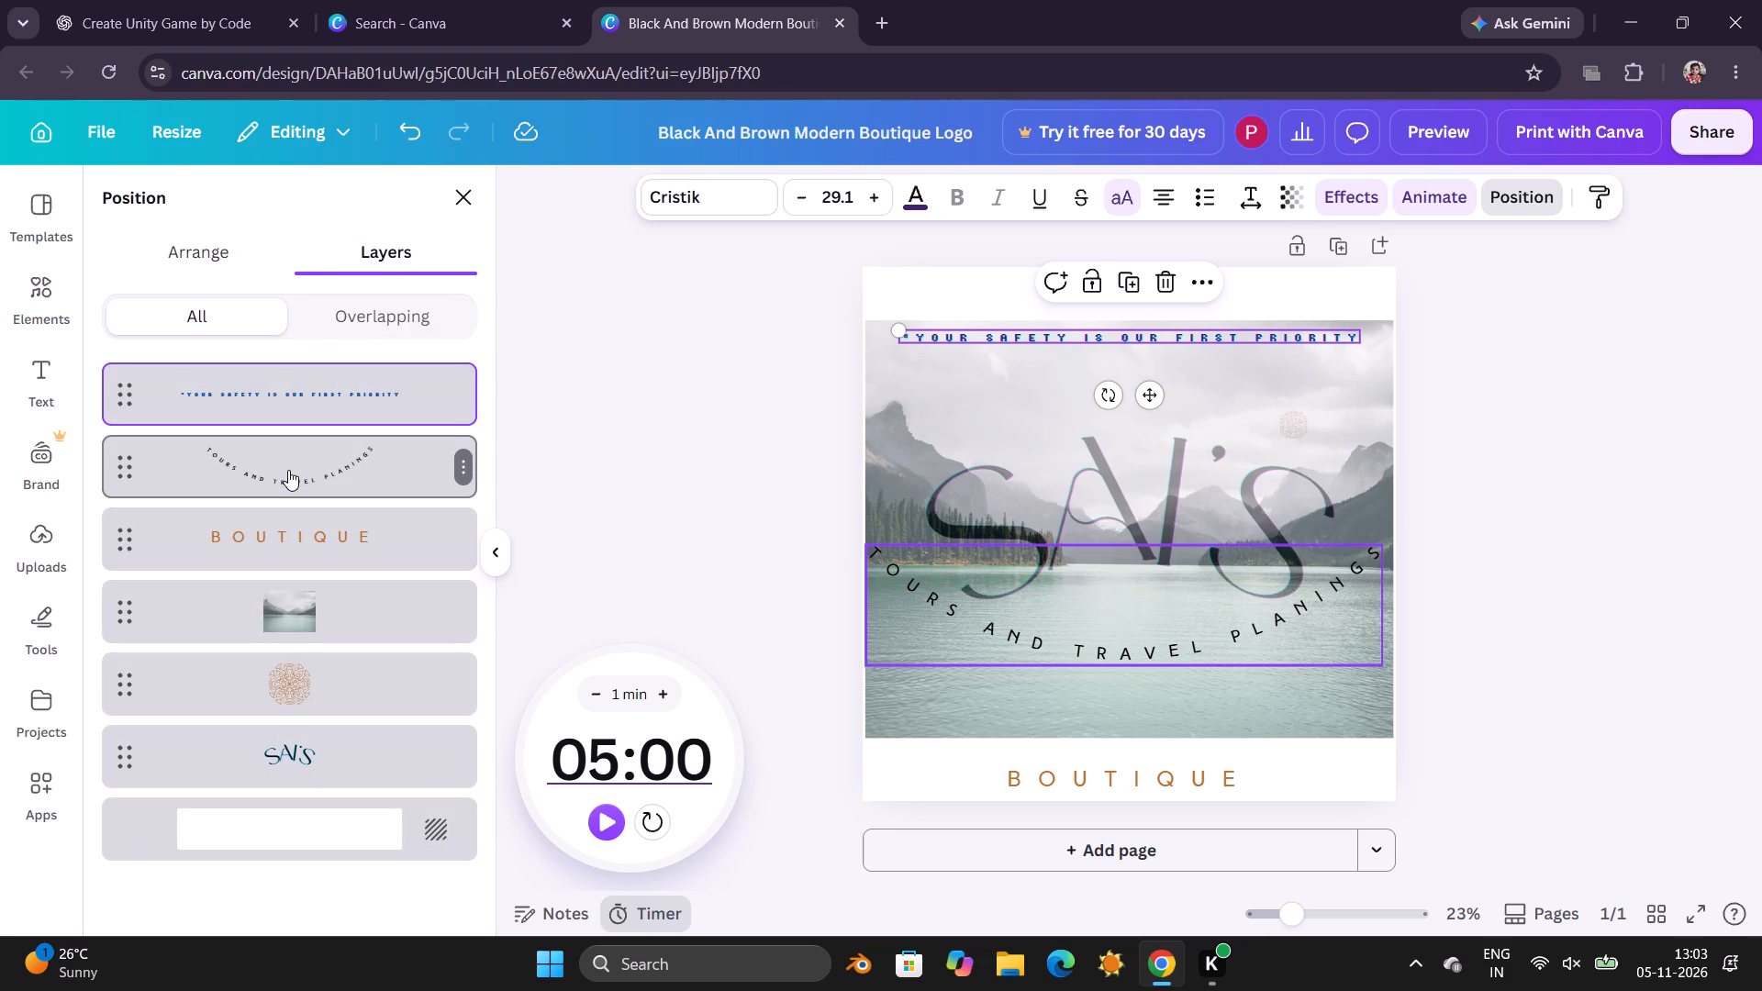
{"action": "left_click", "coordinate": [298, 685]}
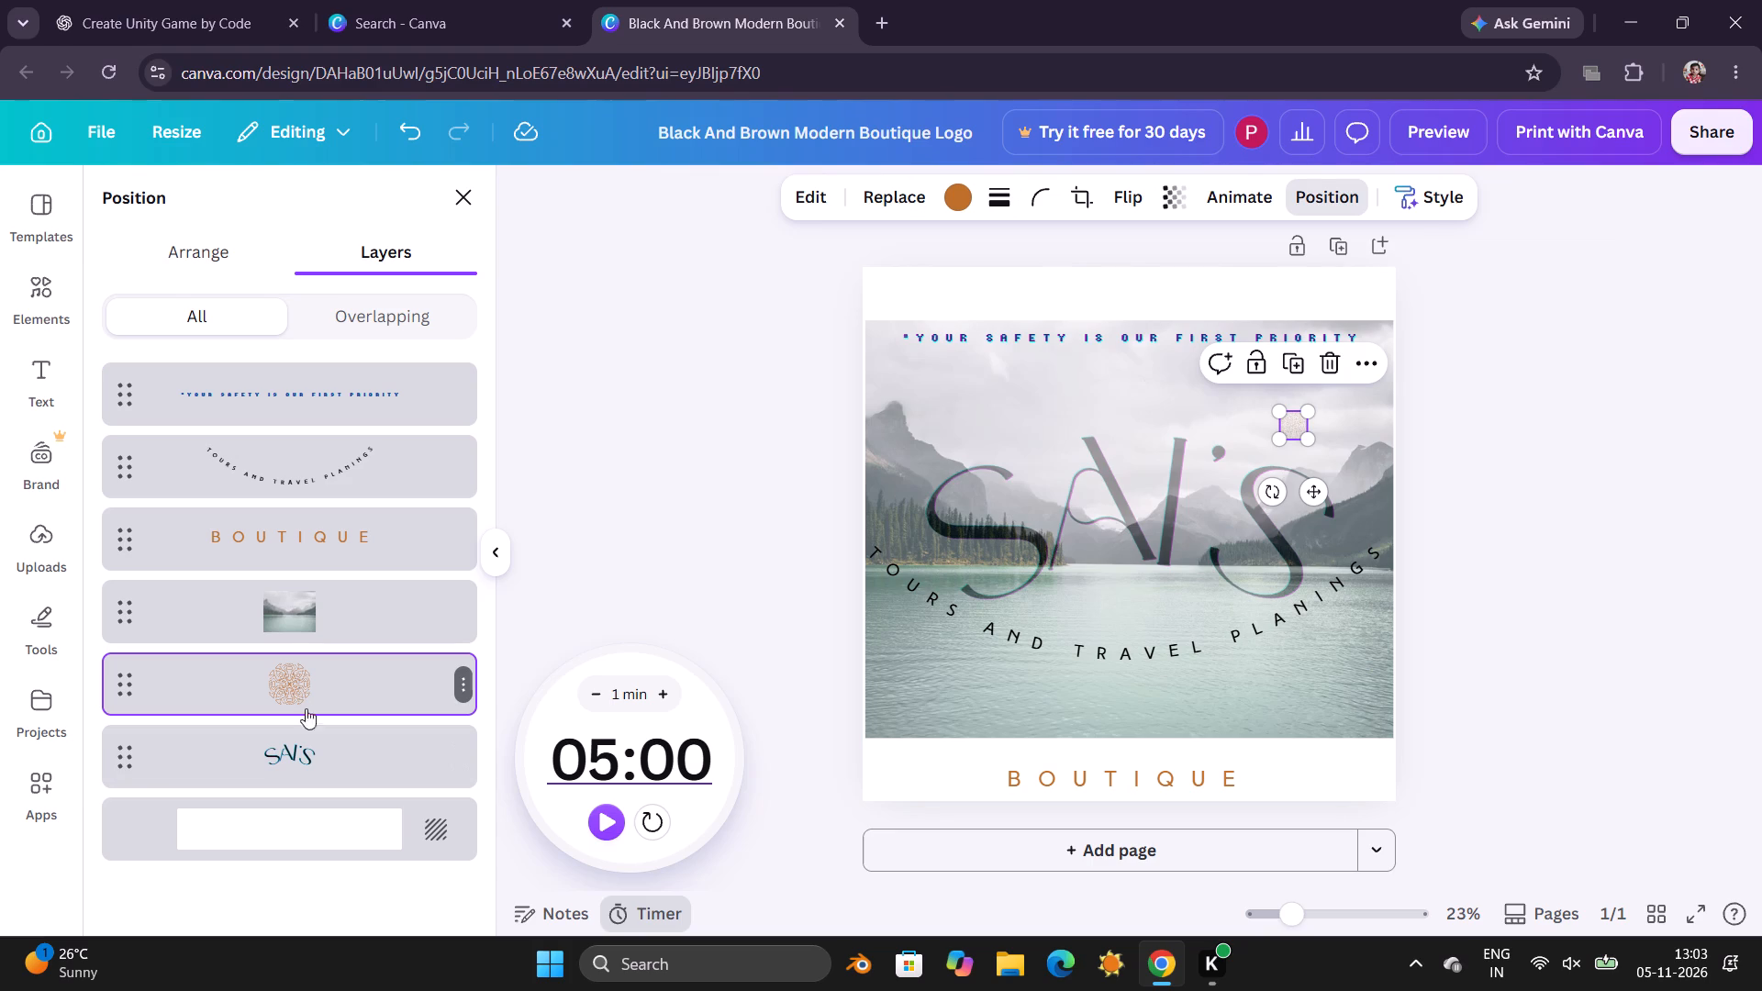
{"action": "left_click", "coordinate": [308, 746]}
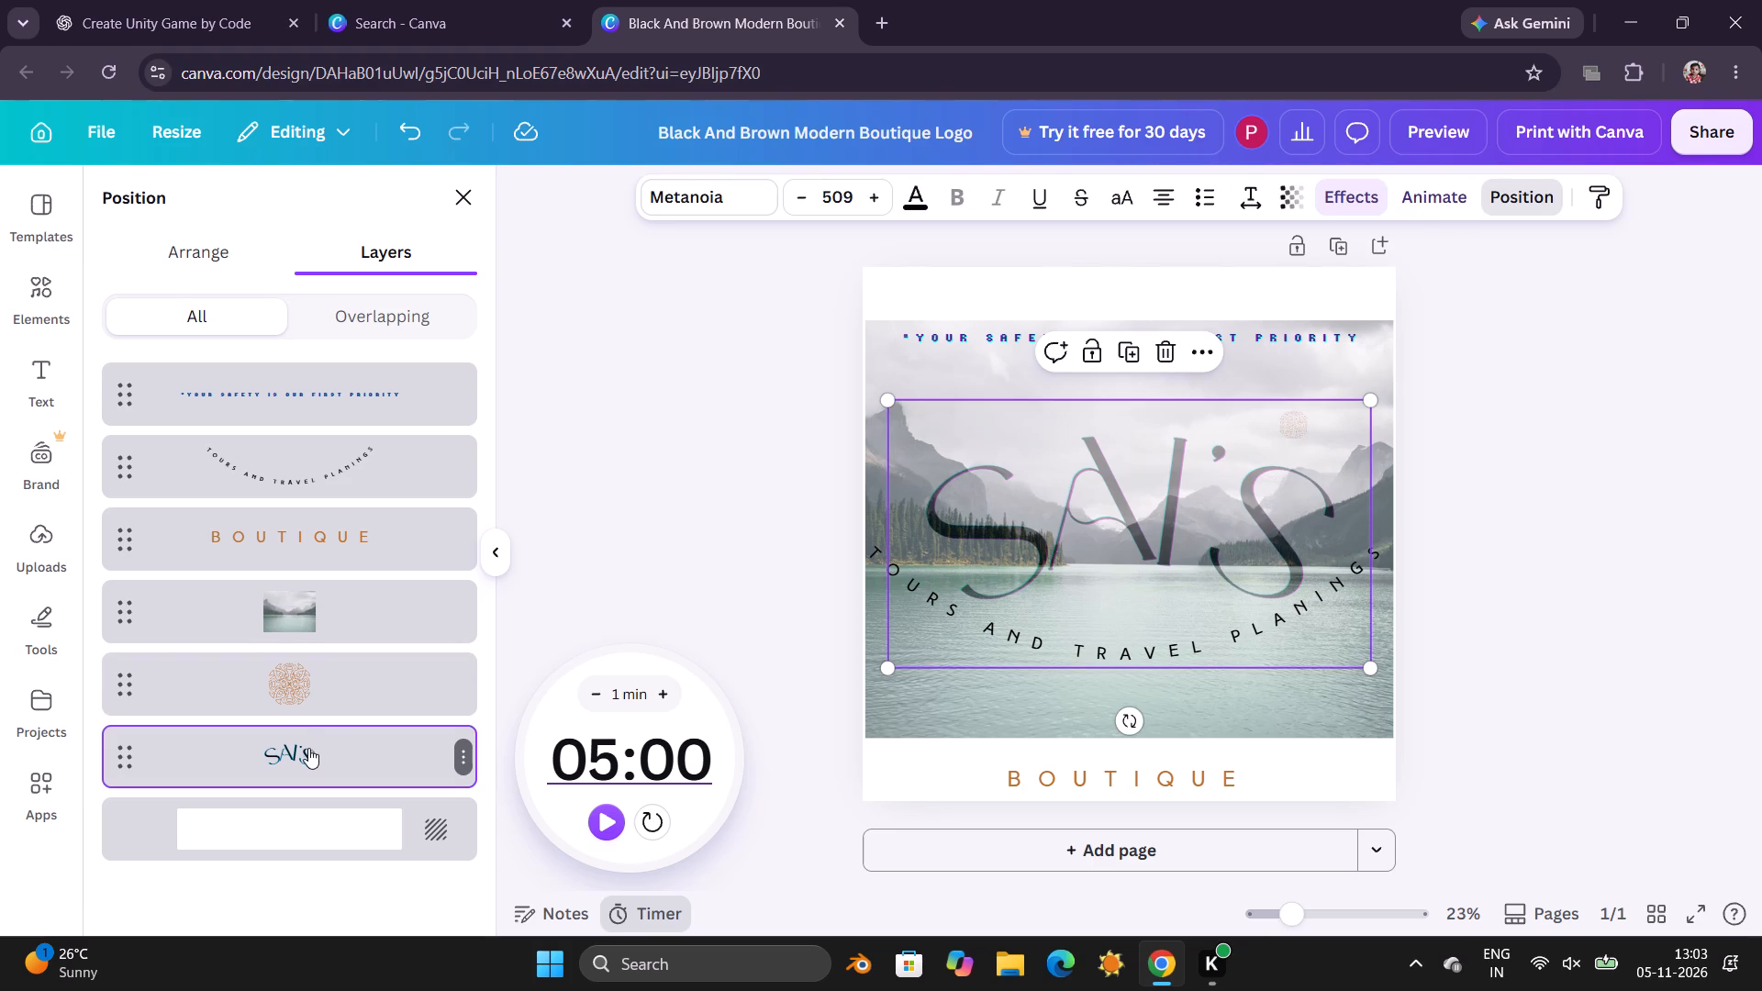
{"action": "left_click", "coordinate": [311, 748]}
{"action": "left_click", "coordinate": [878, 201]}
{"action": "left_click", "coordinate": [878, 201]}
{"action": "triple_click", "coordinate": [876, 201]}
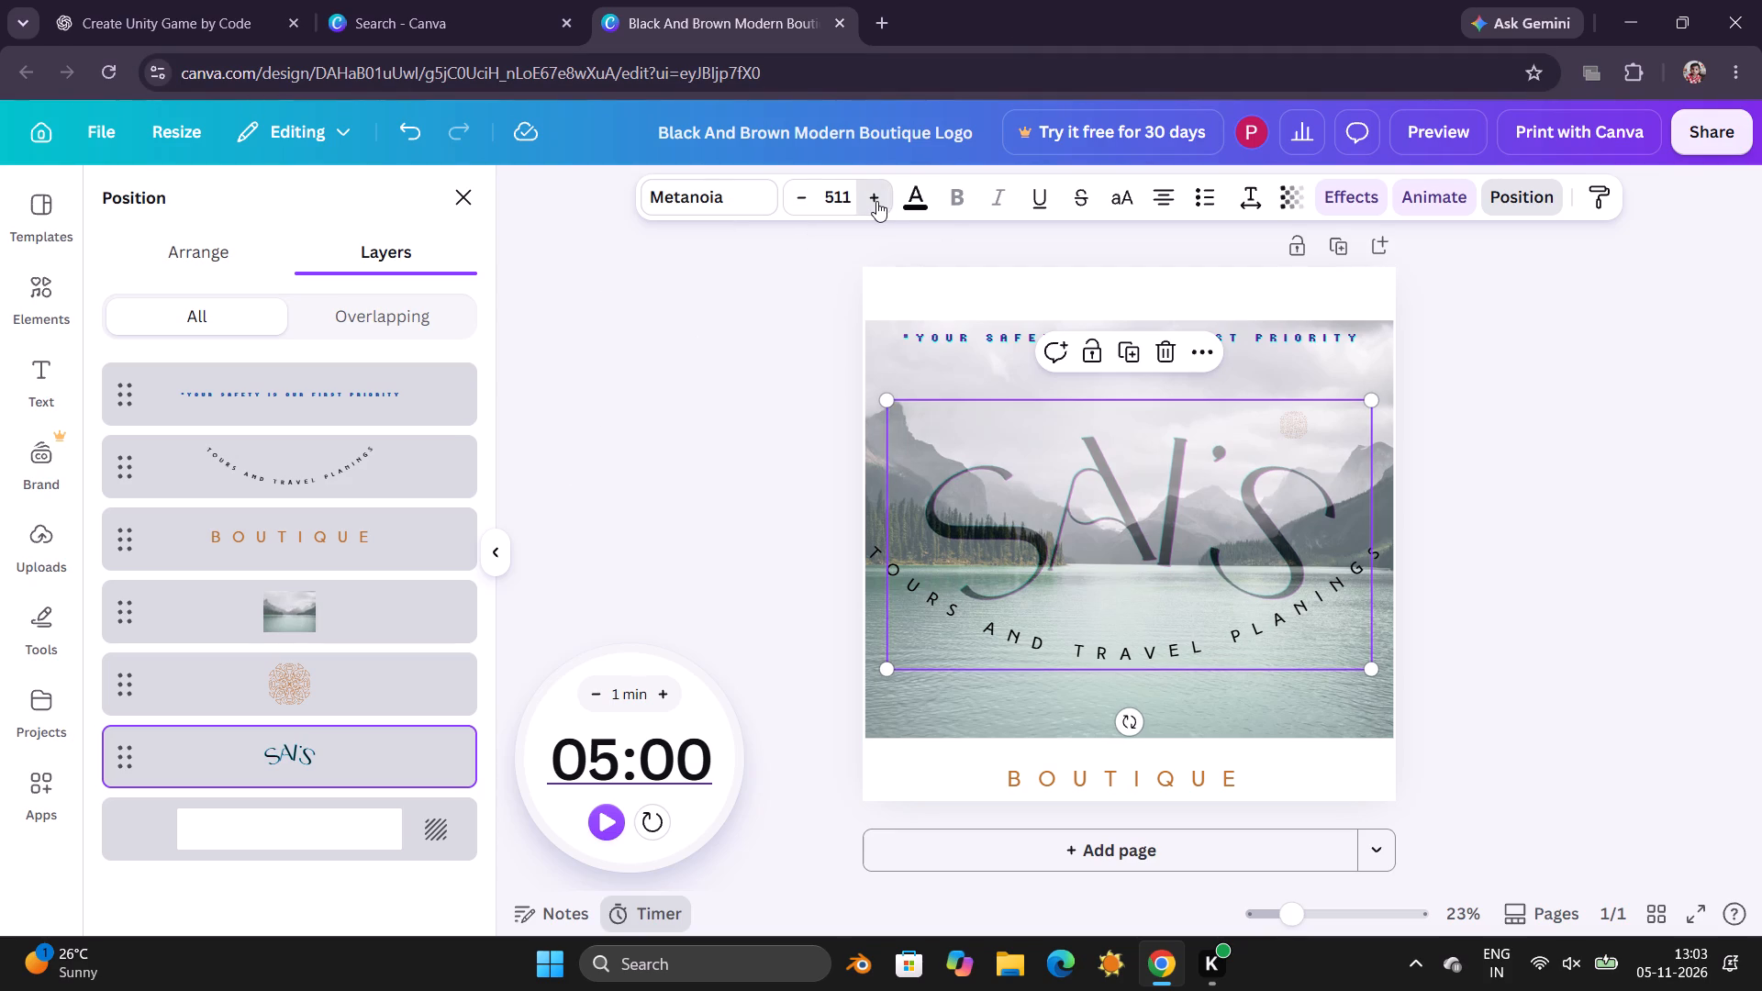
{"action": "left_click", "coordinate": [876, 201]}
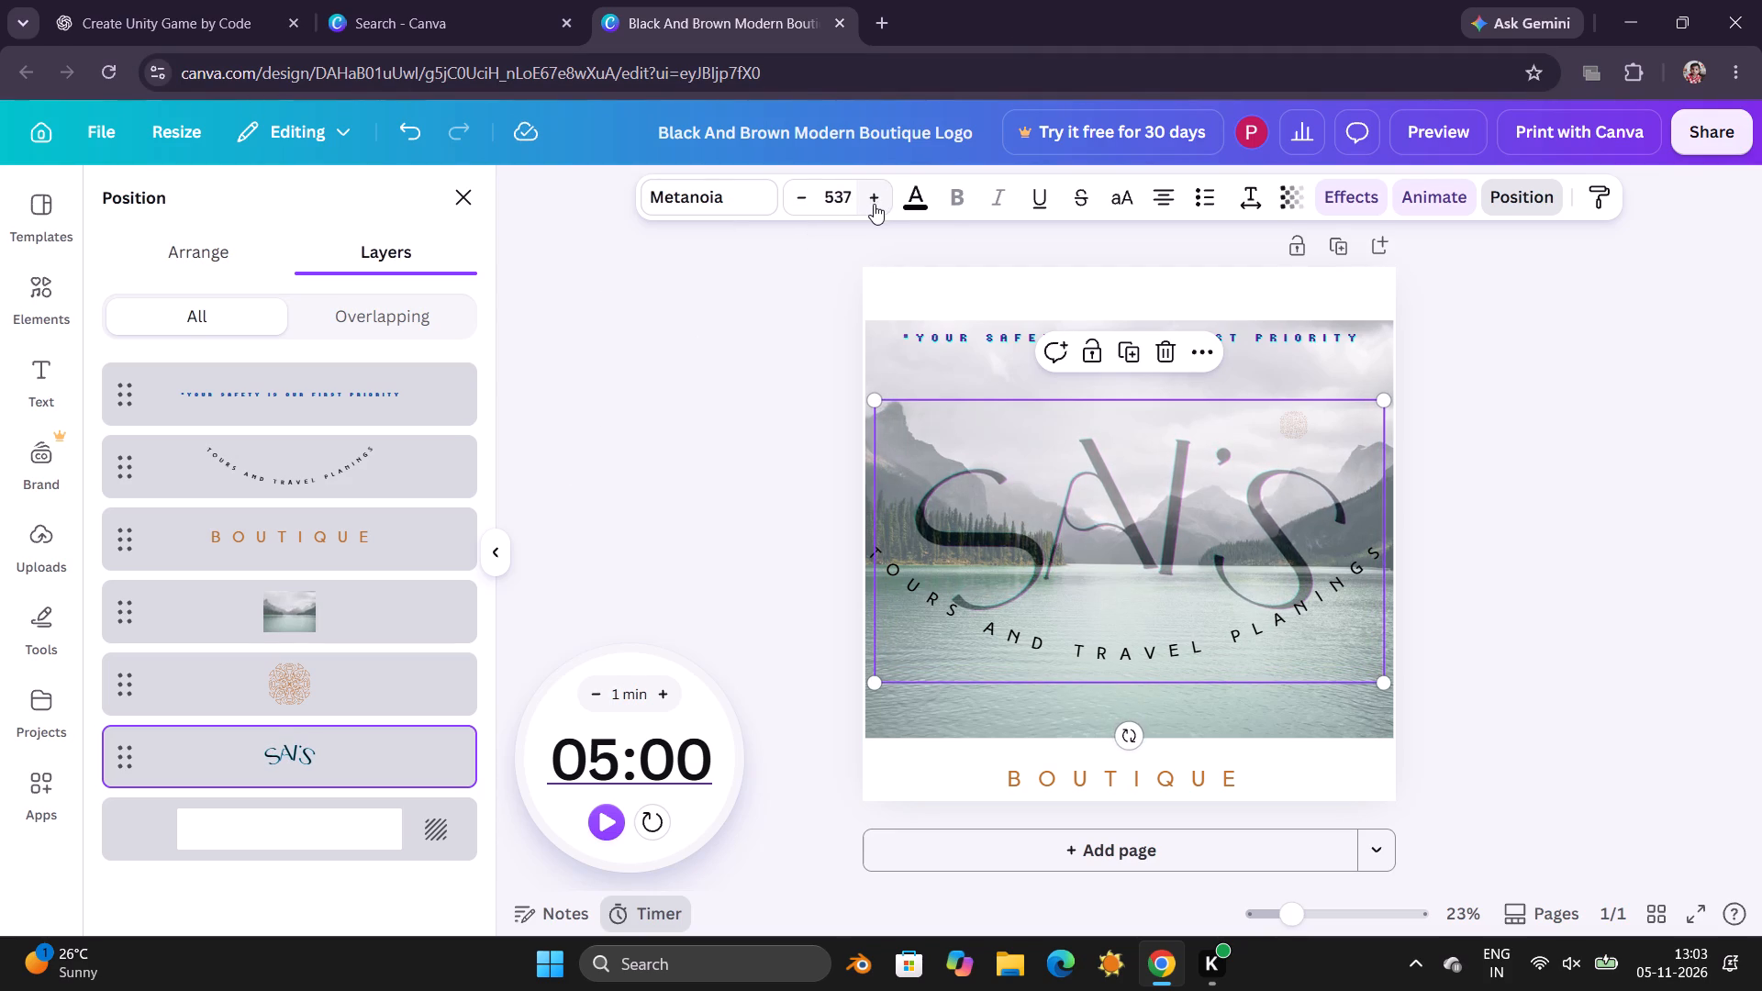
Move the enlarged SAI'S text slightly upward, closer to the safety slogan.
{"action": "left_click_drag", "start_coordinate": [1146, 472], "coordinate": [1144, 438]}
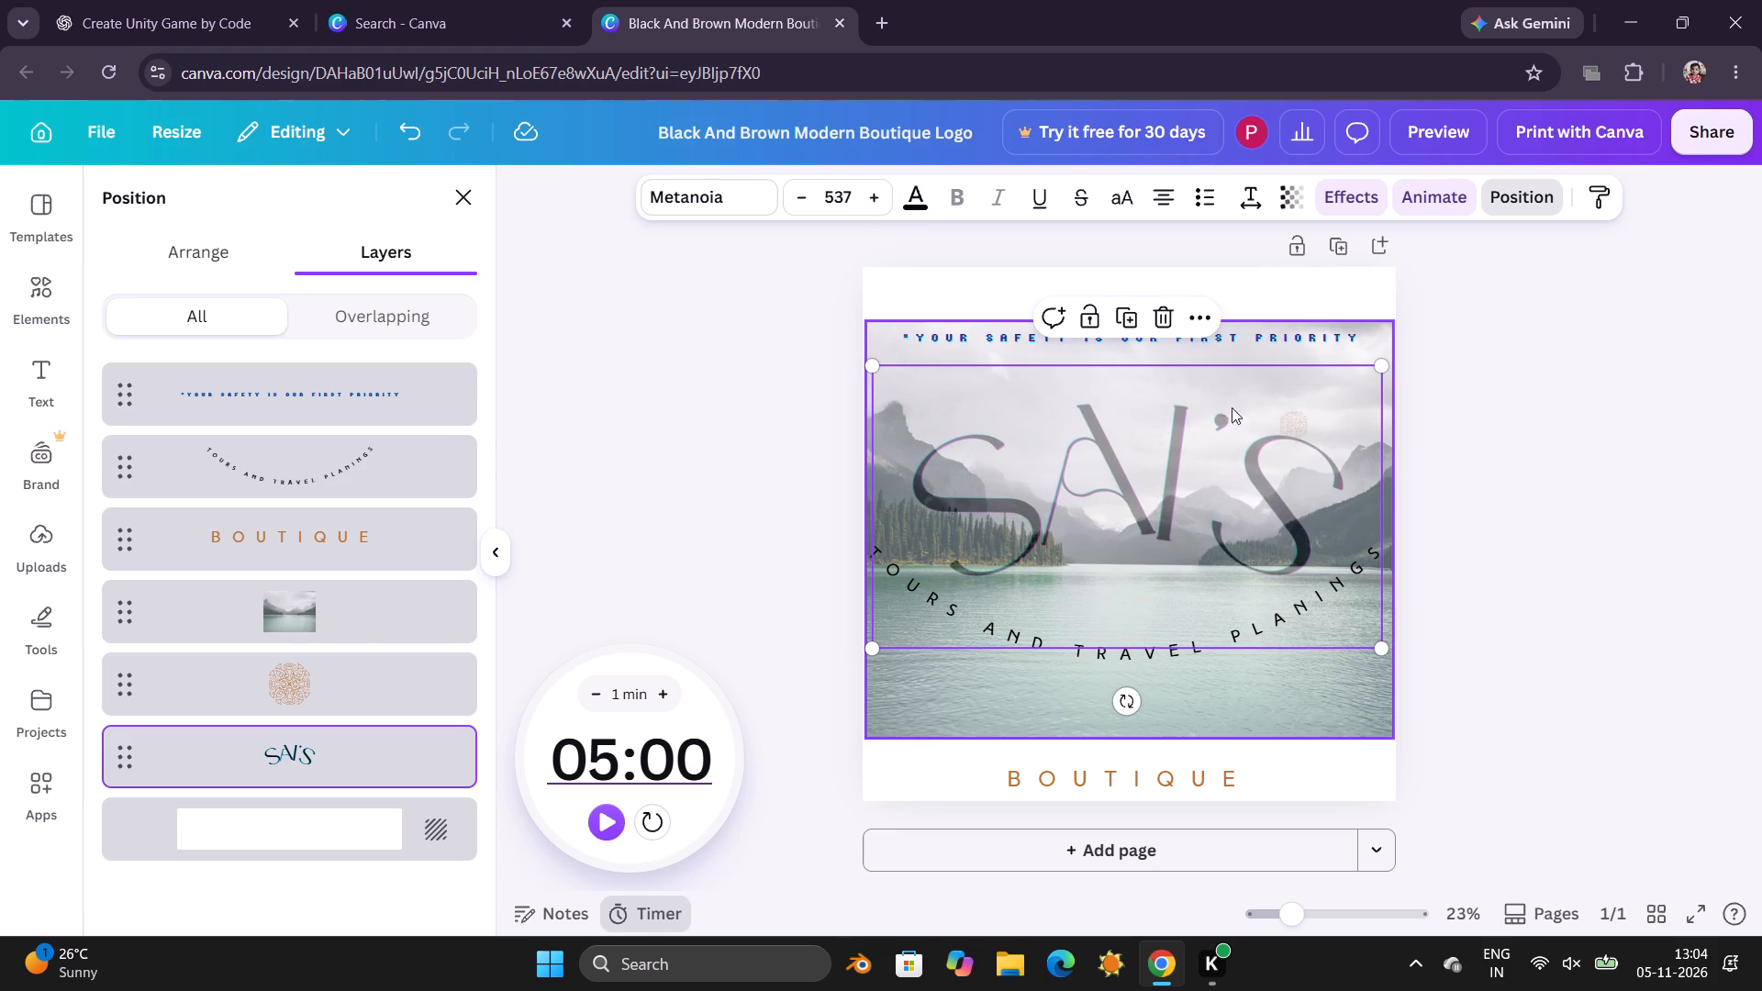
{"action": "left_click", "coordinate": [1444, 440]}
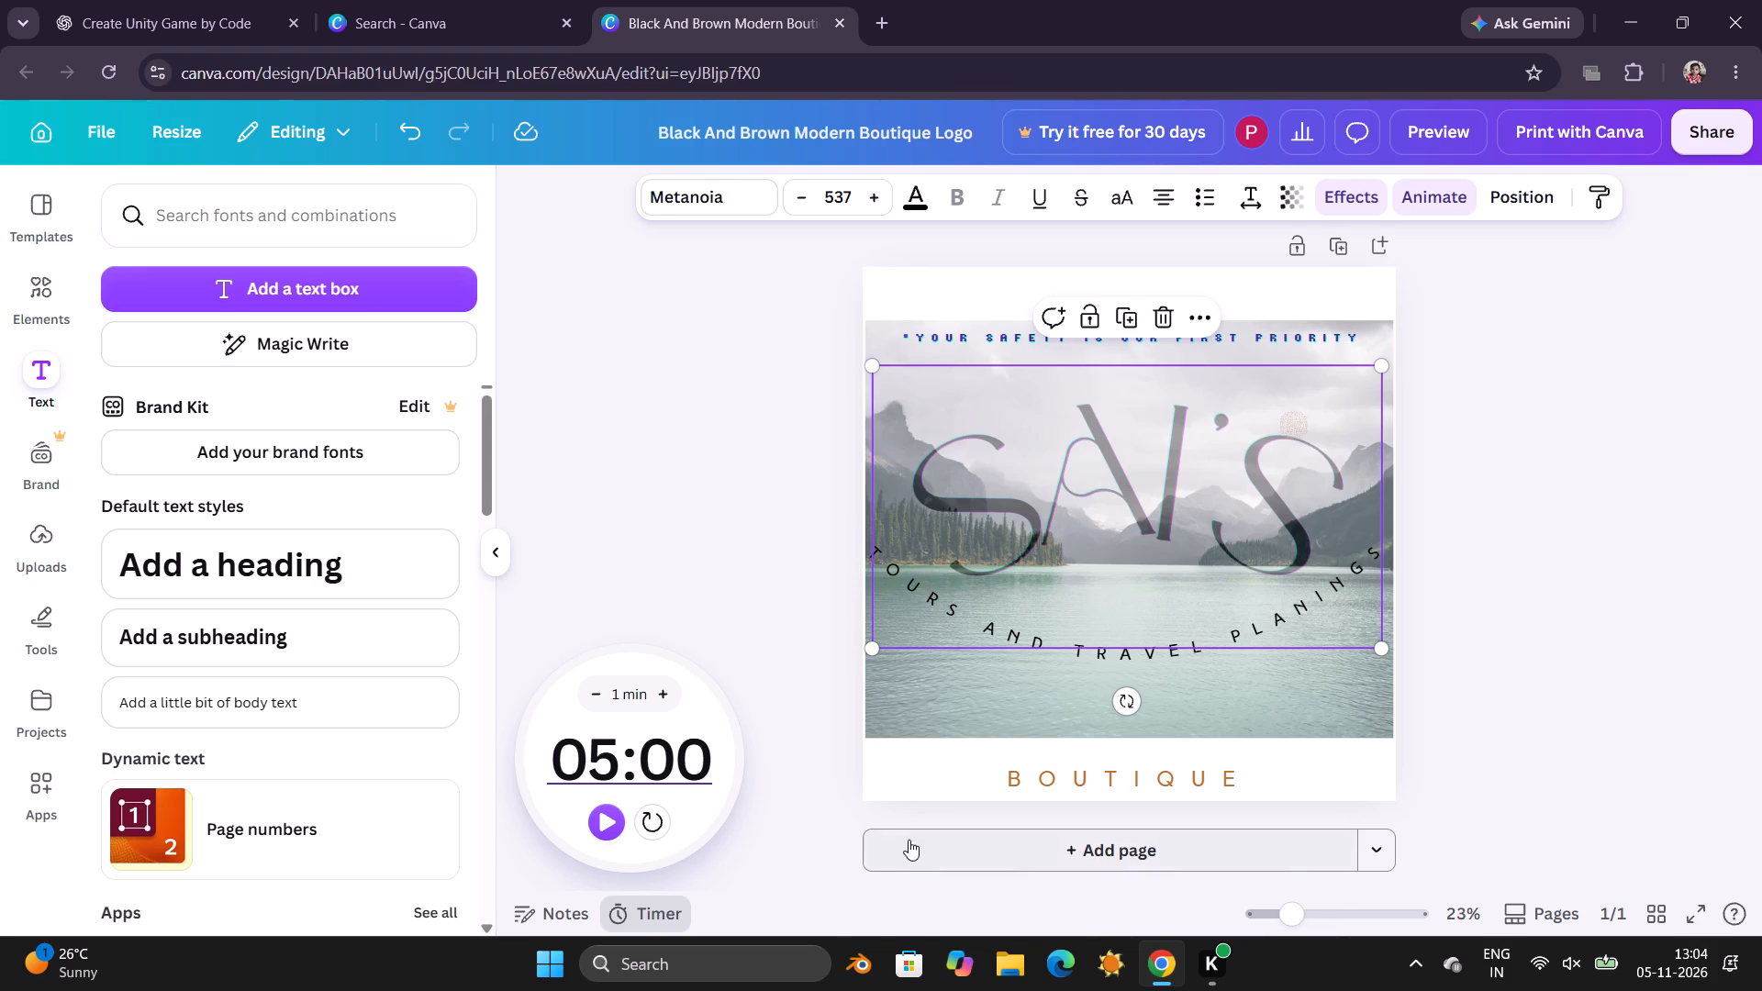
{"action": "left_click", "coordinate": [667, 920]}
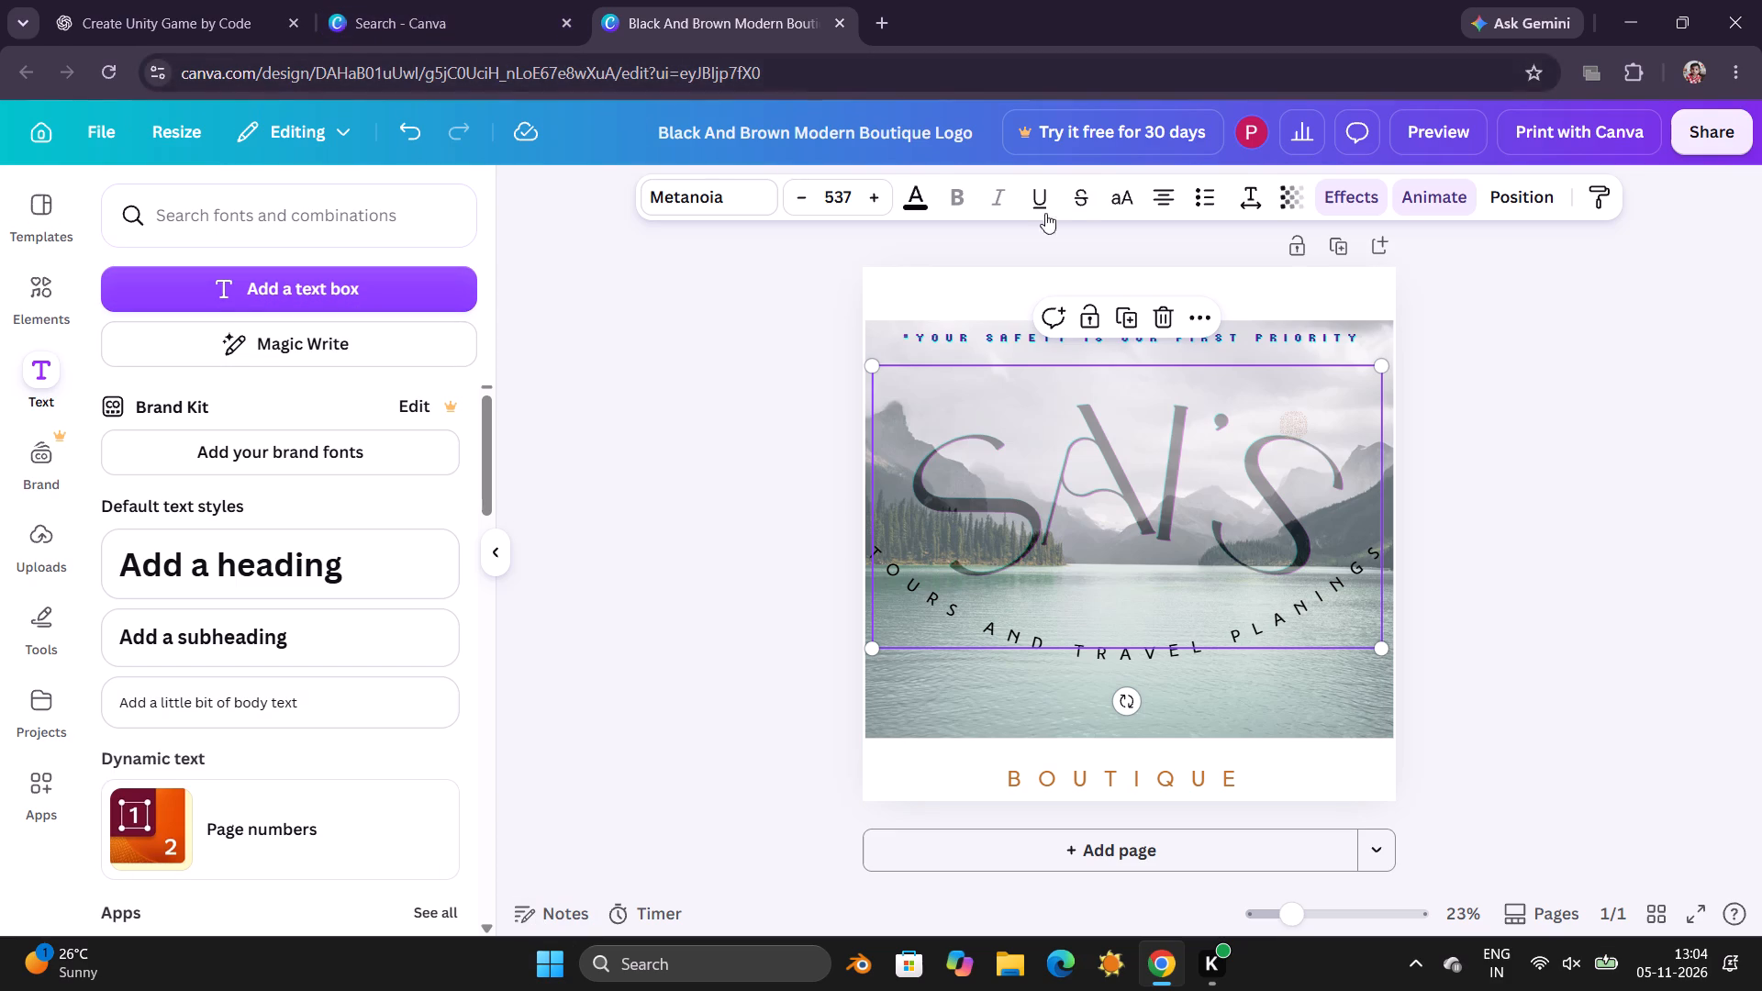
Open the Print Shop to view the print products offered for the design.
{"action": "left_click", "coordinate": [1550, 125]}
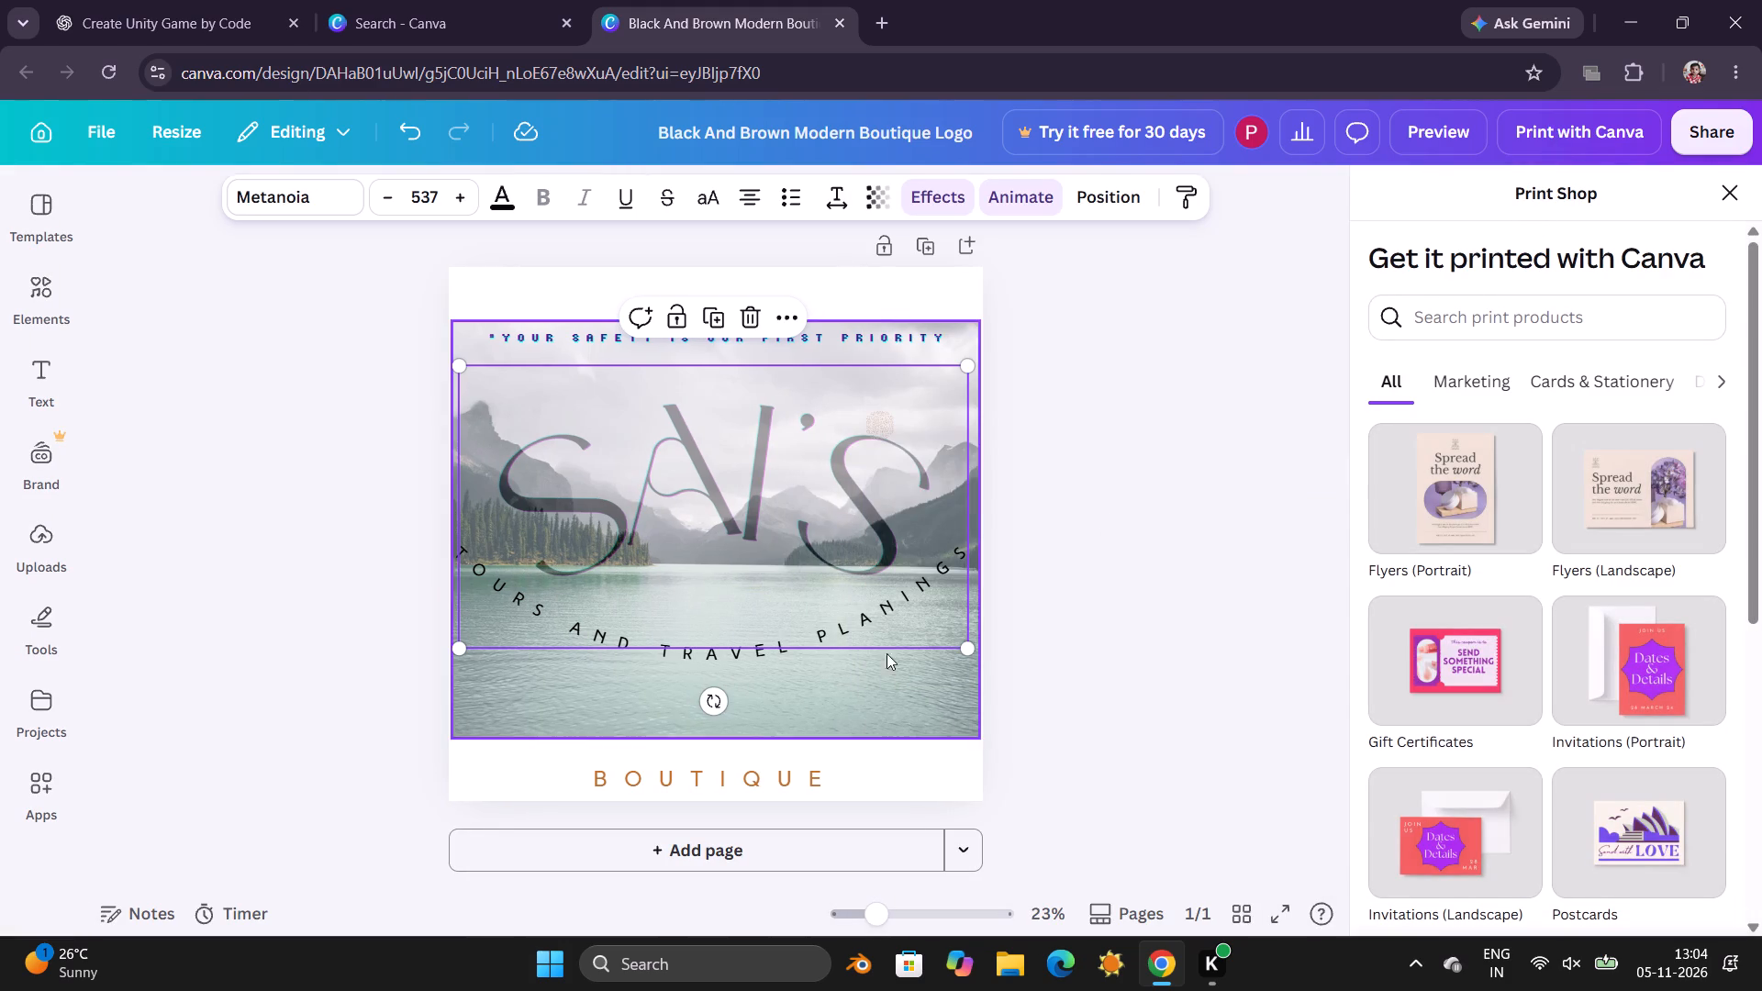
Delete the BOUTIQUE text beneath the lake photo.
{"action": "left_click", "coordinate": [748, 774]}
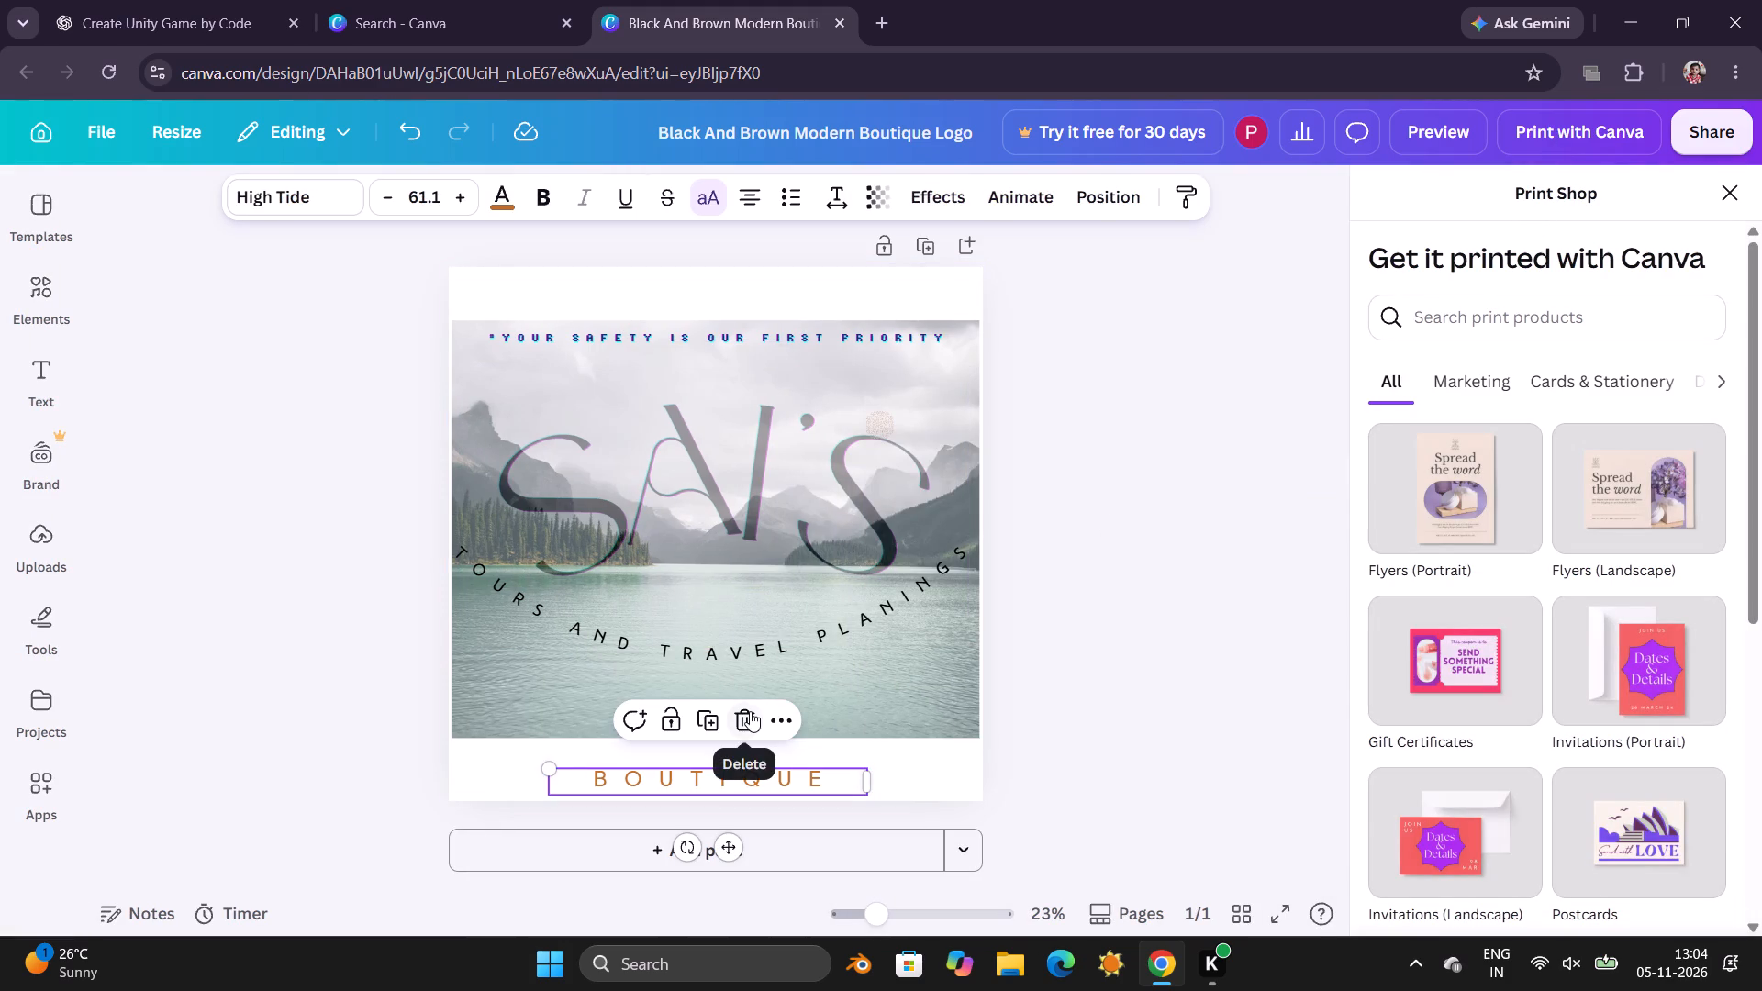
{"action": "left_click", "coordinate": [750, 711]}
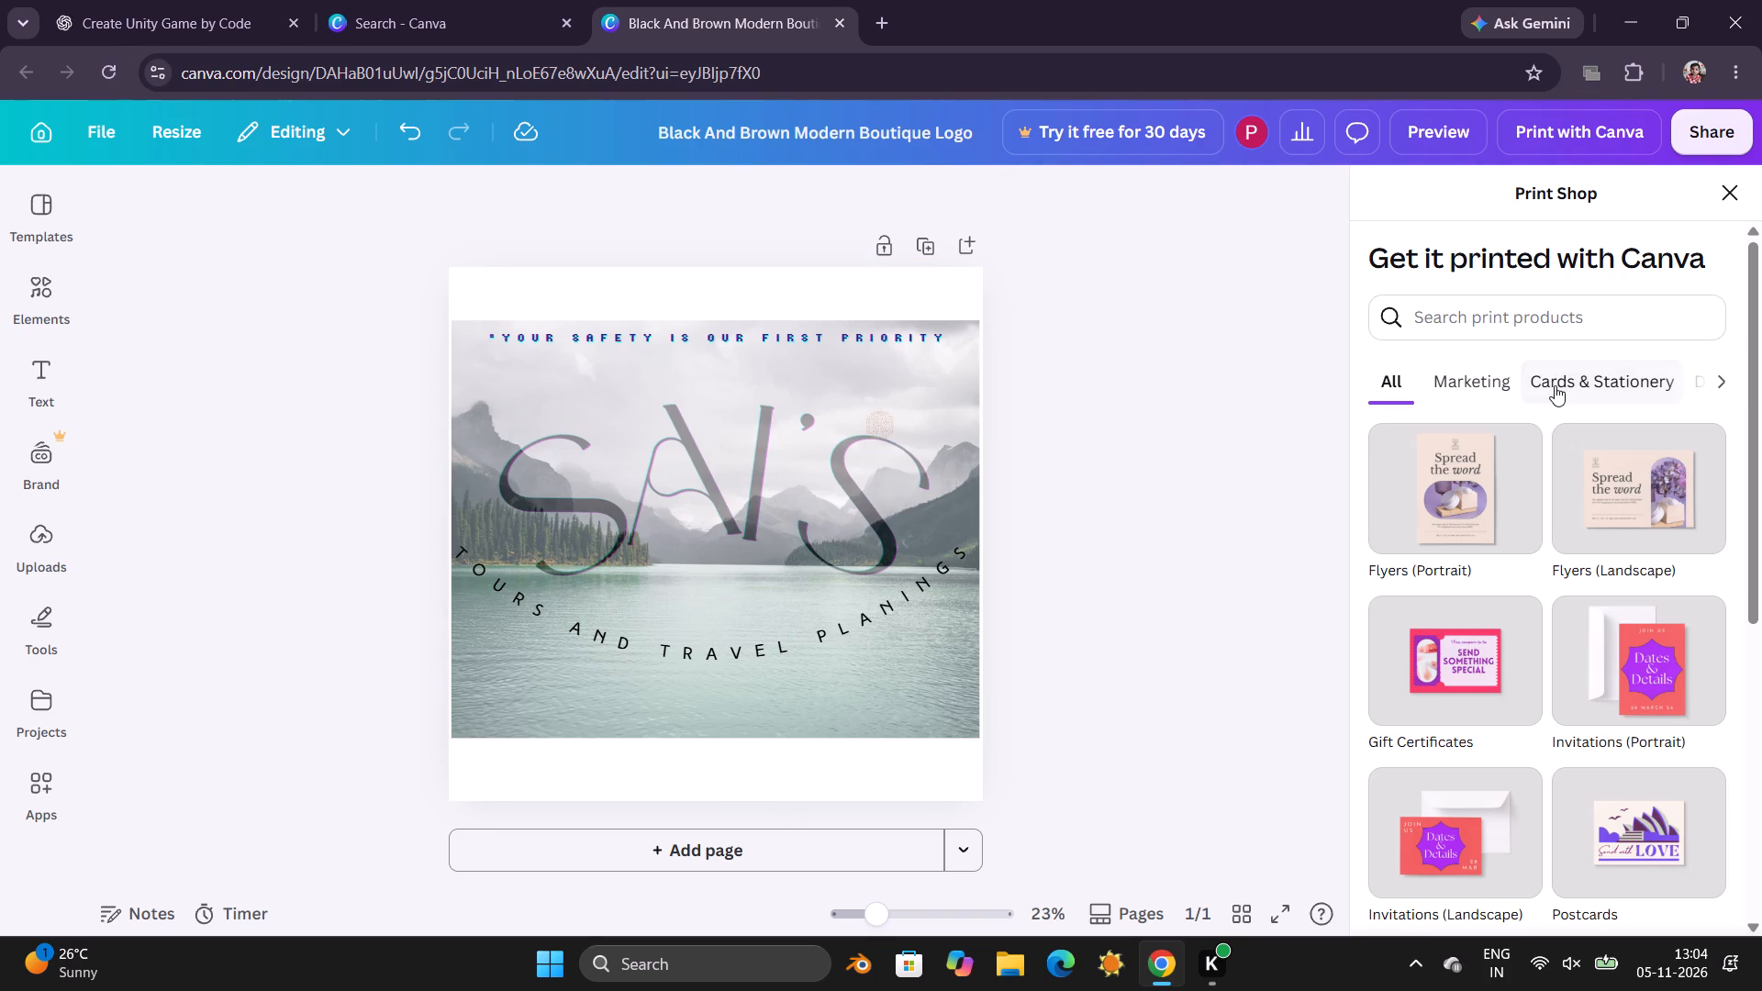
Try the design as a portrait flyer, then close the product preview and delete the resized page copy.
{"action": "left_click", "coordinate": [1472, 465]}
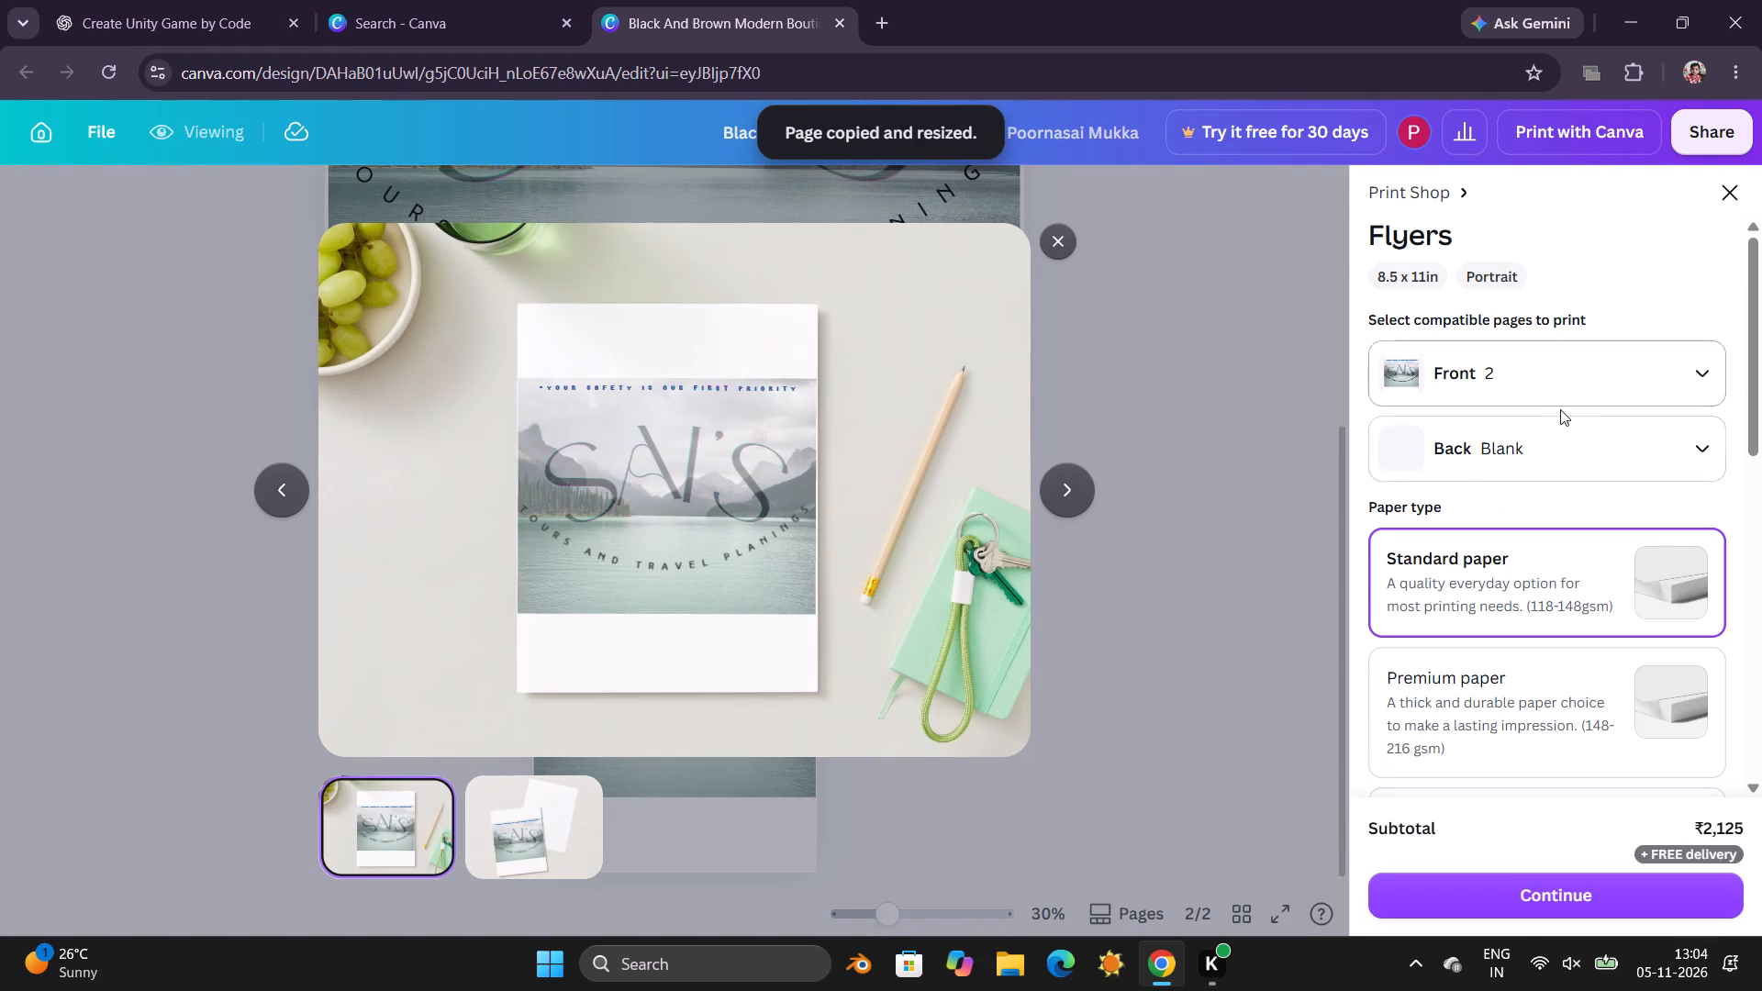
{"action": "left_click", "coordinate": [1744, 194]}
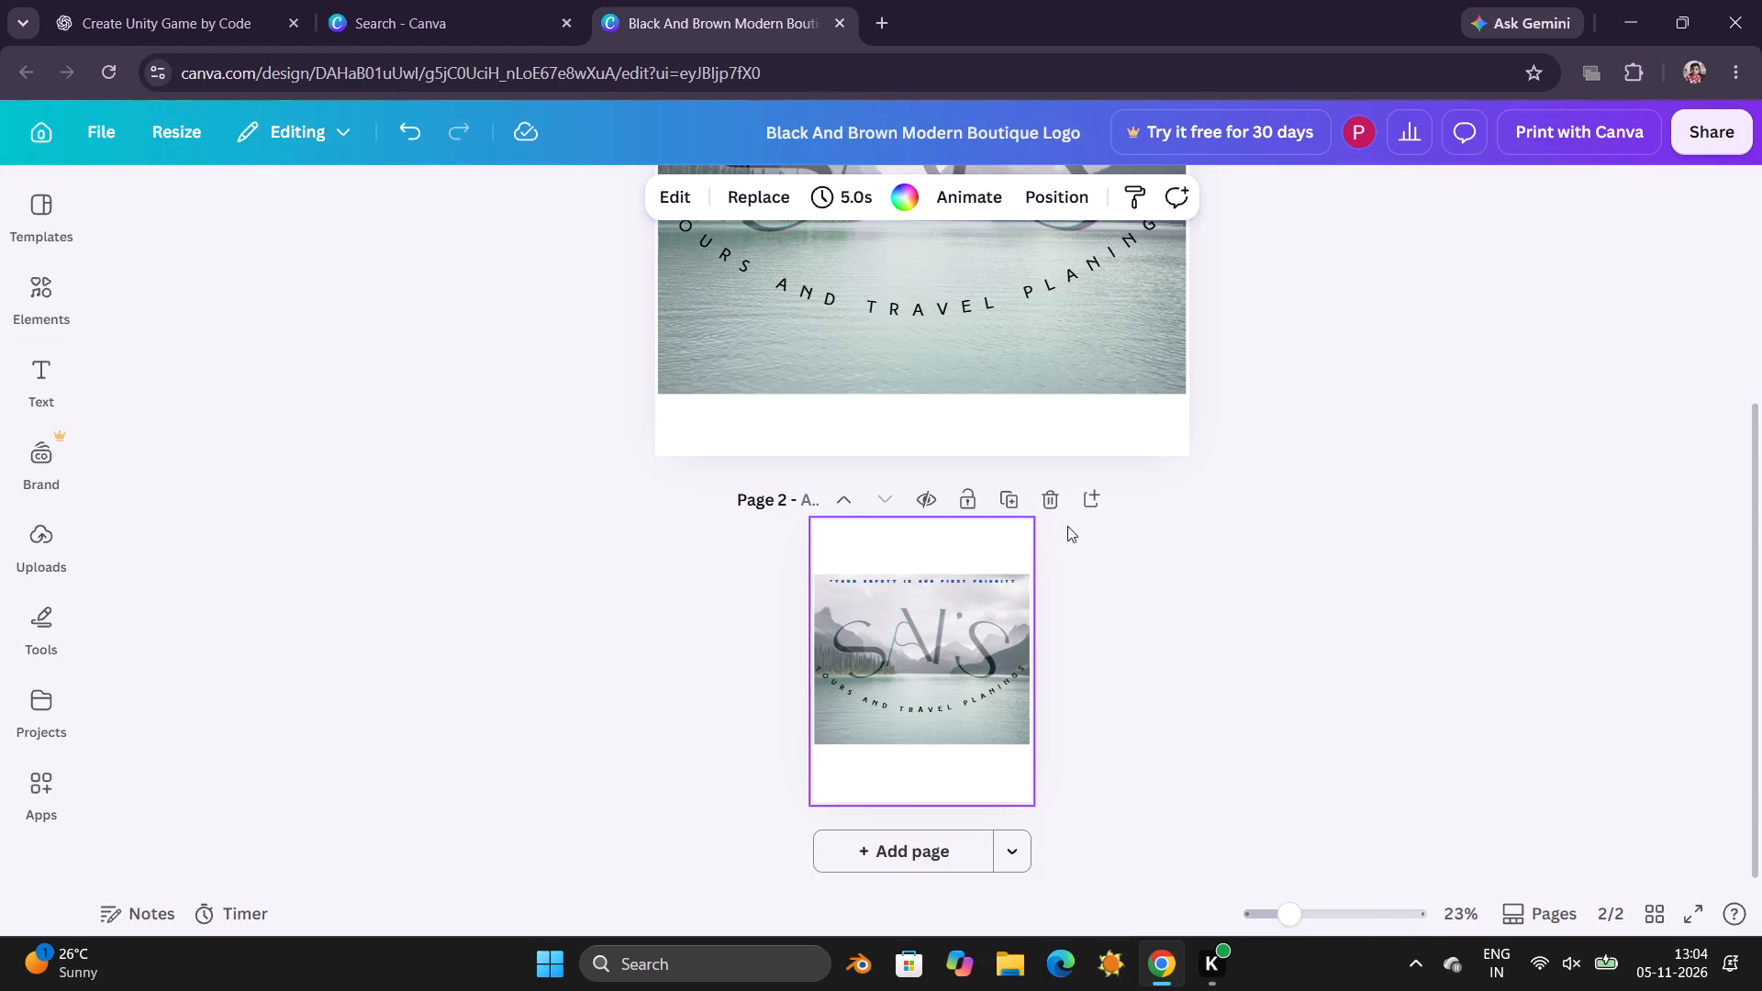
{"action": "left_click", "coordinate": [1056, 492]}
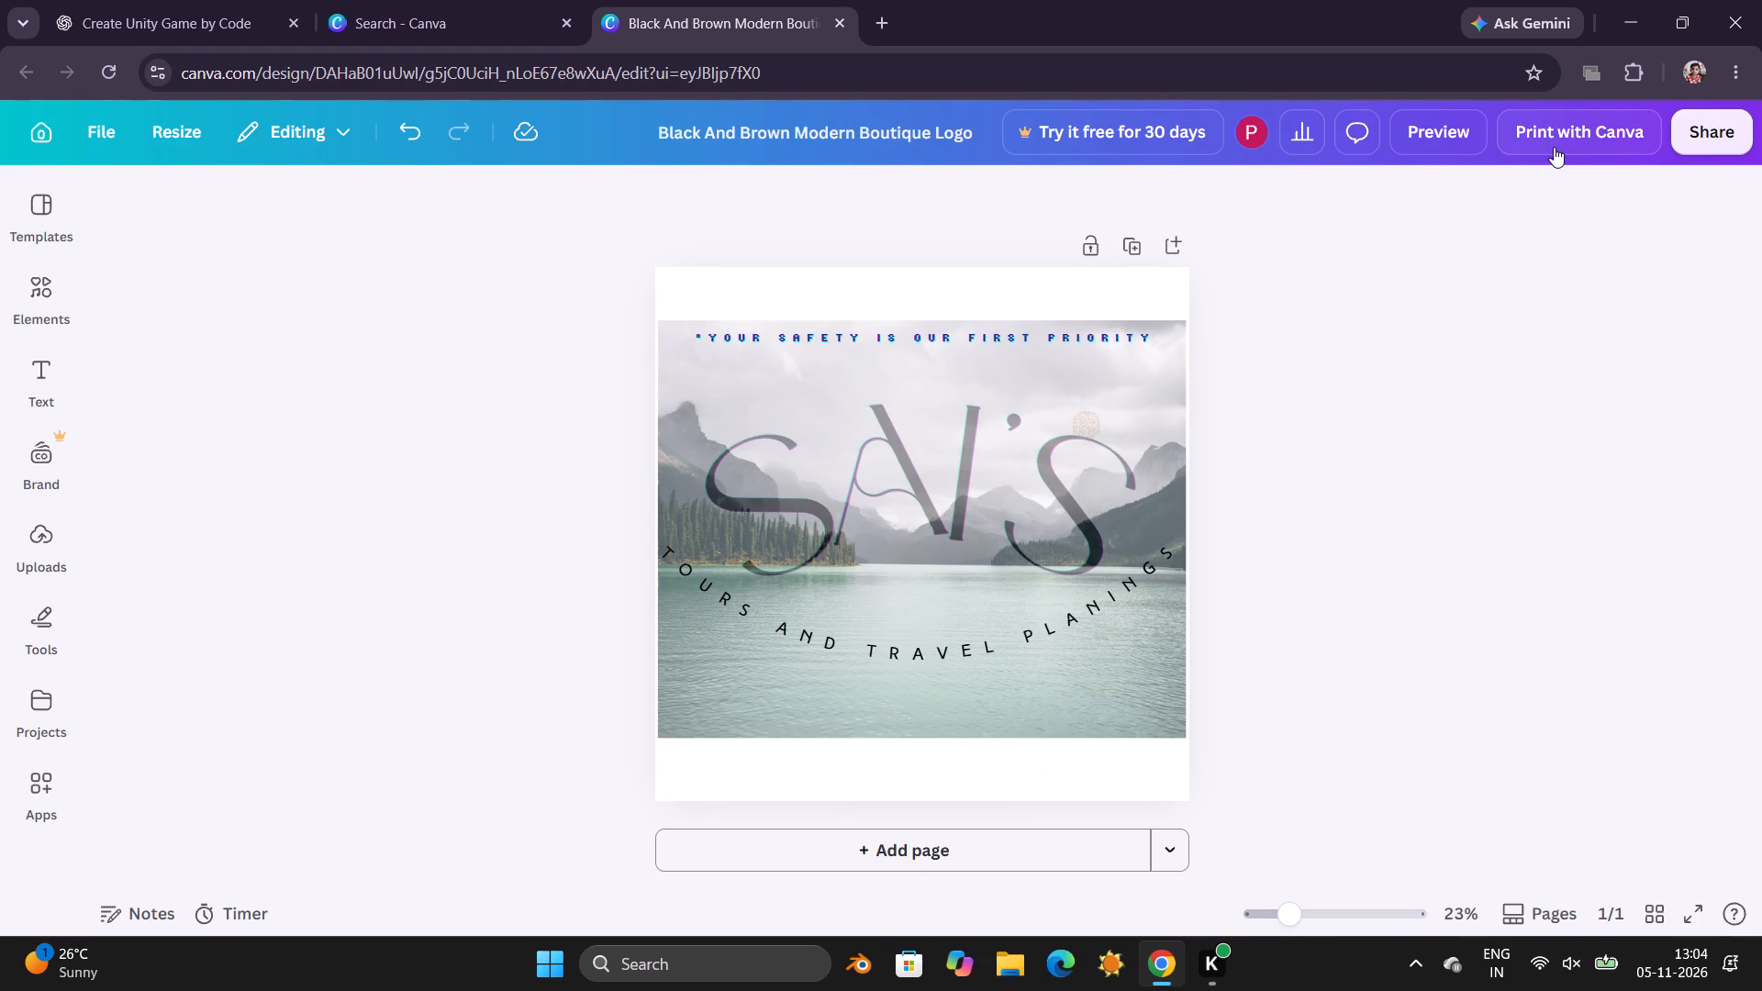
Reopen the Print Shop and search its products for tourism, including the Marketing category.
{"action": "left_click", "coordinate": [1554, 147]}
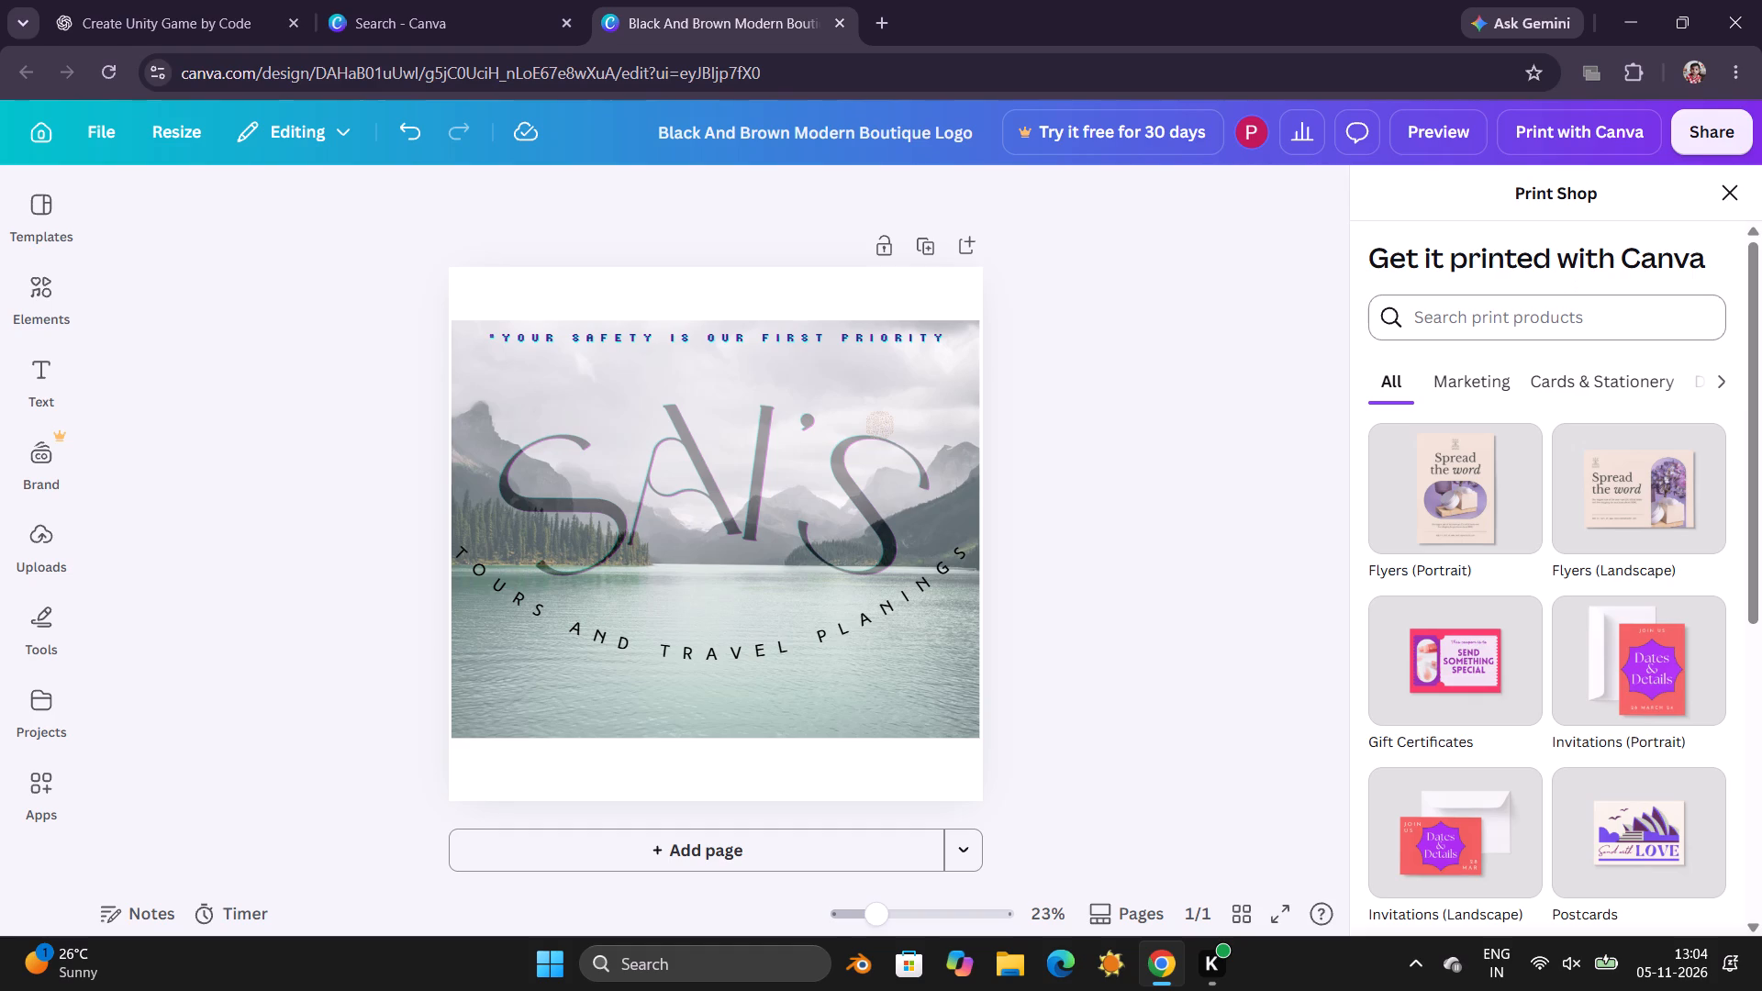
{"action": "left_click", "coordinate": [1565, 322]}
{"action": "key", "text": "t"}
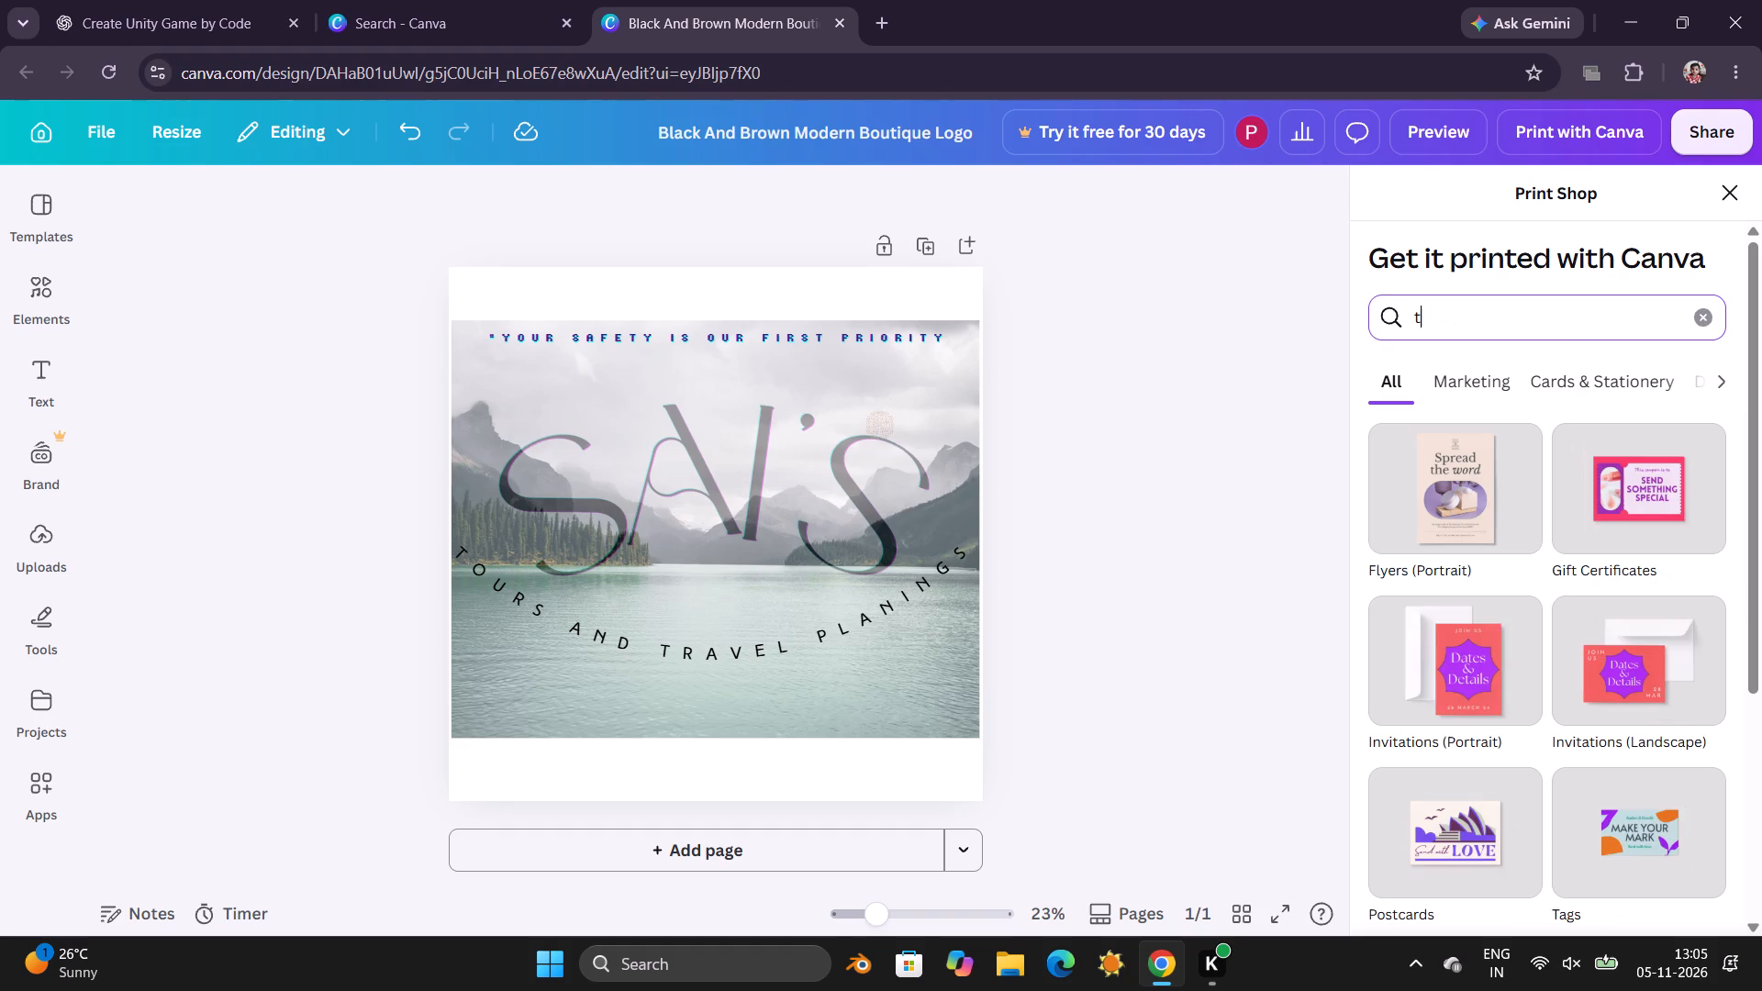
{"action": "type", "text": "ourism"}
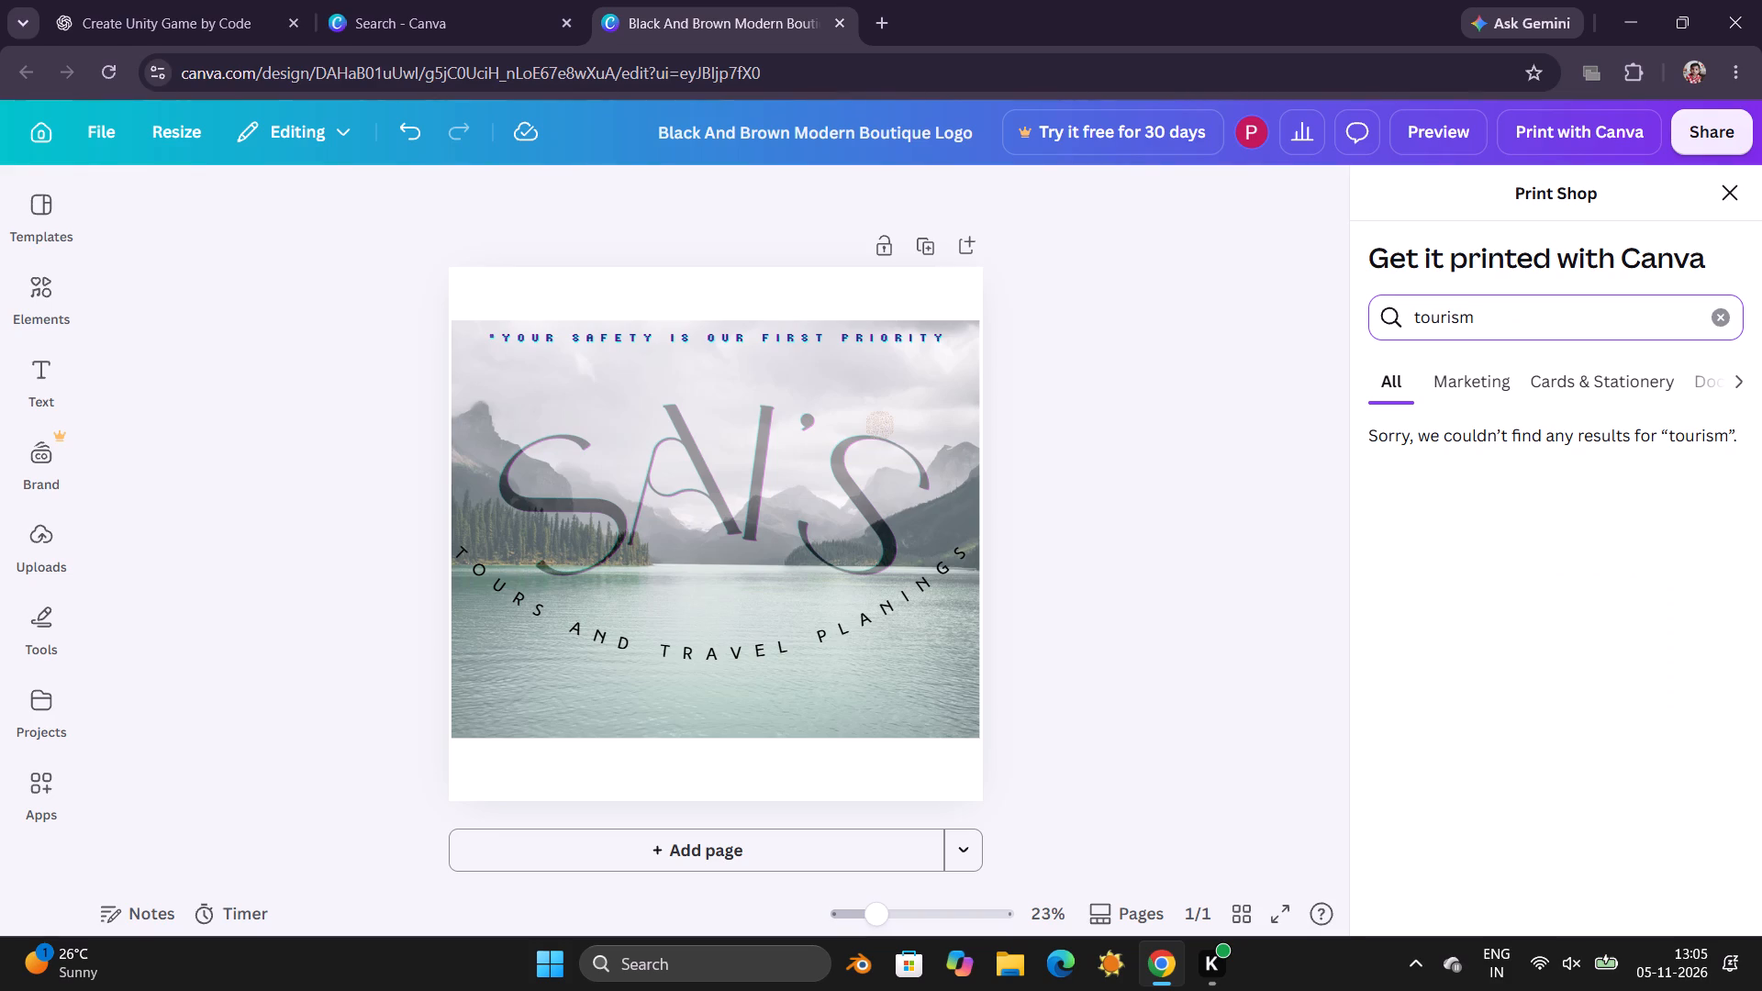
{"action": "left_click", "coordinate": [1498, 387]}
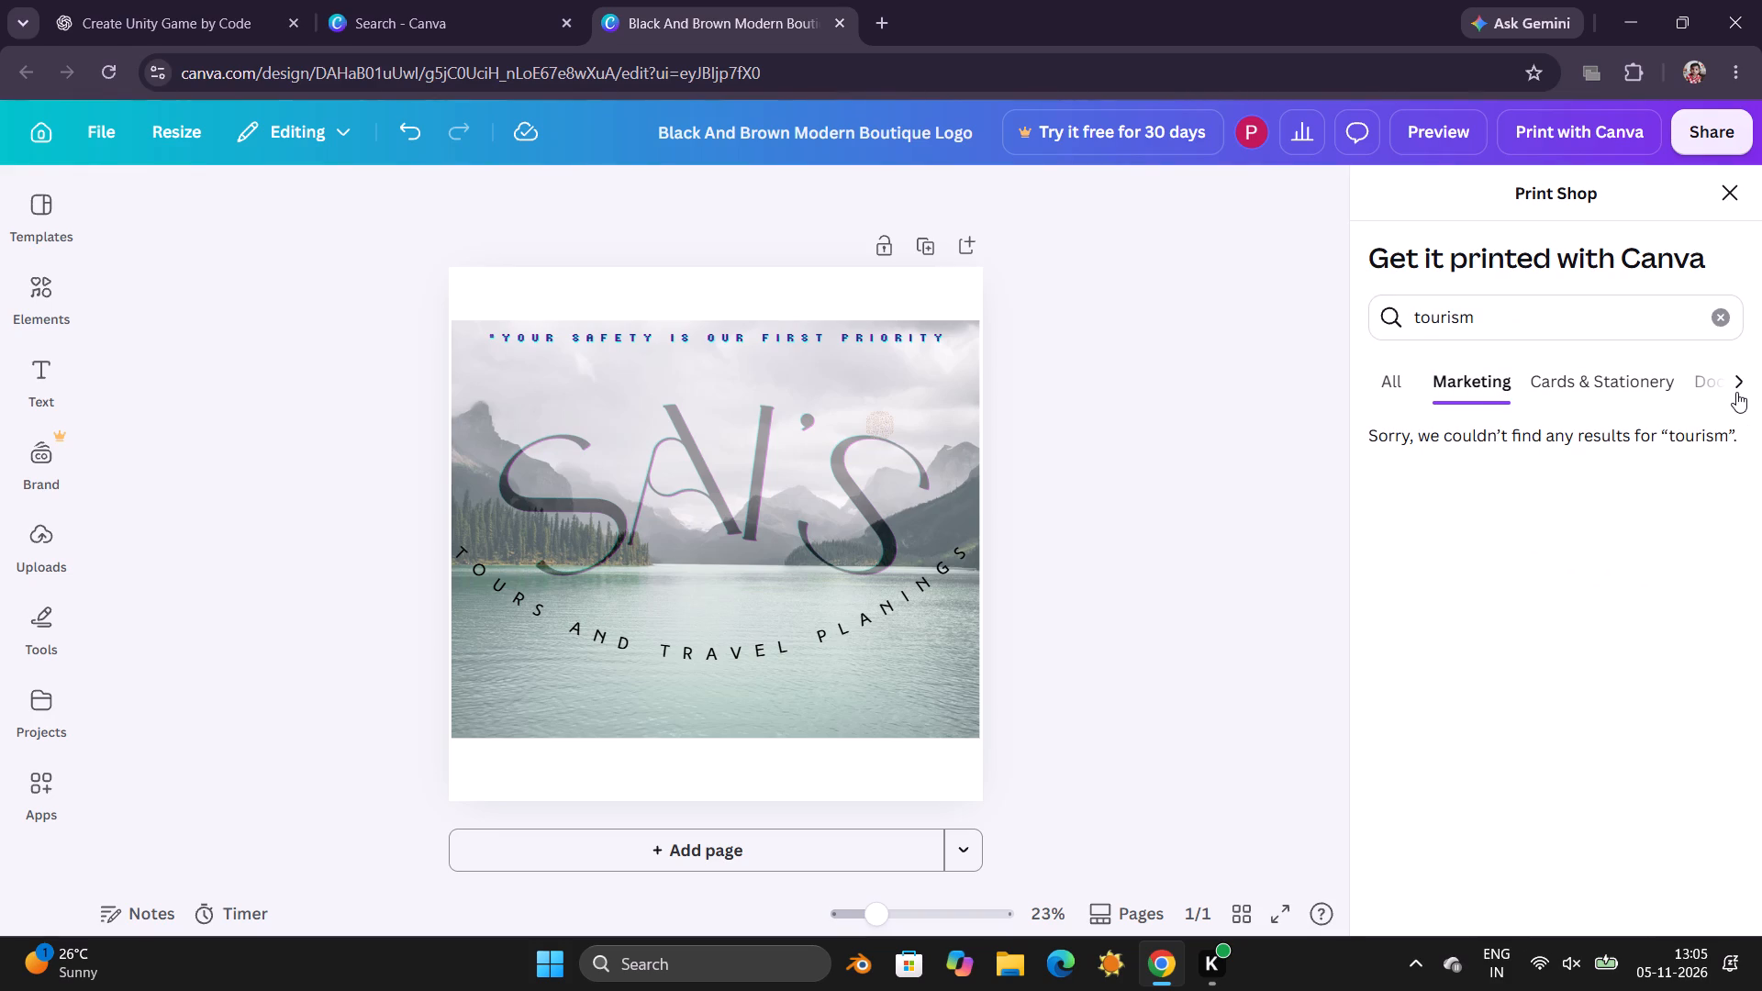
{"action": "left_click", "coordinate": [1736, 392]}
Clear the search and browse the print products under Marketing, Cards & Stationery and Stickers & Packaging.
{"action": "left_click", "coordinate": [1710, 335]}
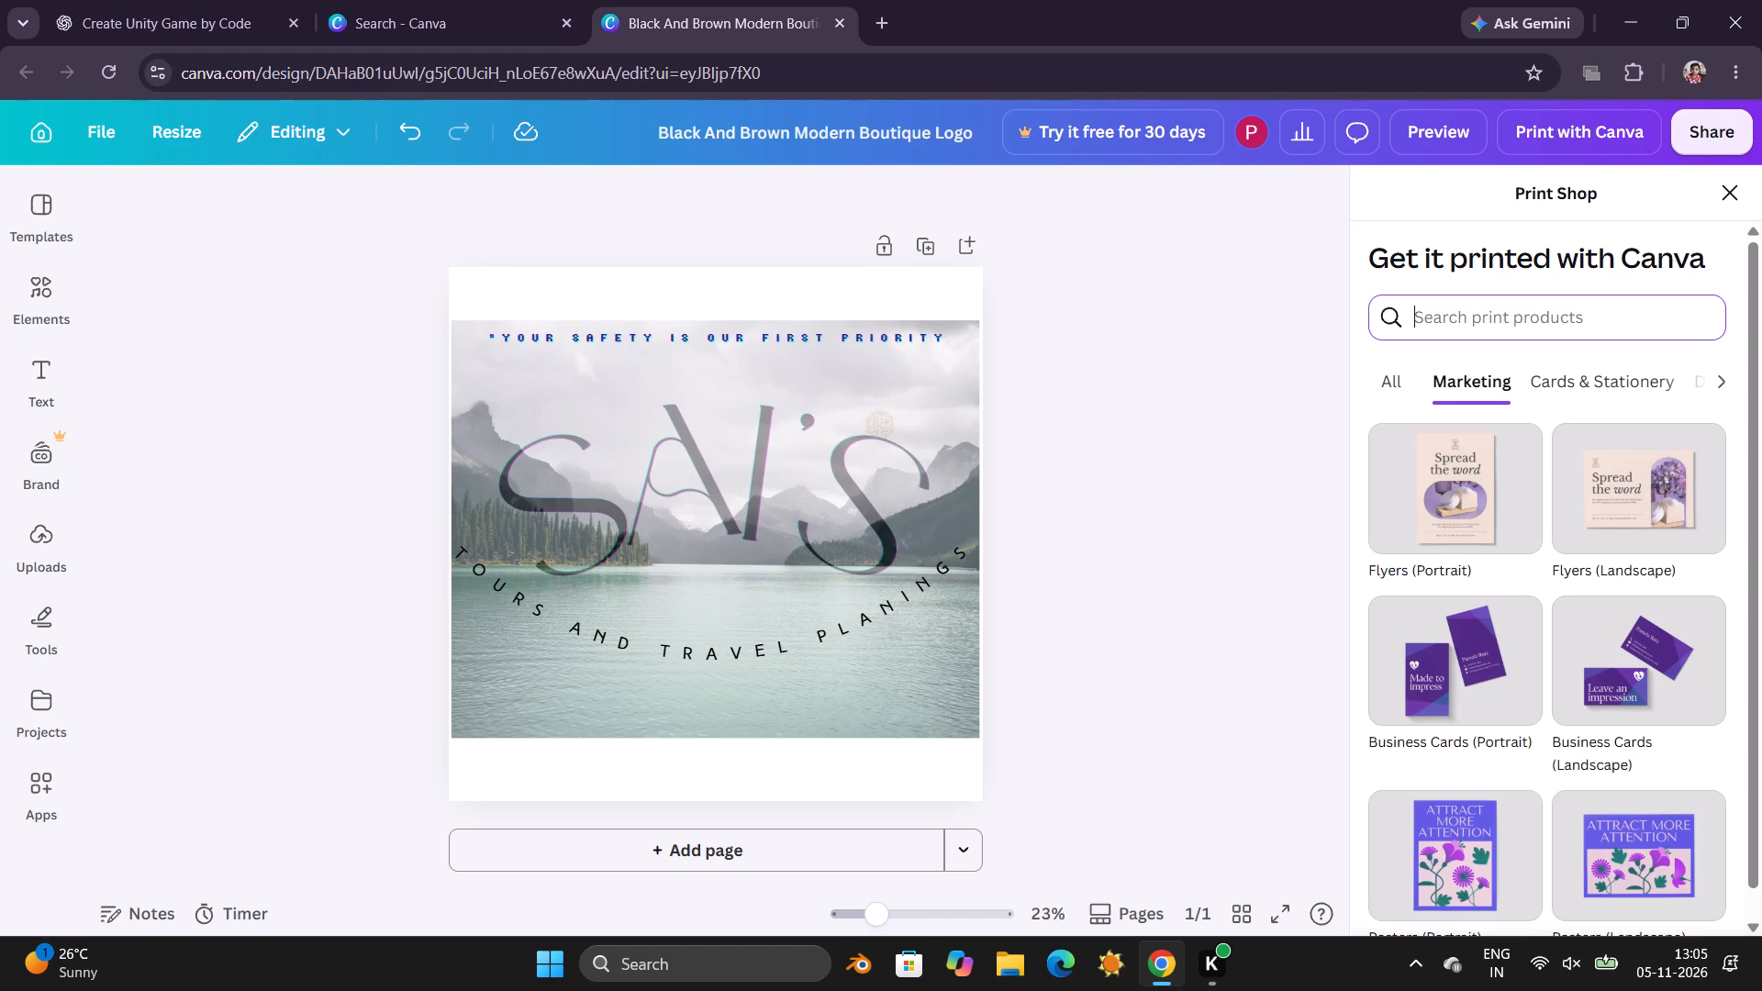
{"action": "scroll", "coordinate": [1516, 563], "scroll_direction": "down", "scroll_amount": 1}
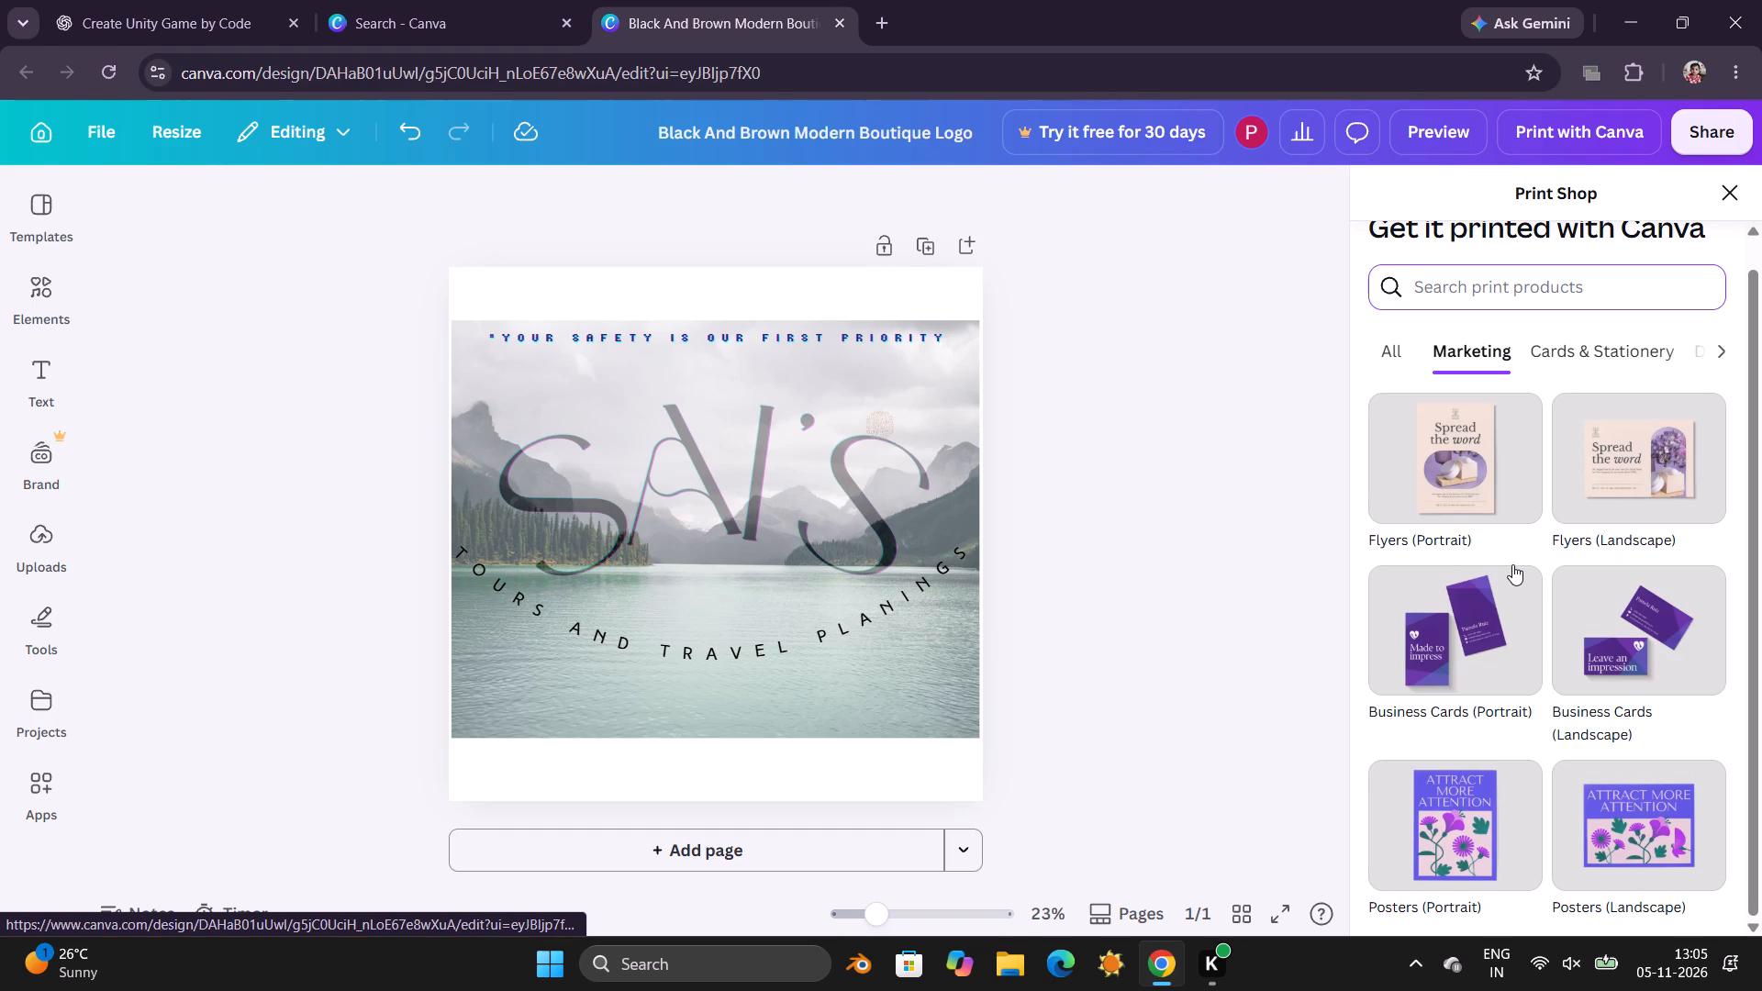
{"action": "scroll", "coordinate": [1512, 564], "scroll_direction": "down", "scroll_amount": 2}
{"action": "scroll", "coordinate": [1626, 528], "scroll_direction": "down", "scroll_amount": 5}
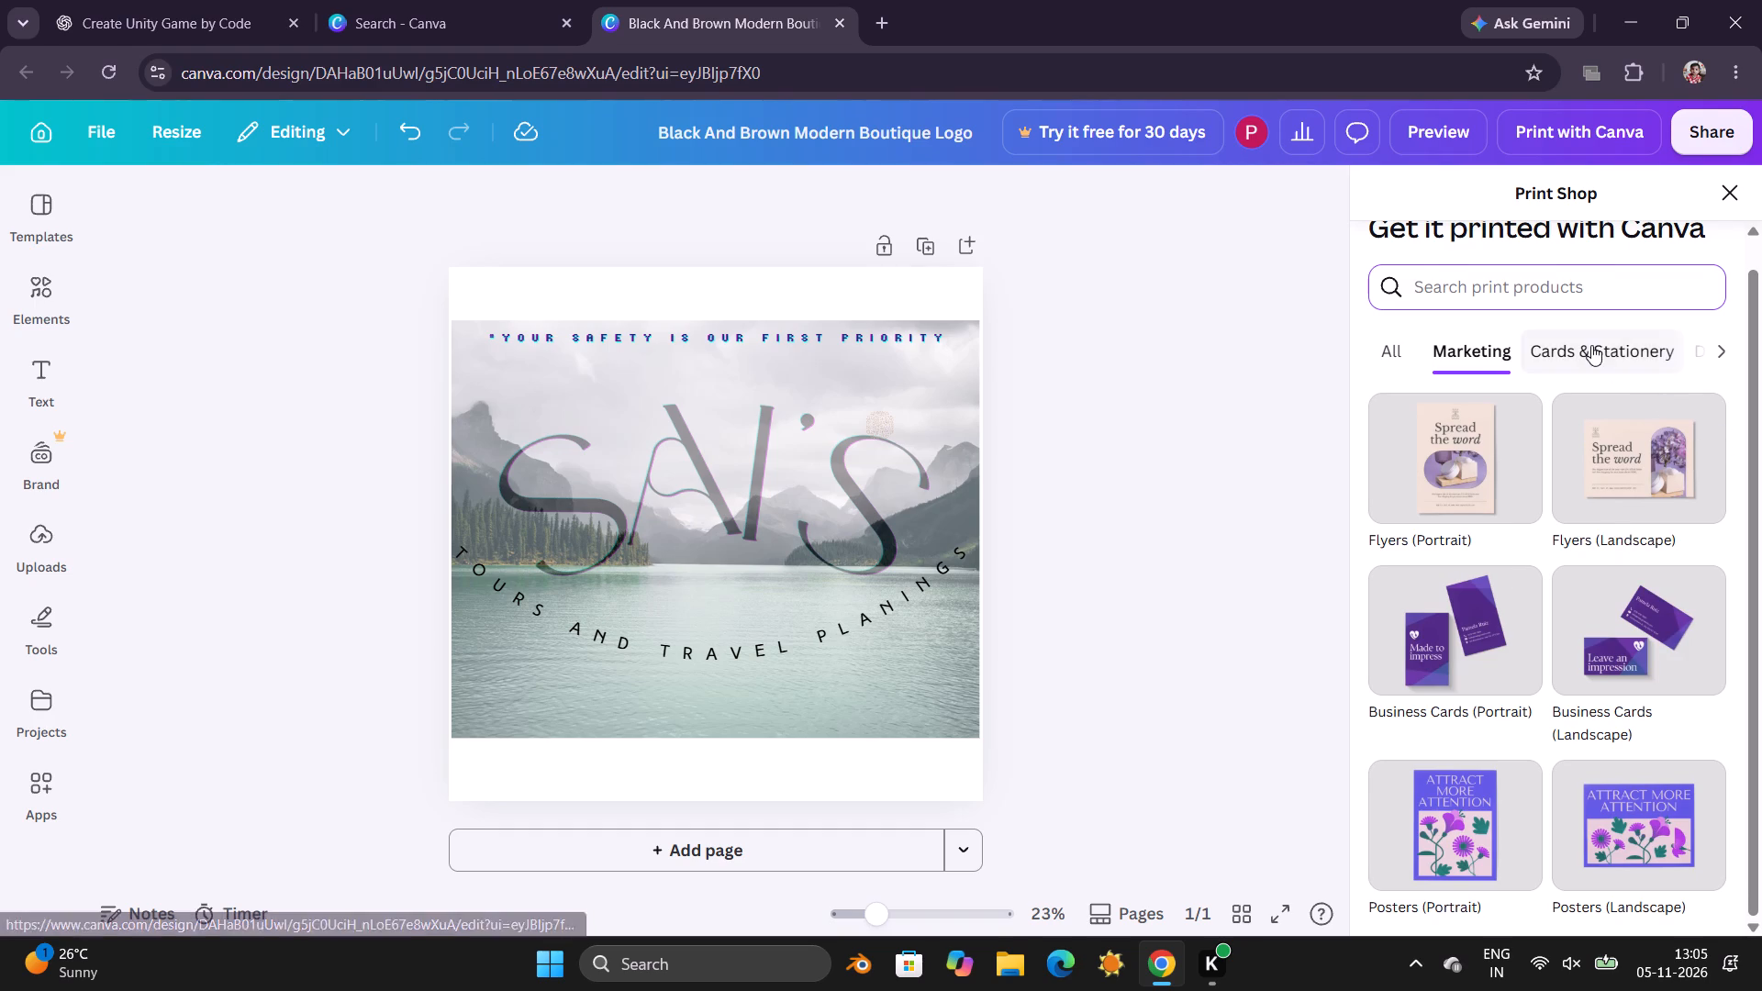
{"action": "left_click", "coordinate": [1591, 345]}
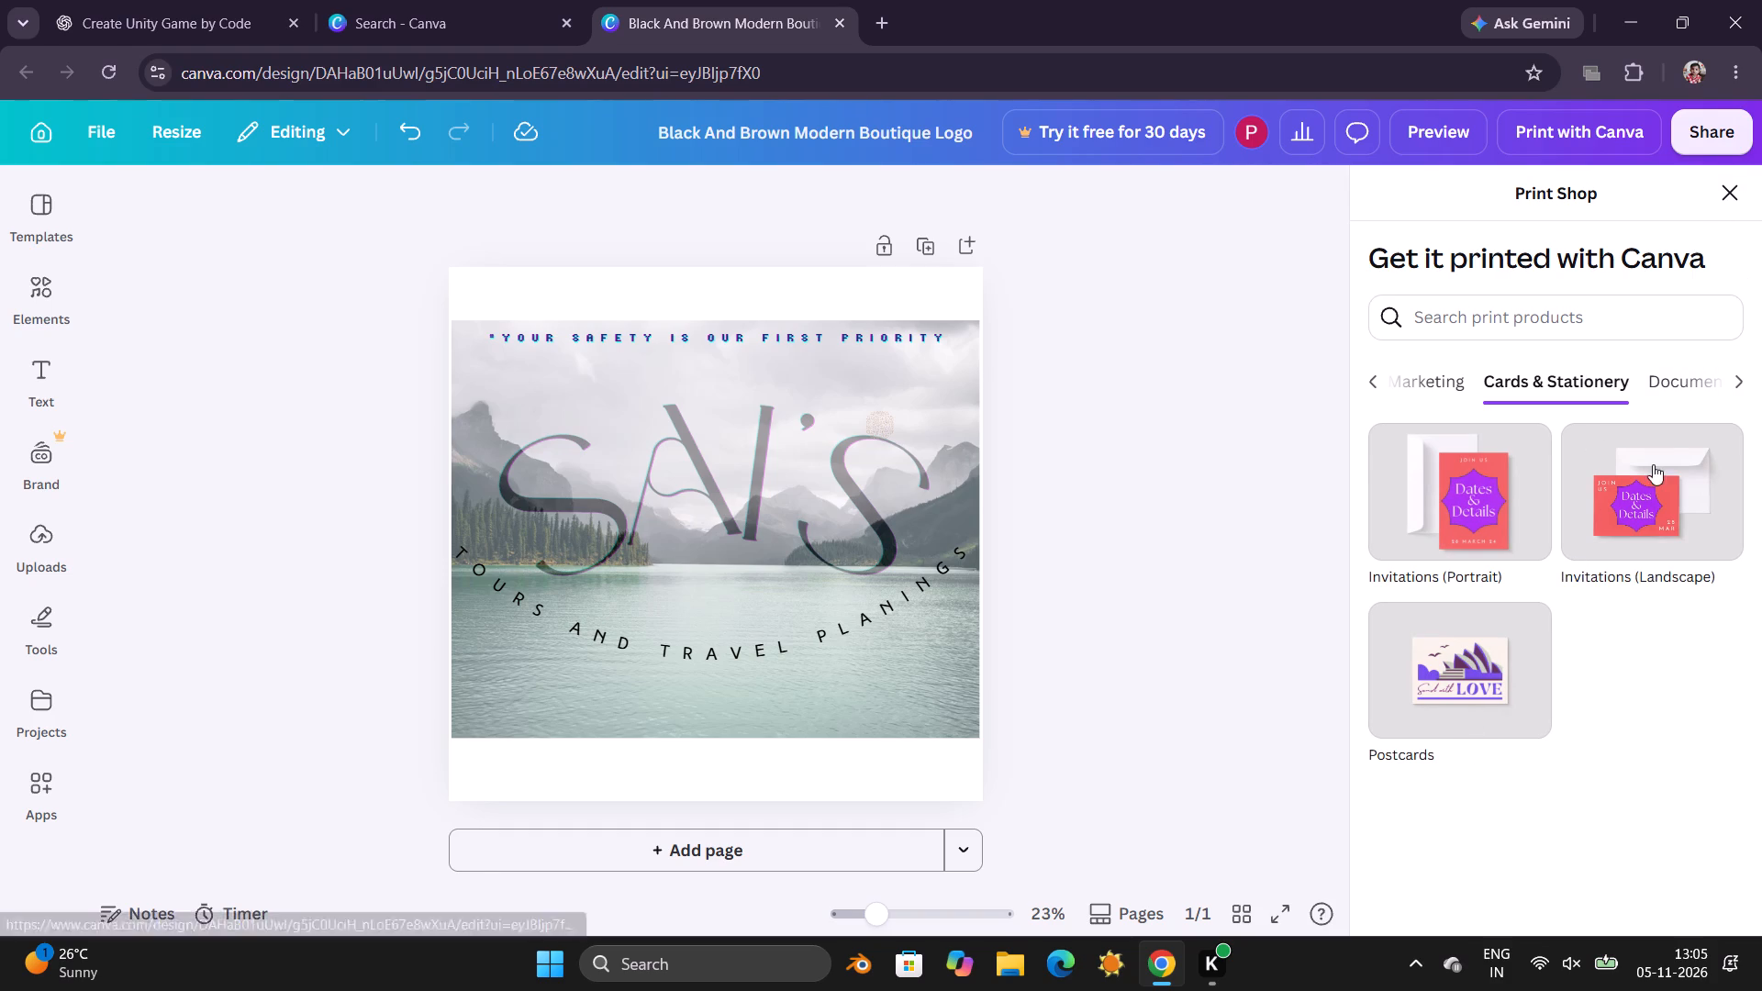
{"action": "left_click", "coordinate": [1747, 383]}
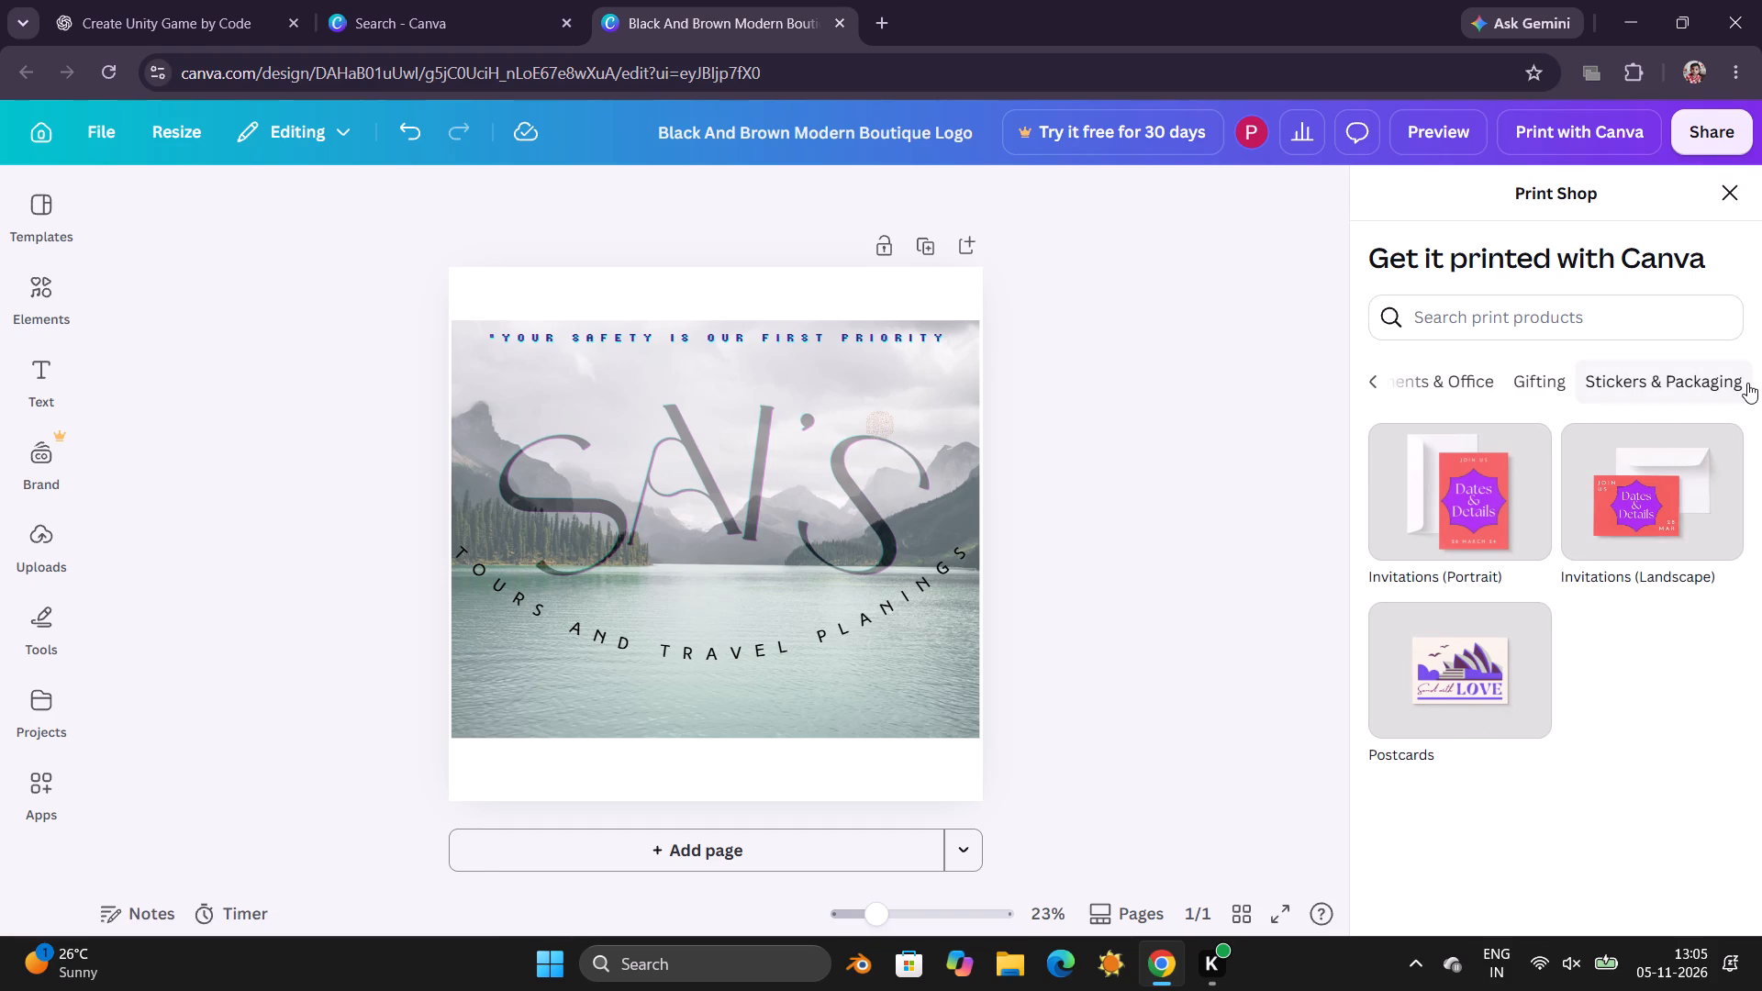
{"action": "left_click", "coordinate": [1747, 383]}
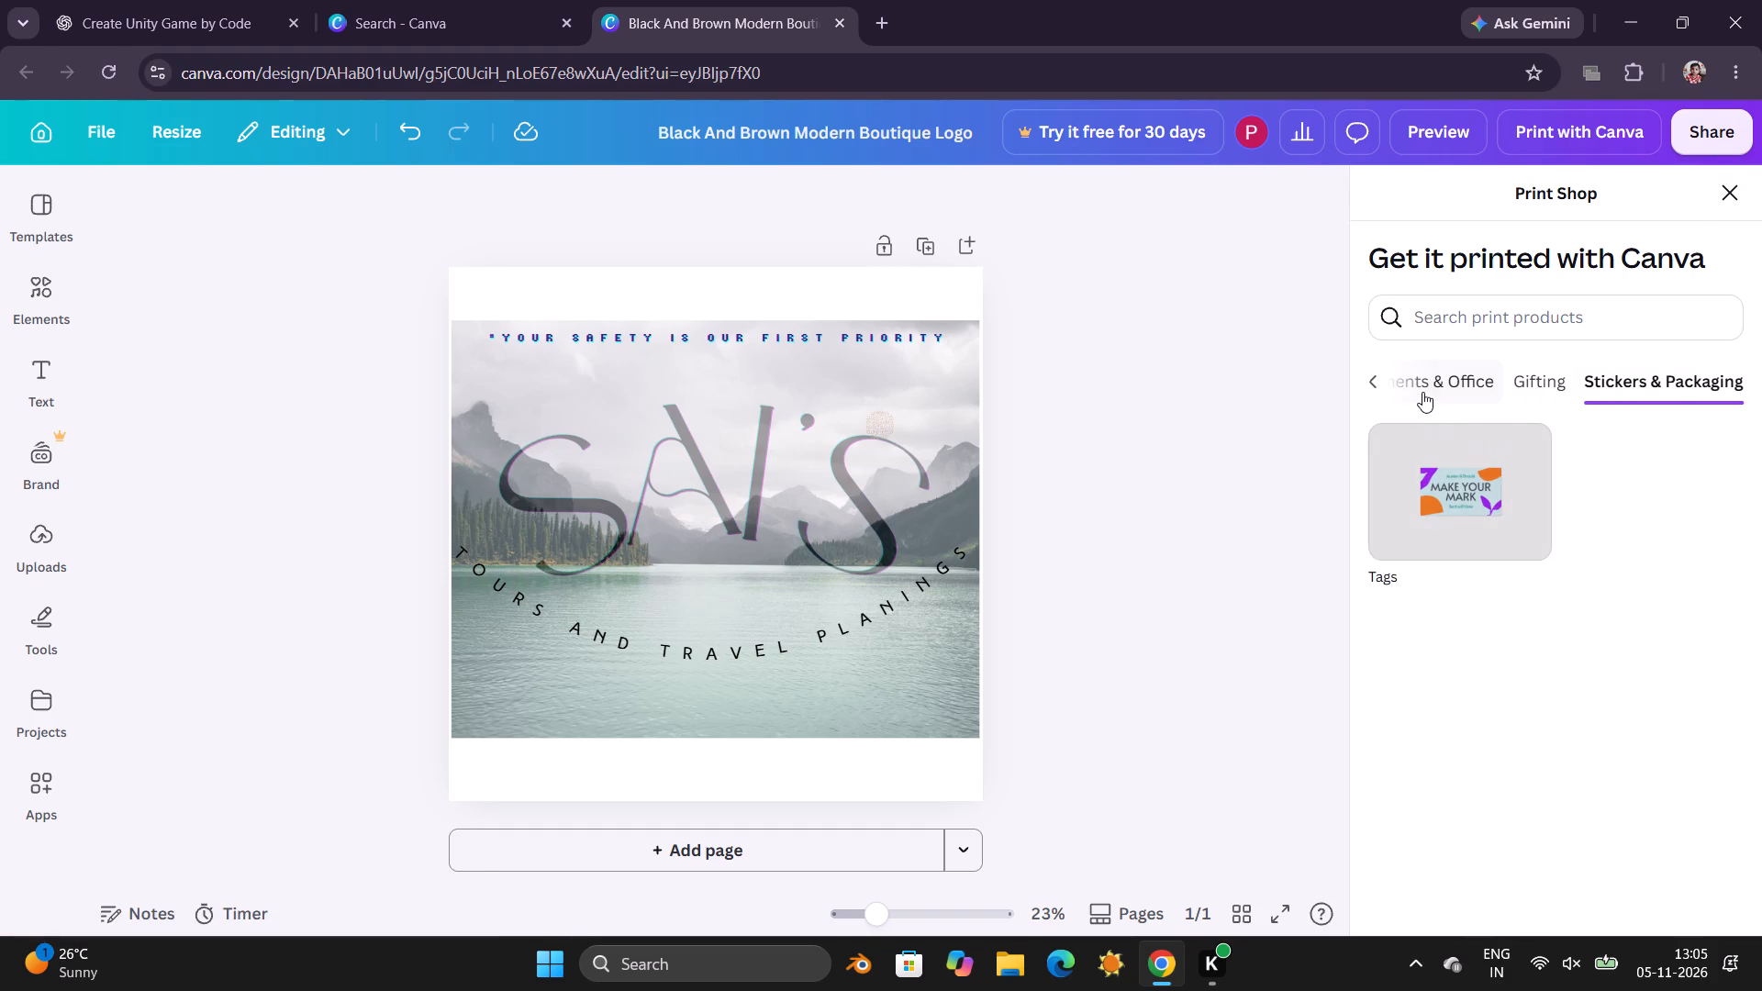
{"action": "left_click", "coordinate": [1369, 379]}
{"action": "left_click", "coordinate": [1662, 393]}
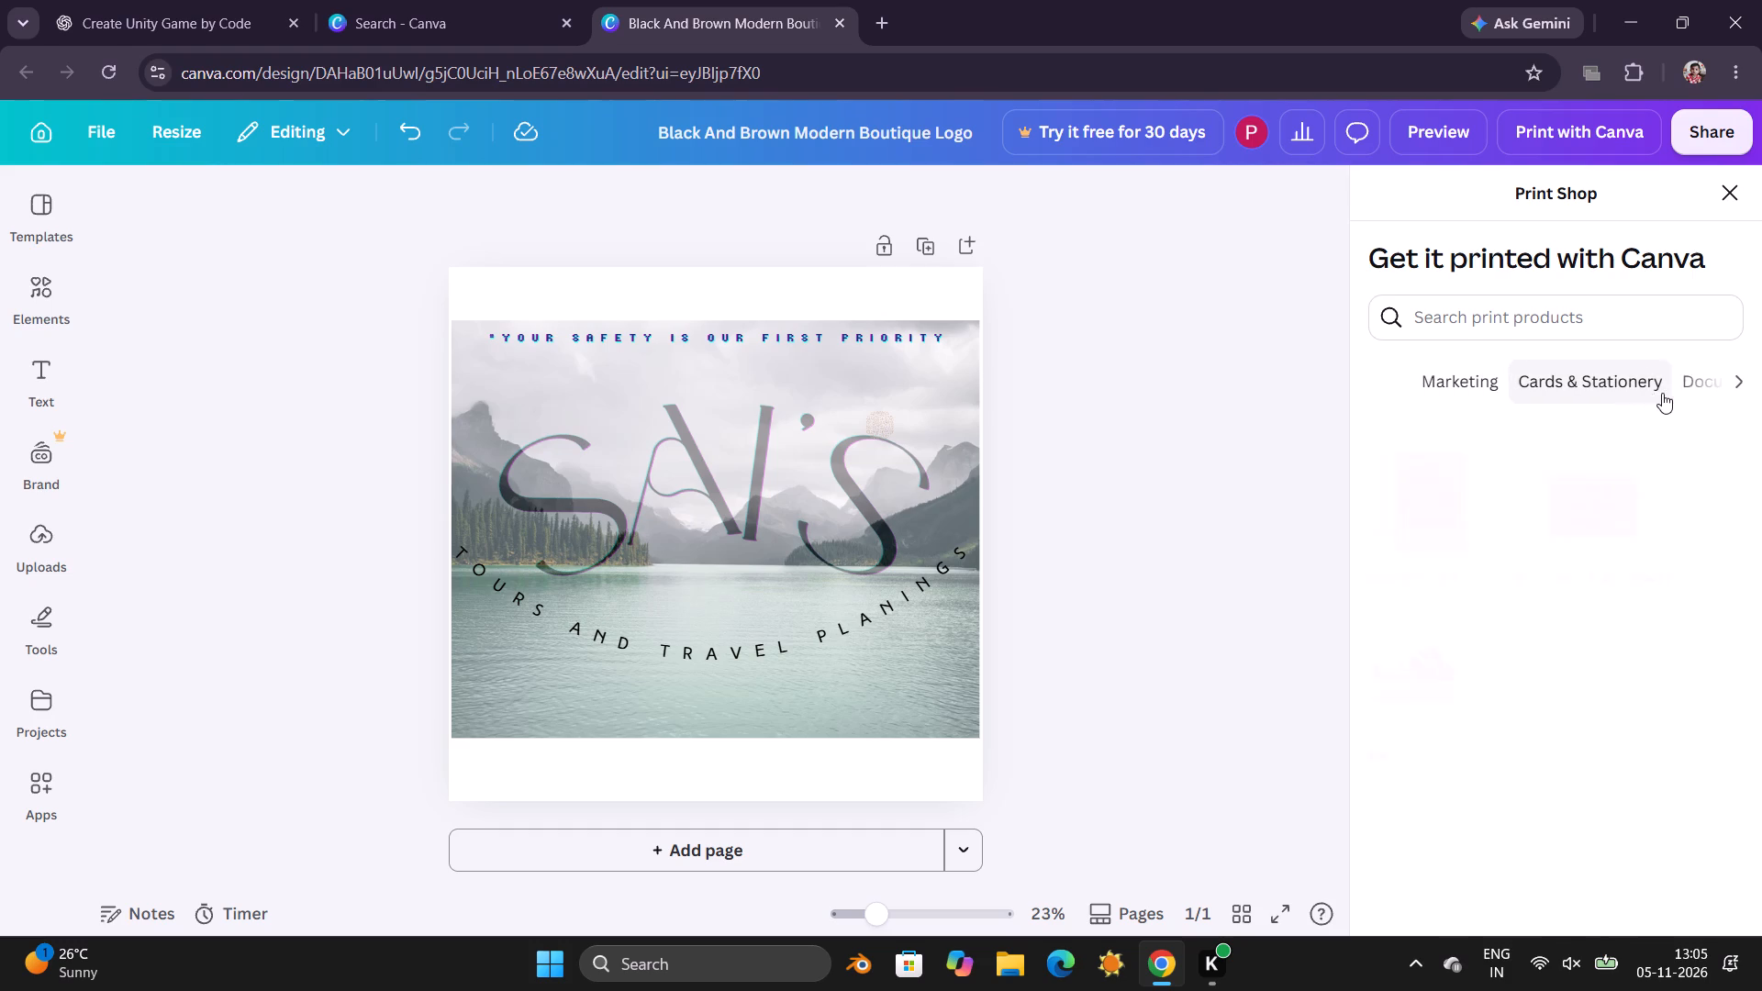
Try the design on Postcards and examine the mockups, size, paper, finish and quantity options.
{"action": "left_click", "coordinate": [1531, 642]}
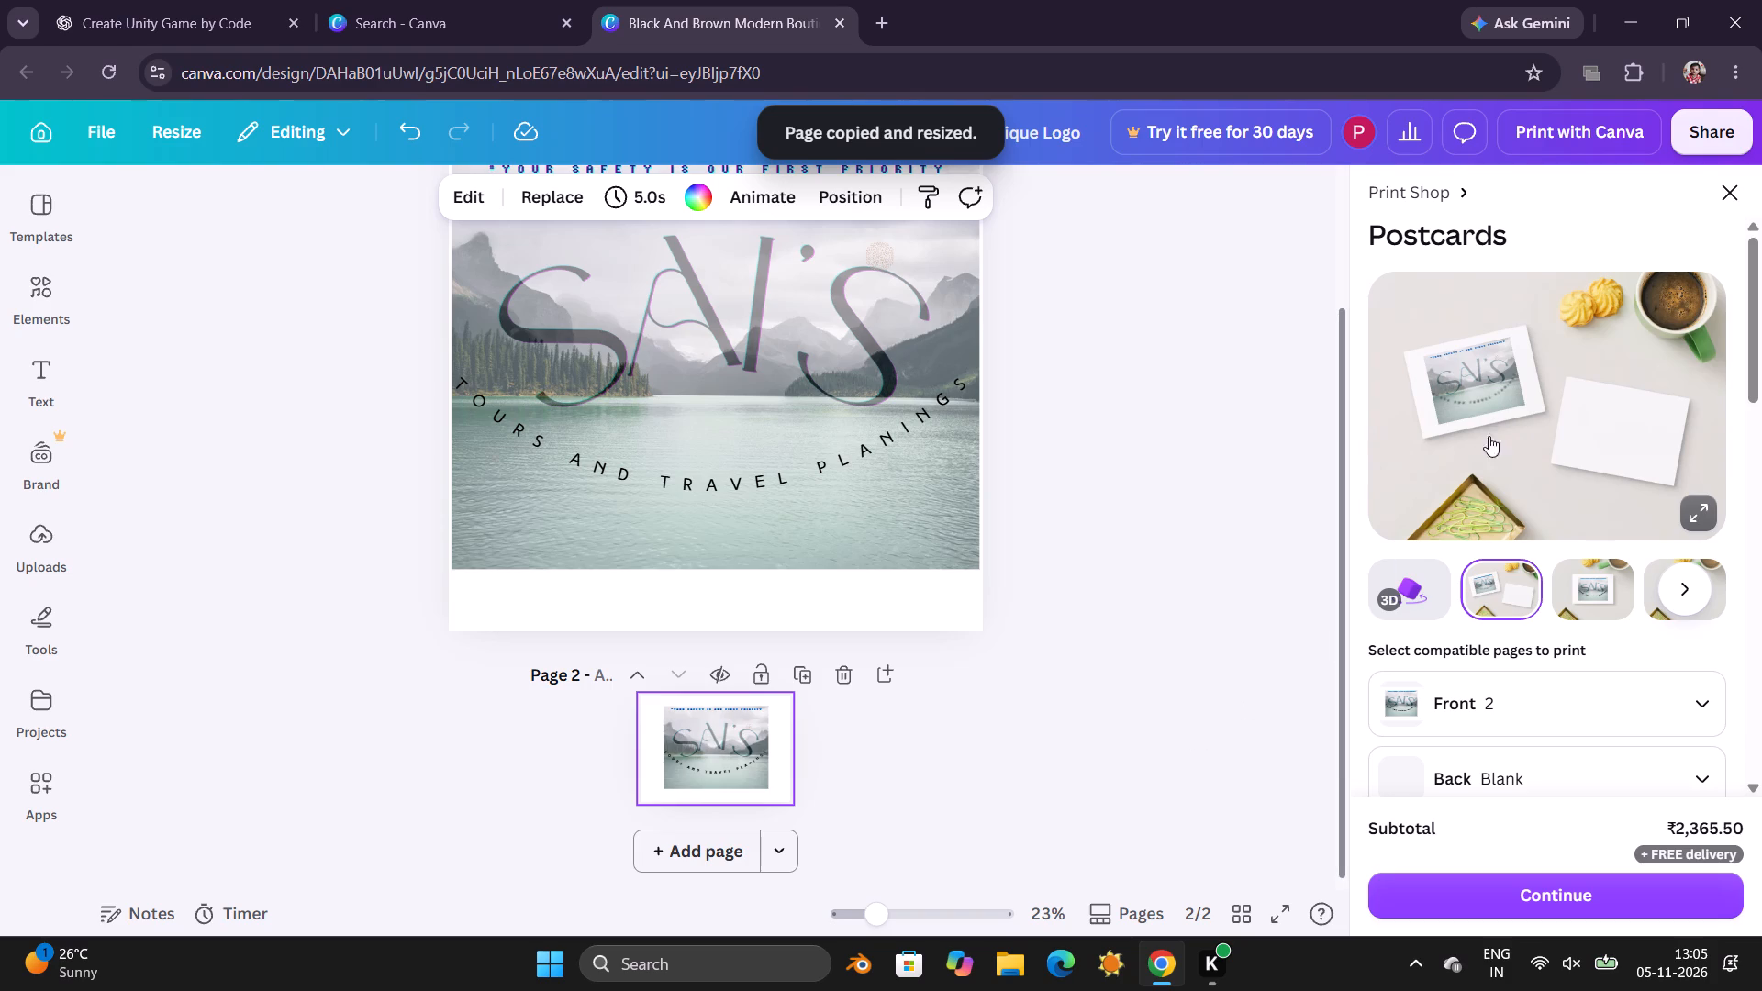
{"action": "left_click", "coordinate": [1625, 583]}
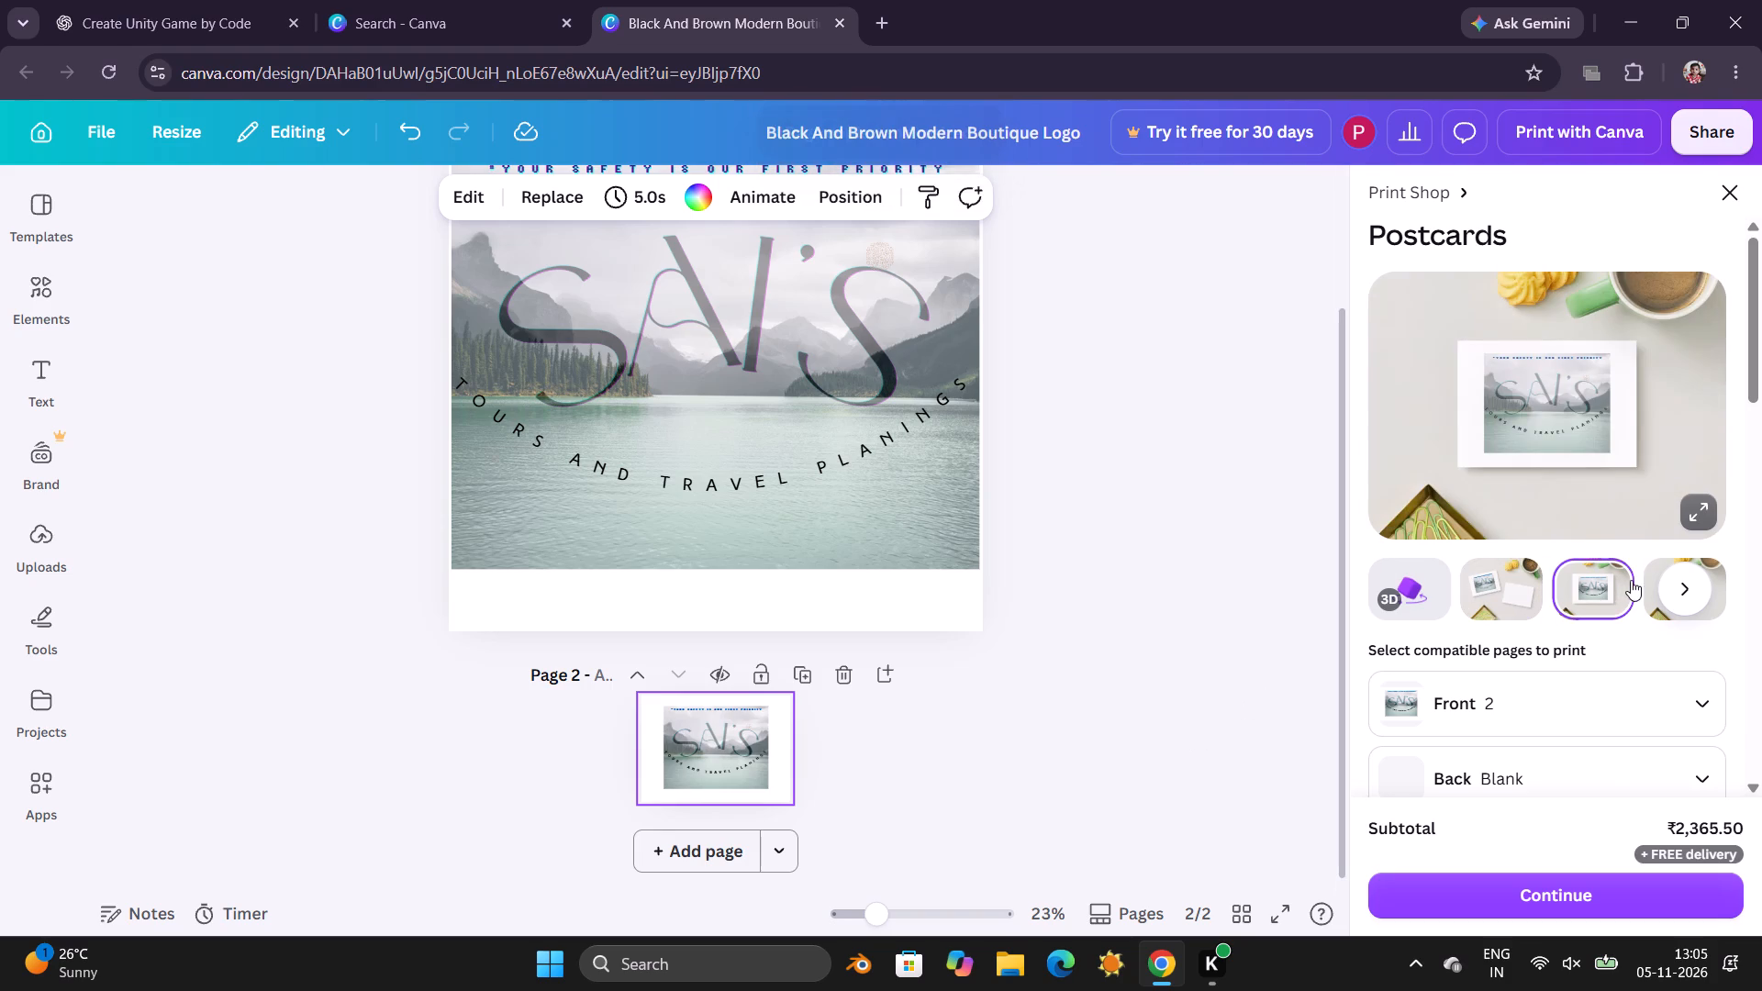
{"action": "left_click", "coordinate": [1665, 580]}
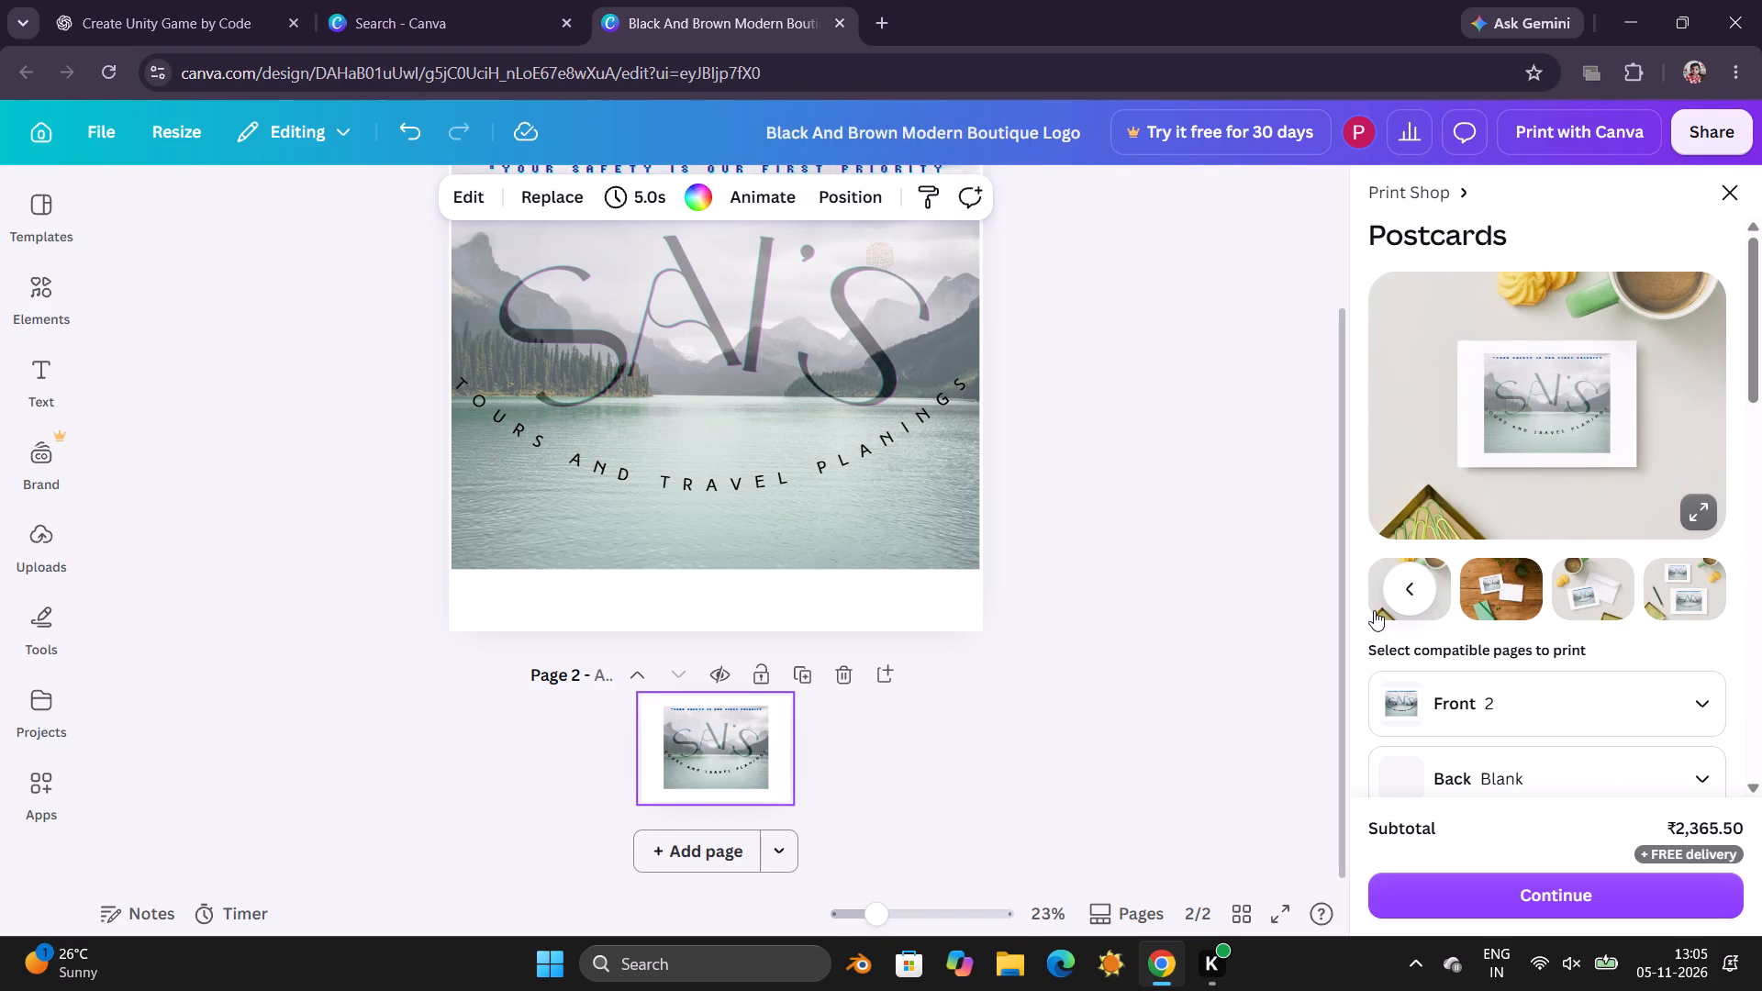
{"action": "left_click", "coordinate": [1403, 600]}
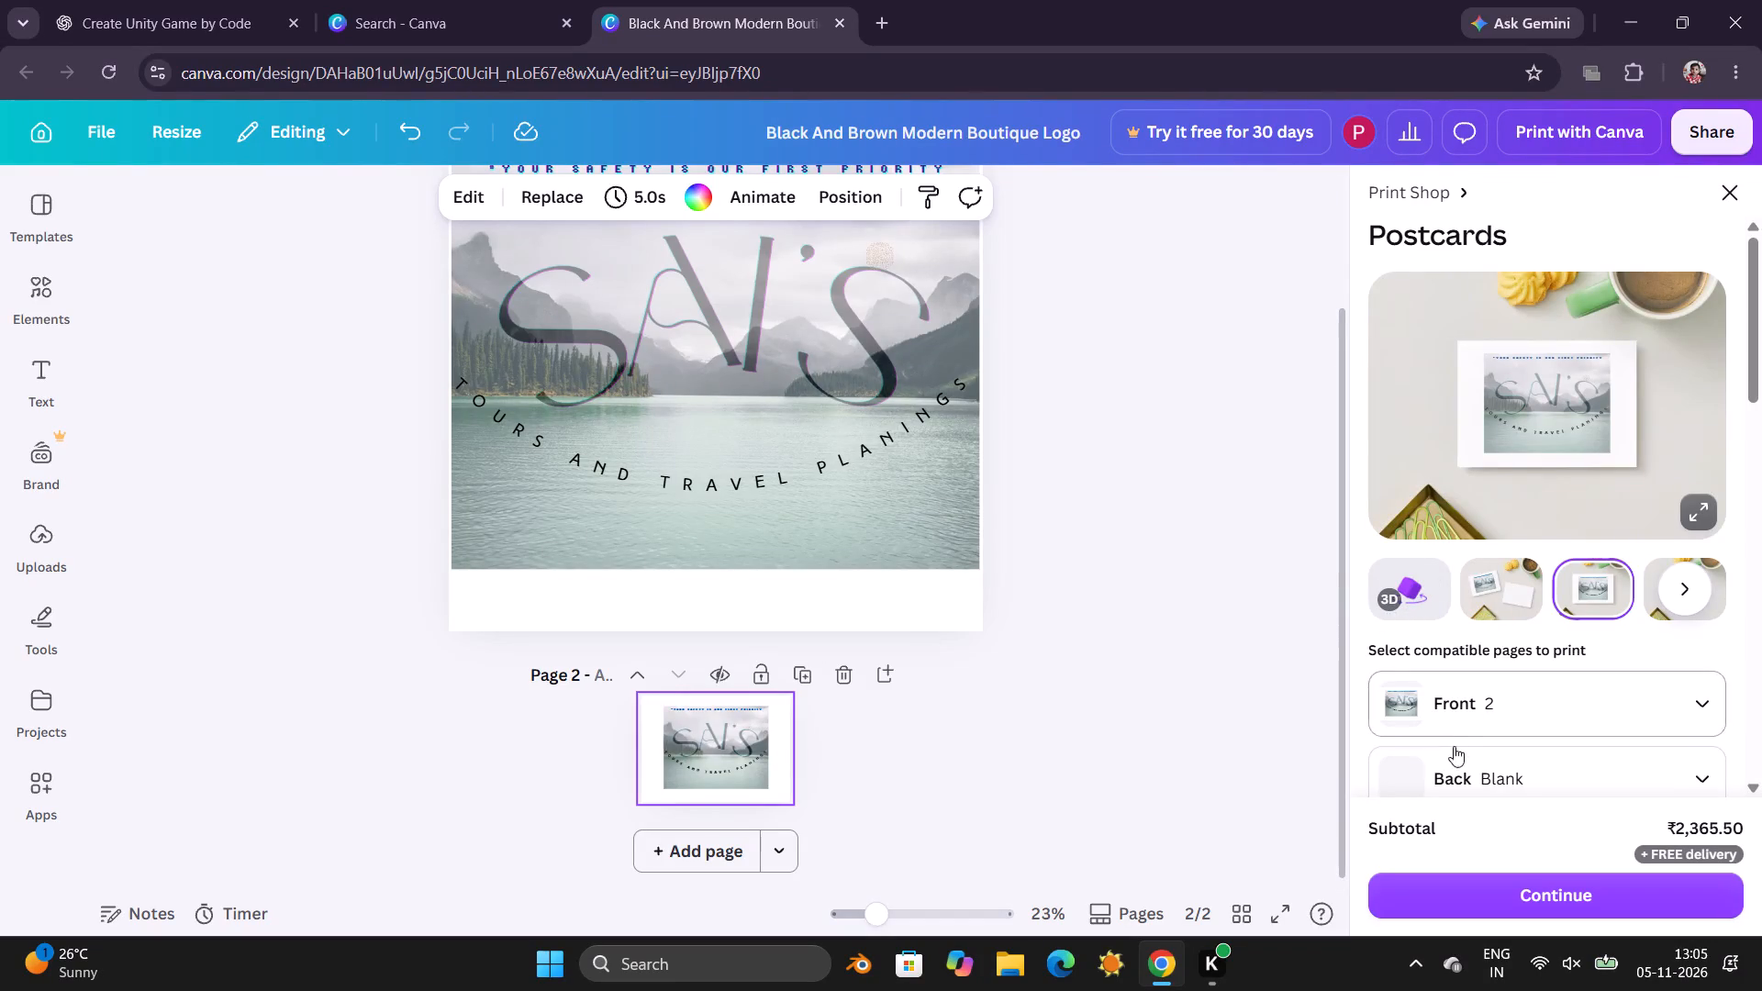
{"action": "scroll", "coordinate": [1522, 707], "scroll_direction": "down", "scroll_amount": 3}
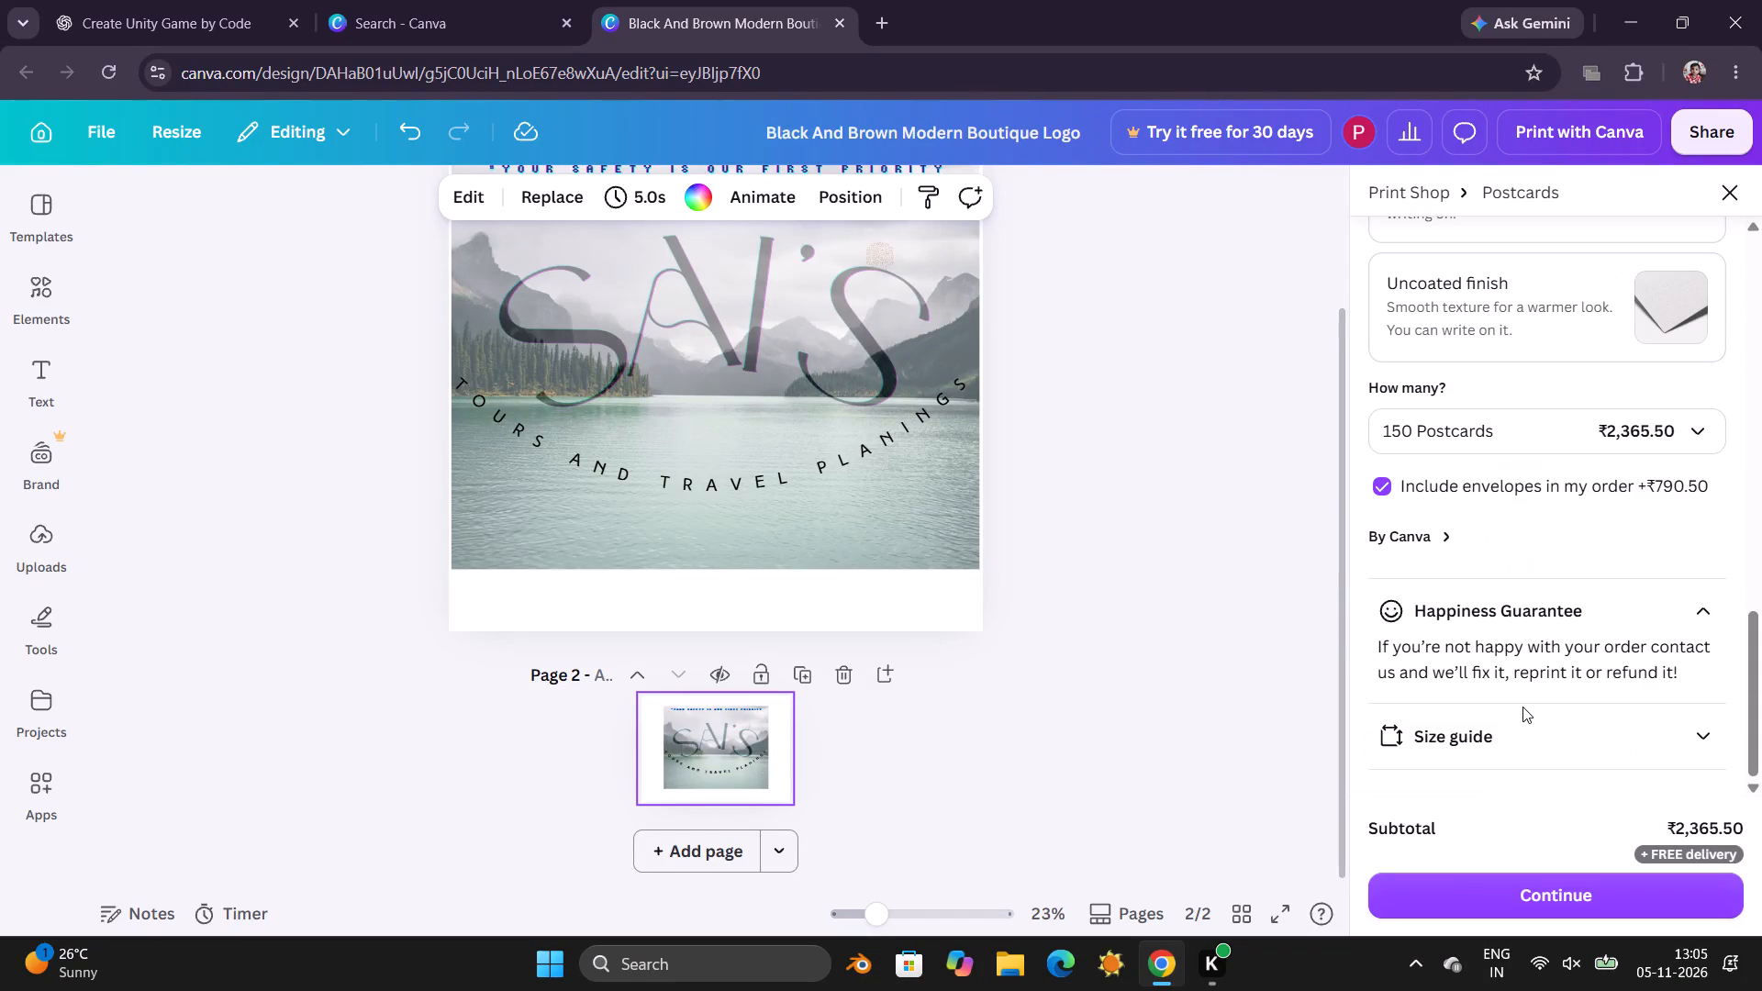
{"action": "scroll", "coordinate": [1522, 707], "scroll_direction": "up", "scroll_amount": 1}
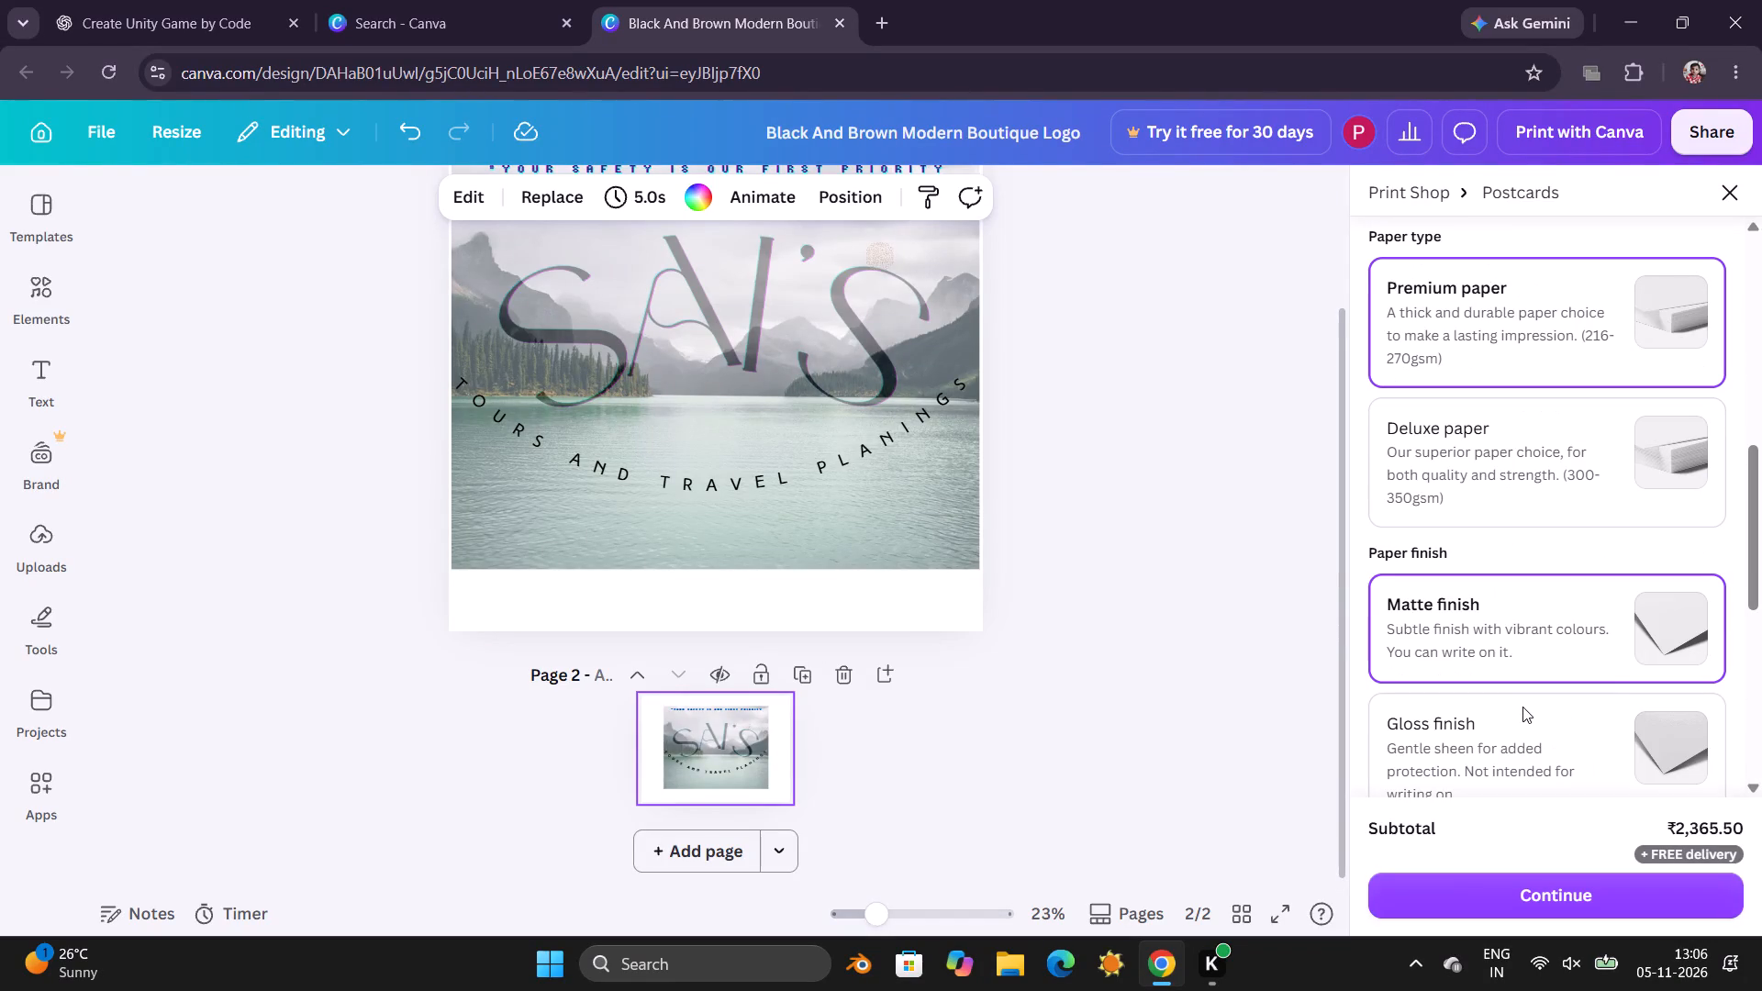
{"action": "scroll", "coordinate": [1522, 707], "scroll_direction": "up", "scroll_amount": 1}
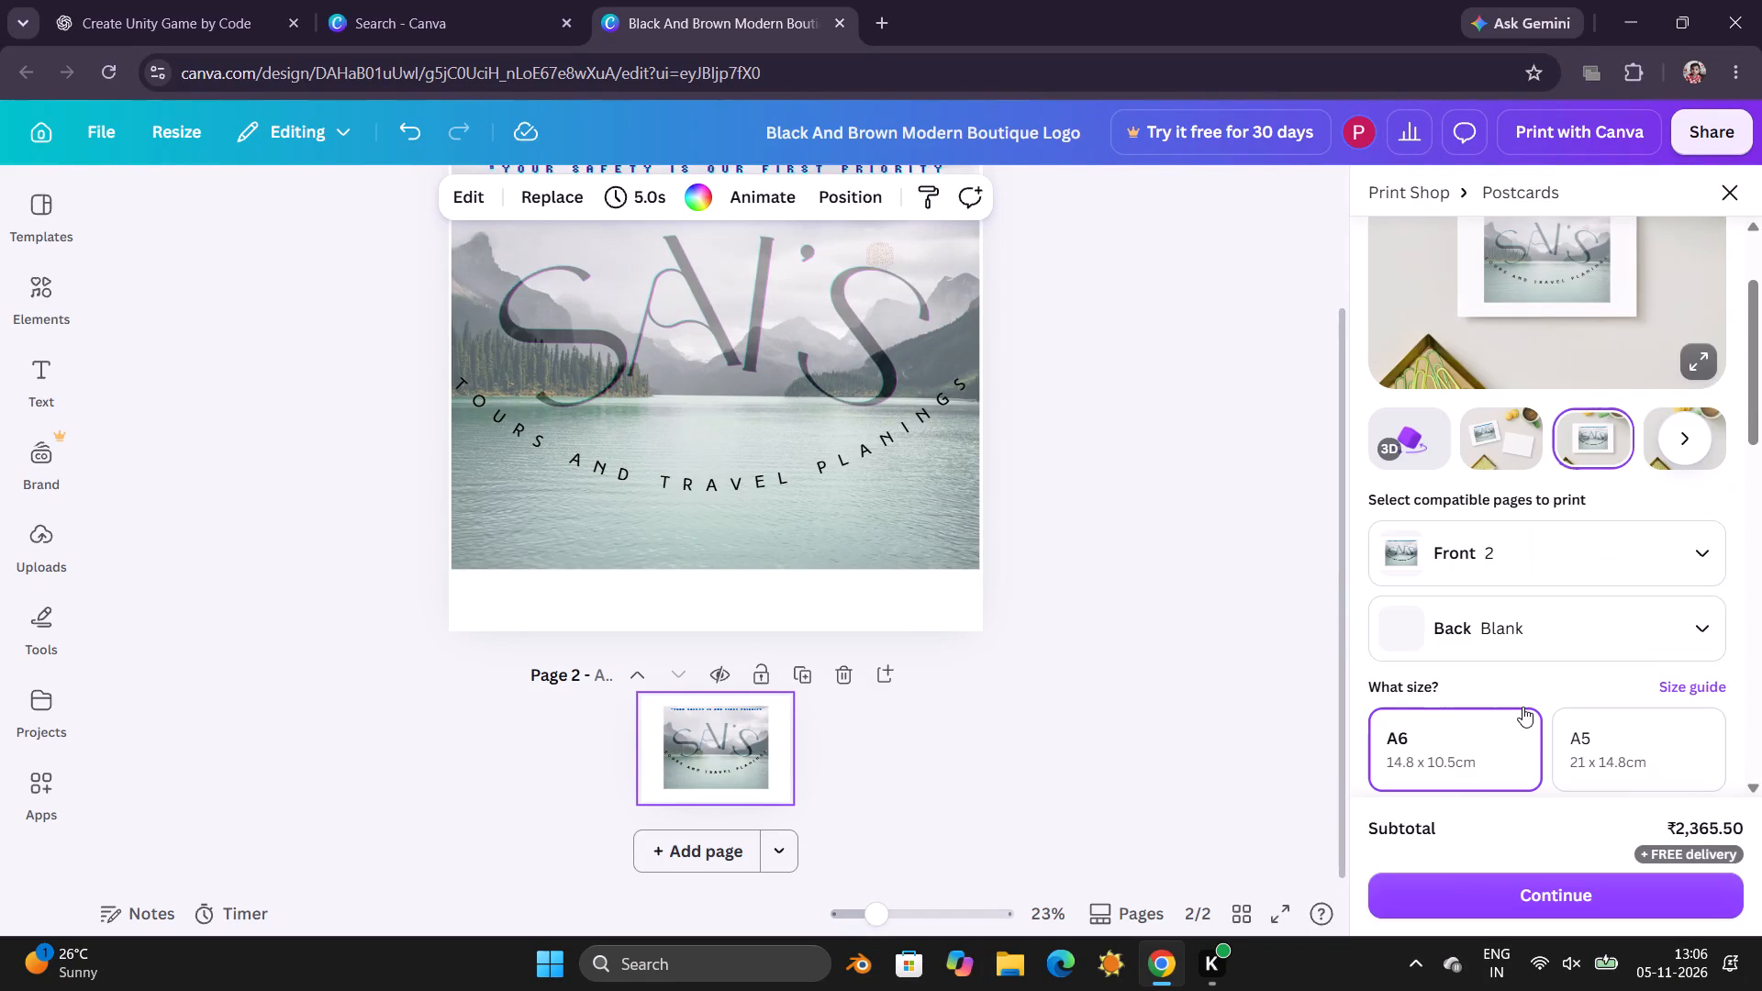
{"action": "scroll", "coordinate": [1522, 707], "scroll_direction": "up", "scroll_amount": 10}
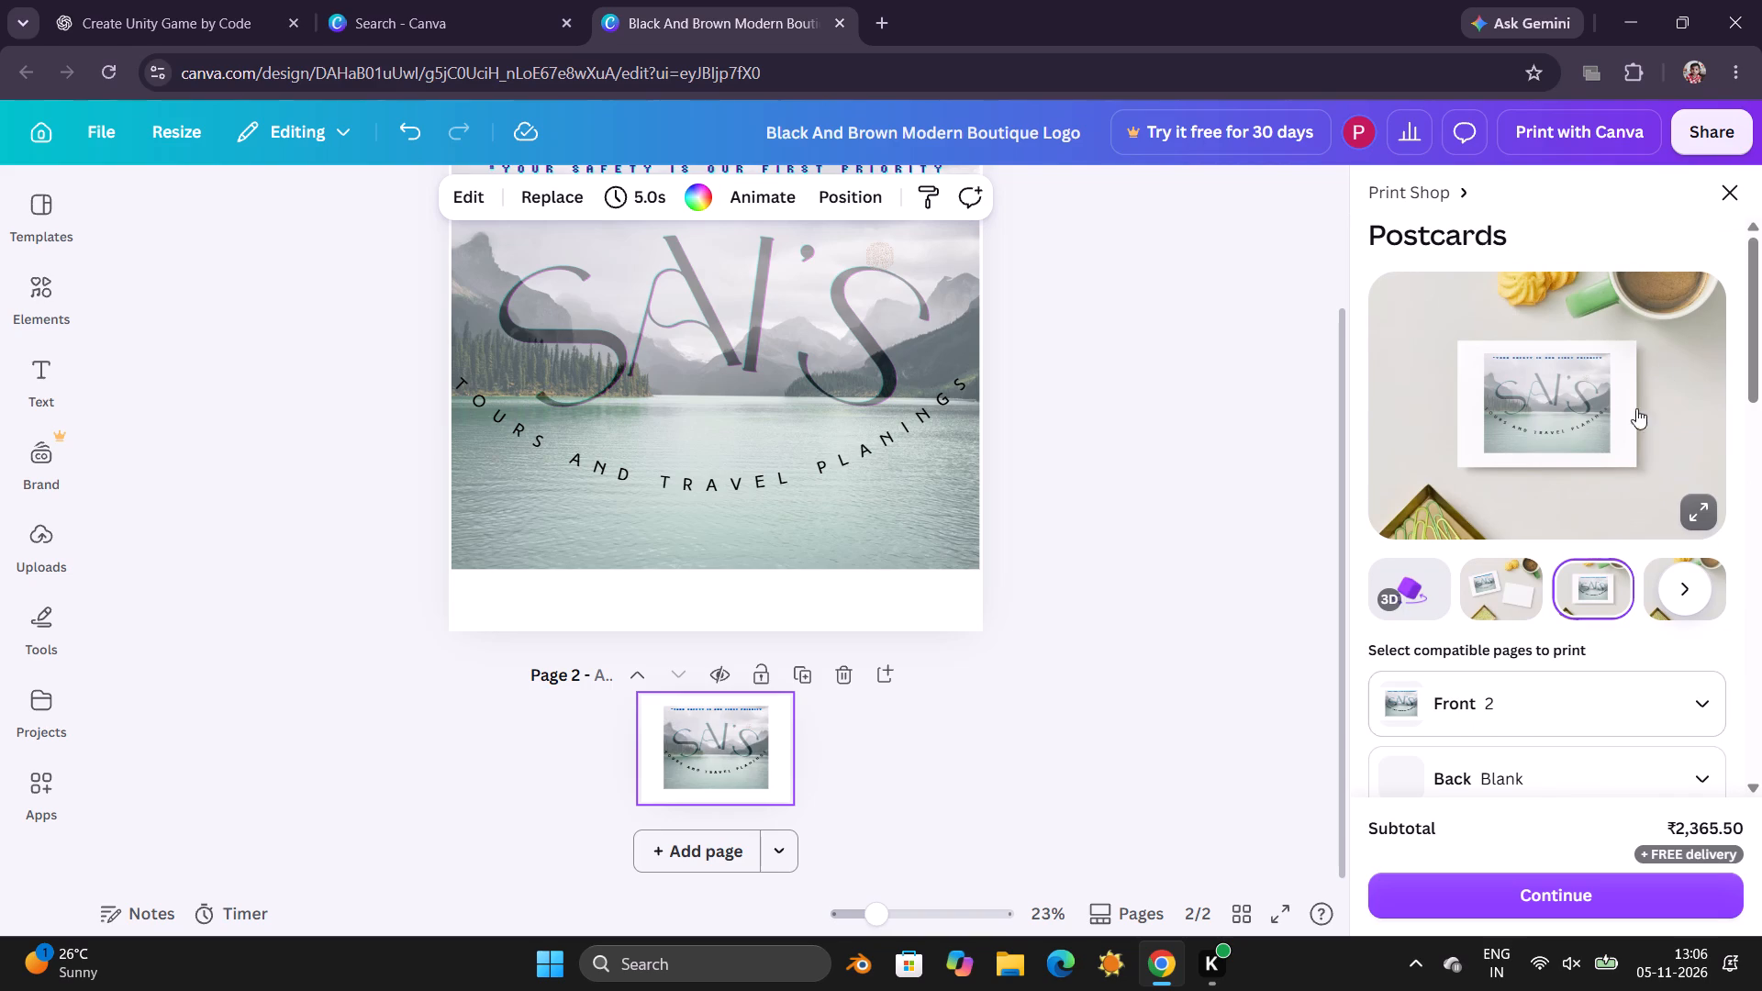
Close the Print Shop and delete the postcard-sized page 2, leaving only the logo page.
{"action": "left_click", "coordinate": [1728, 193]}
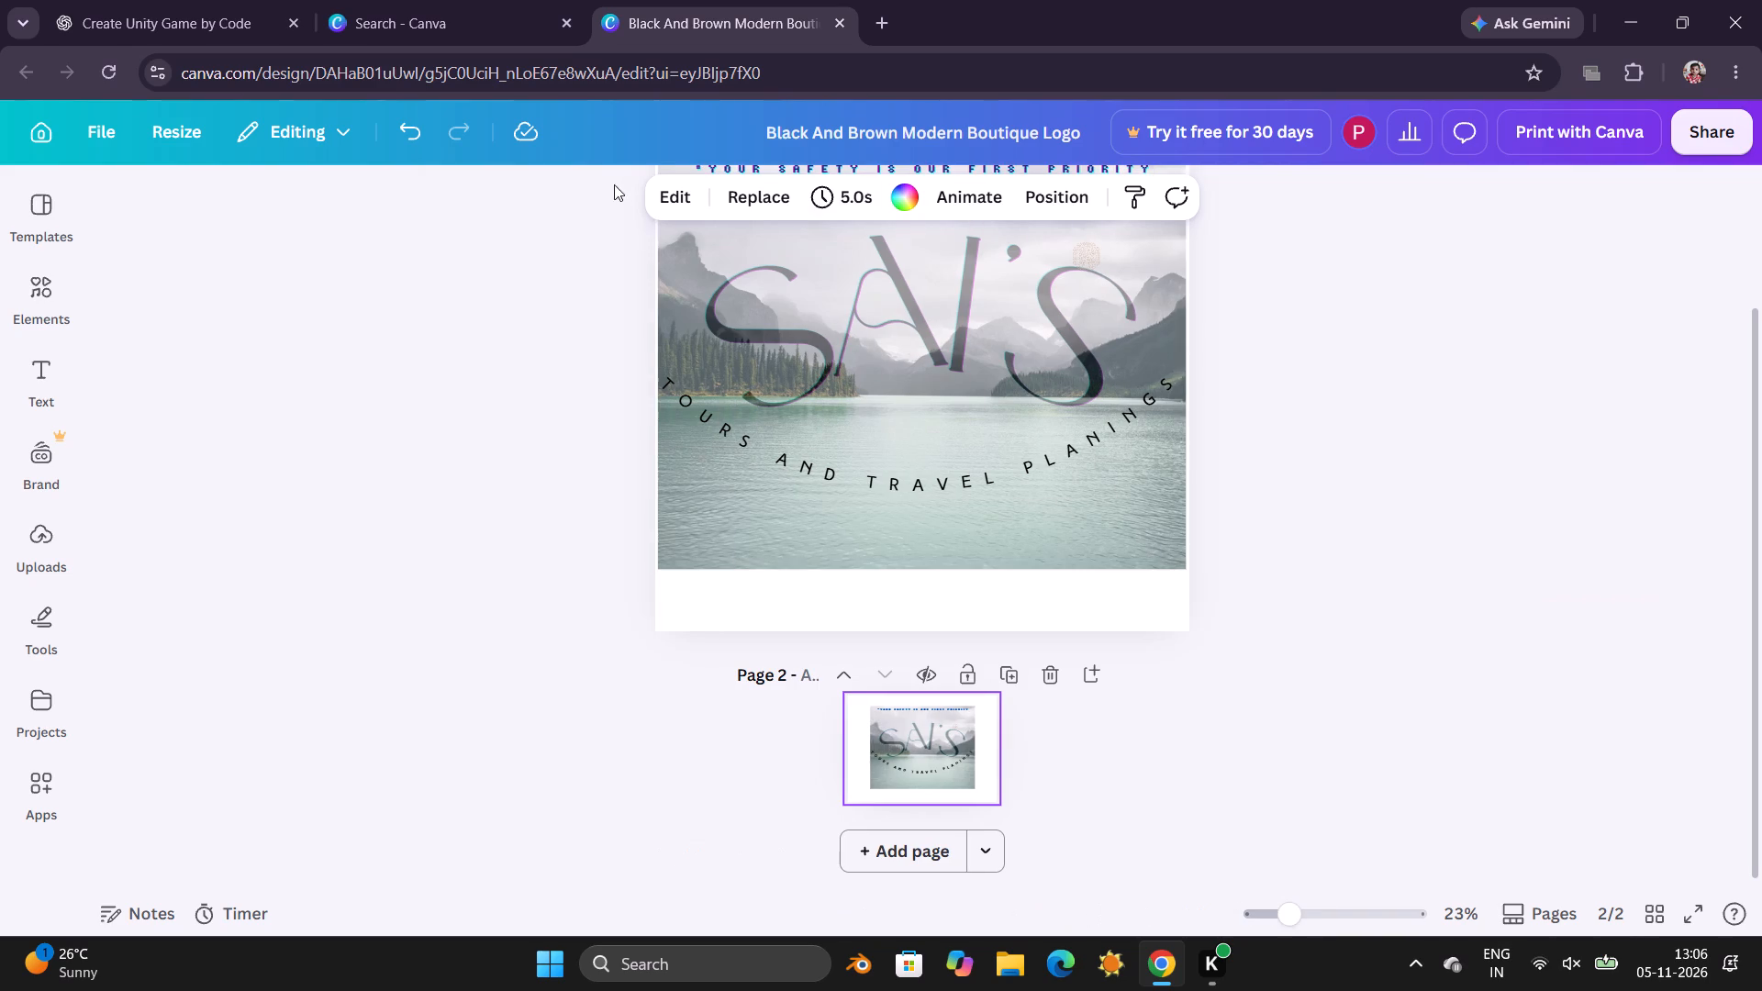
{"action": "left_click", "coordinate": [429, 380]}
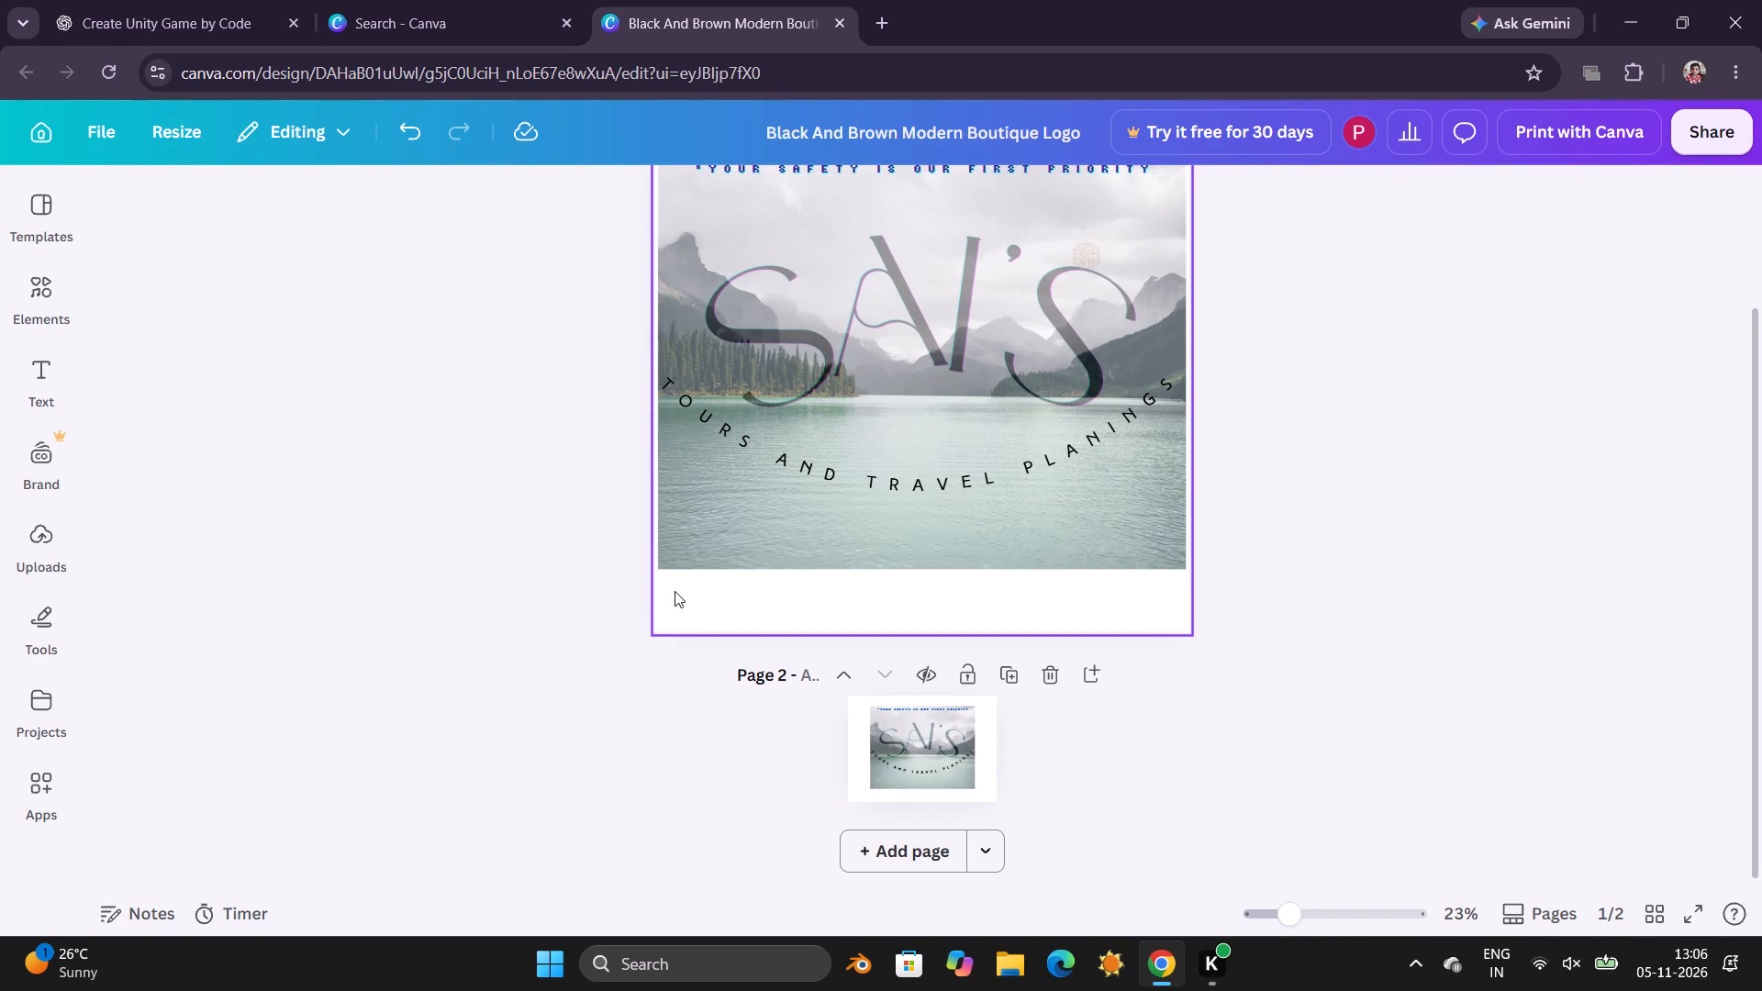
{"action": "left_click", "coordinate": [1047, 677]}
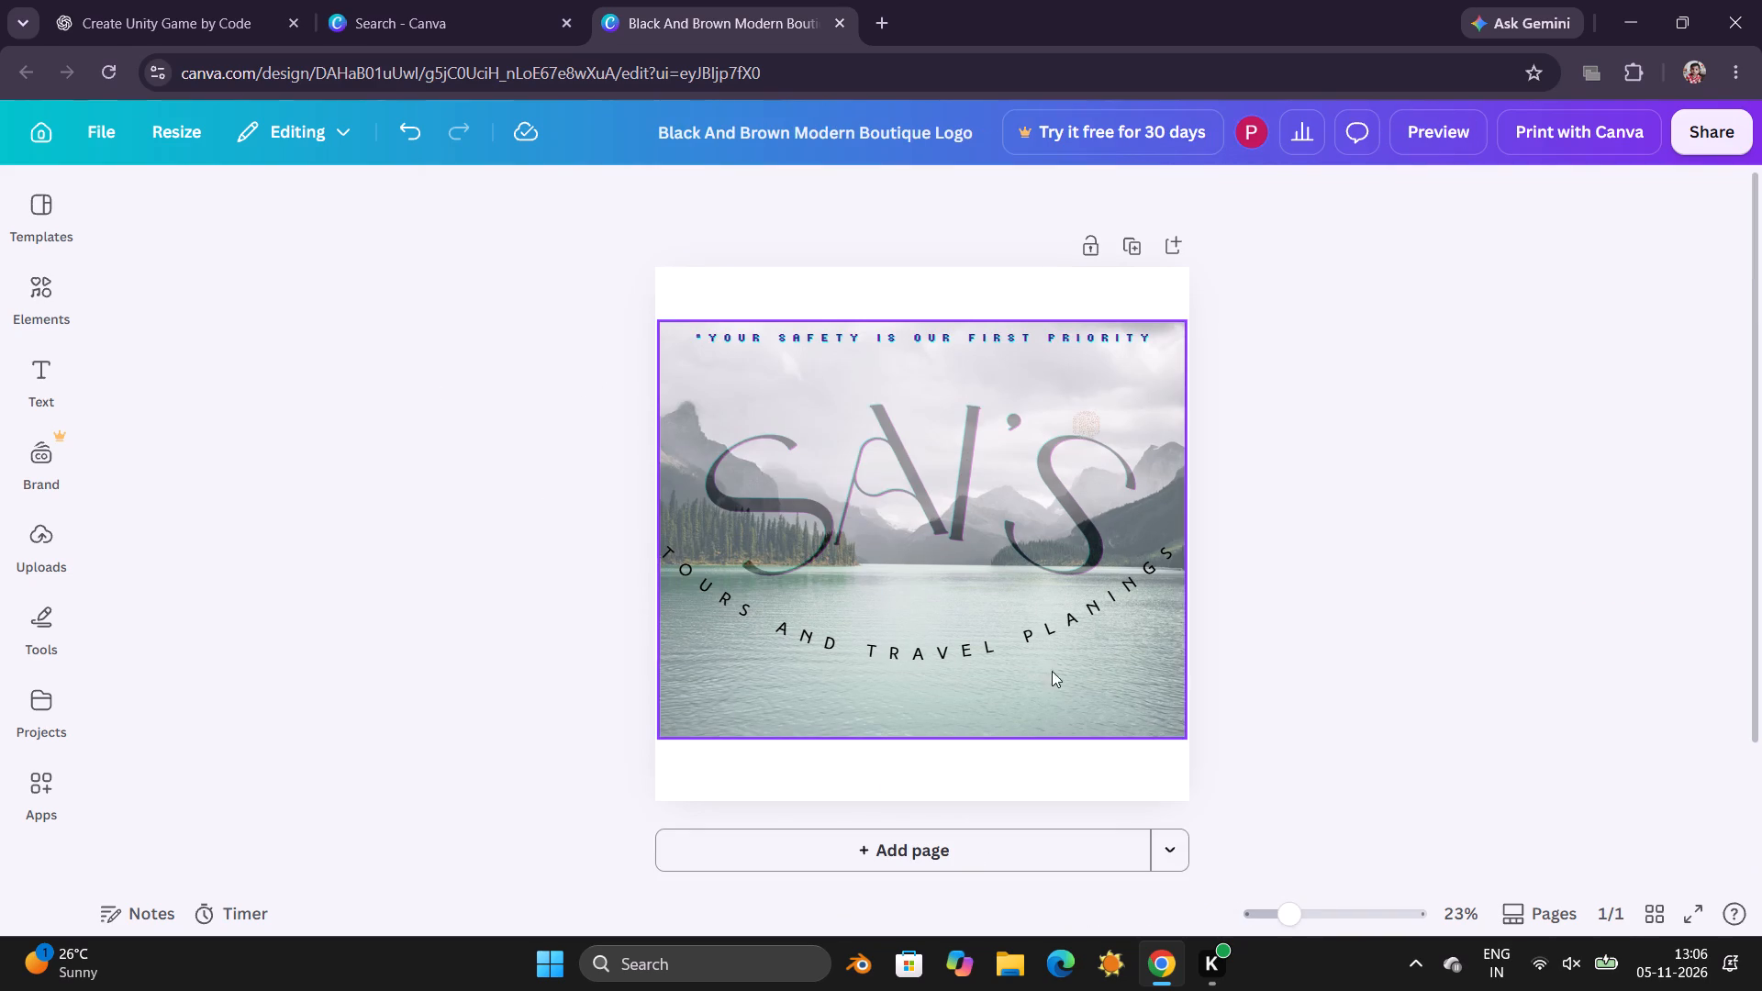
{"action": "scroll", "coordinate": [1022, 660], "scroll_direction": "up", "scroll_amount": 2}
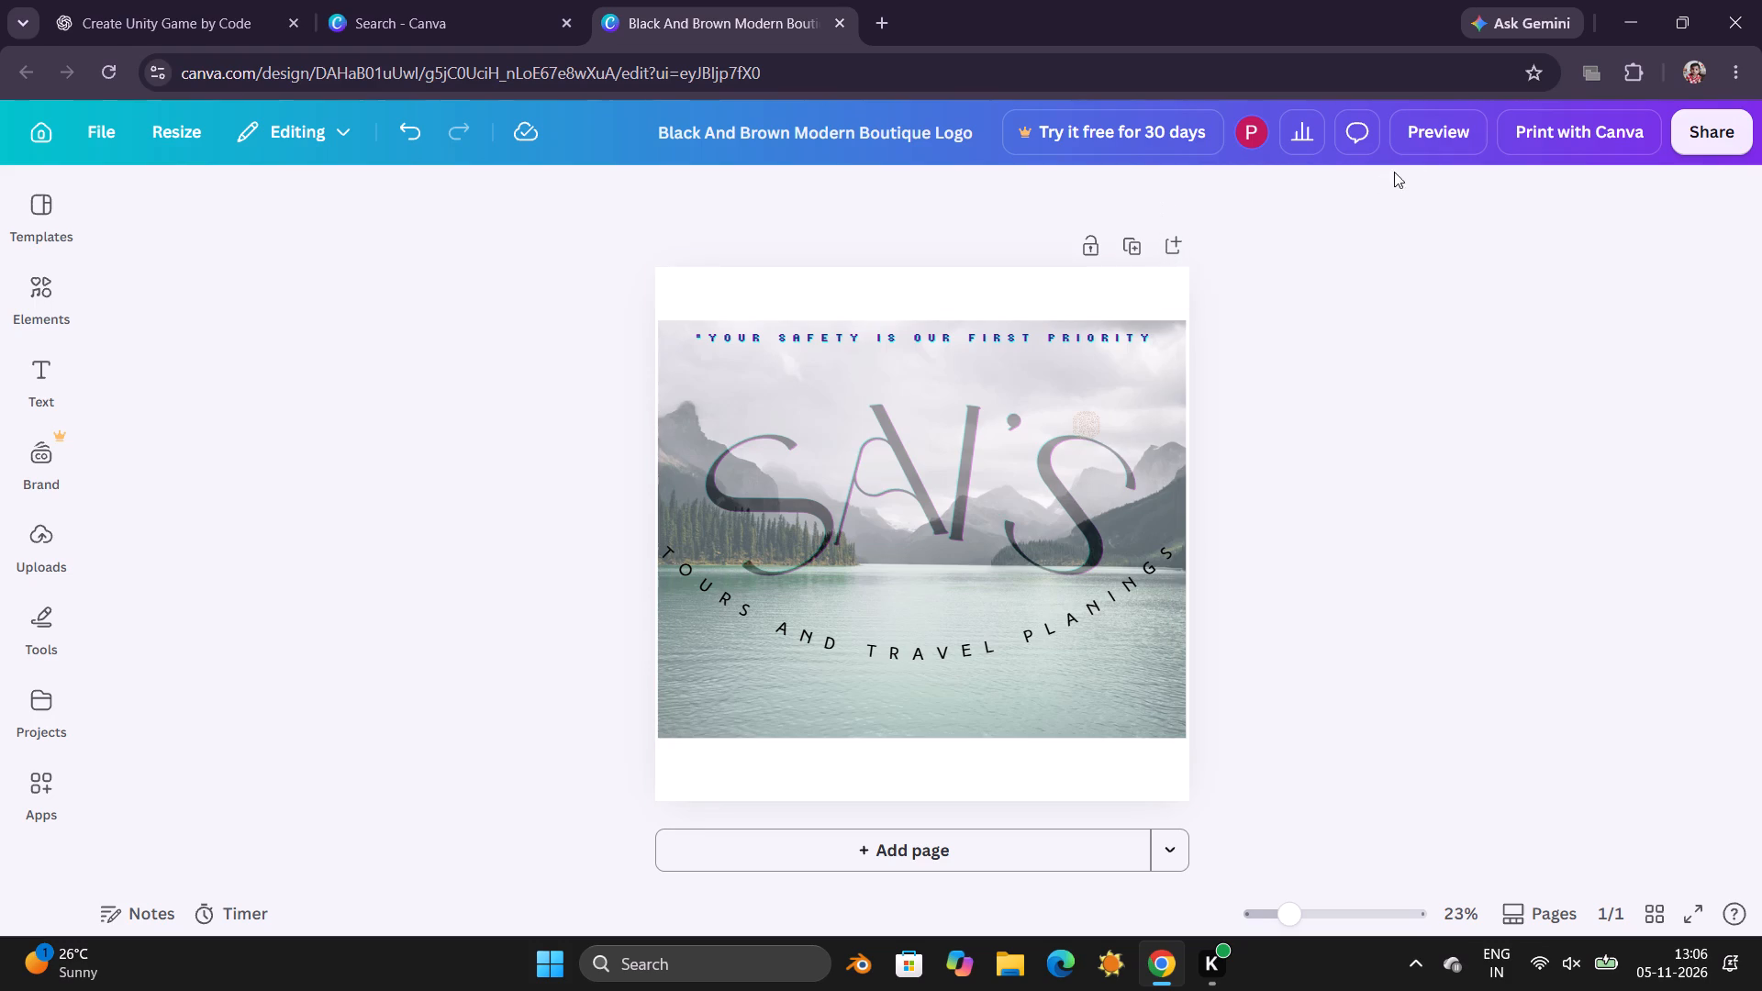
Preview the animated logo design and return to the editor.
{"action": "left_click", "coordinate": [1440, 128]}
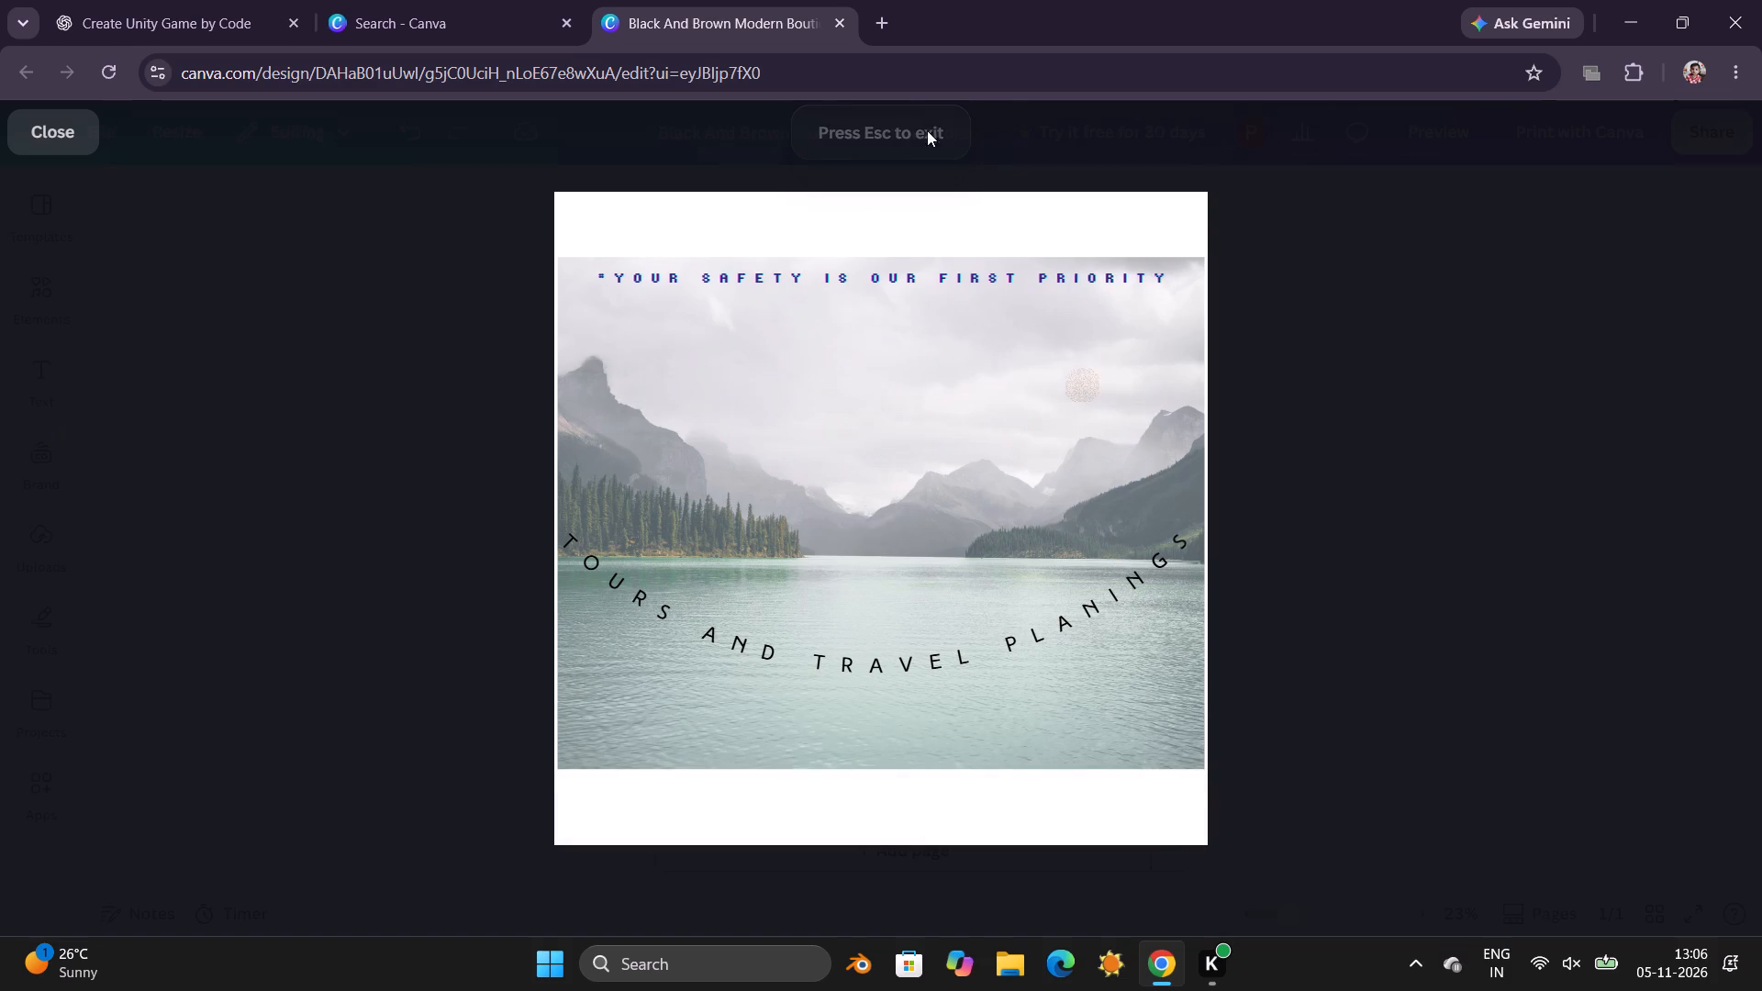
{"action": "left_click", "coordinate": [77, 144]}
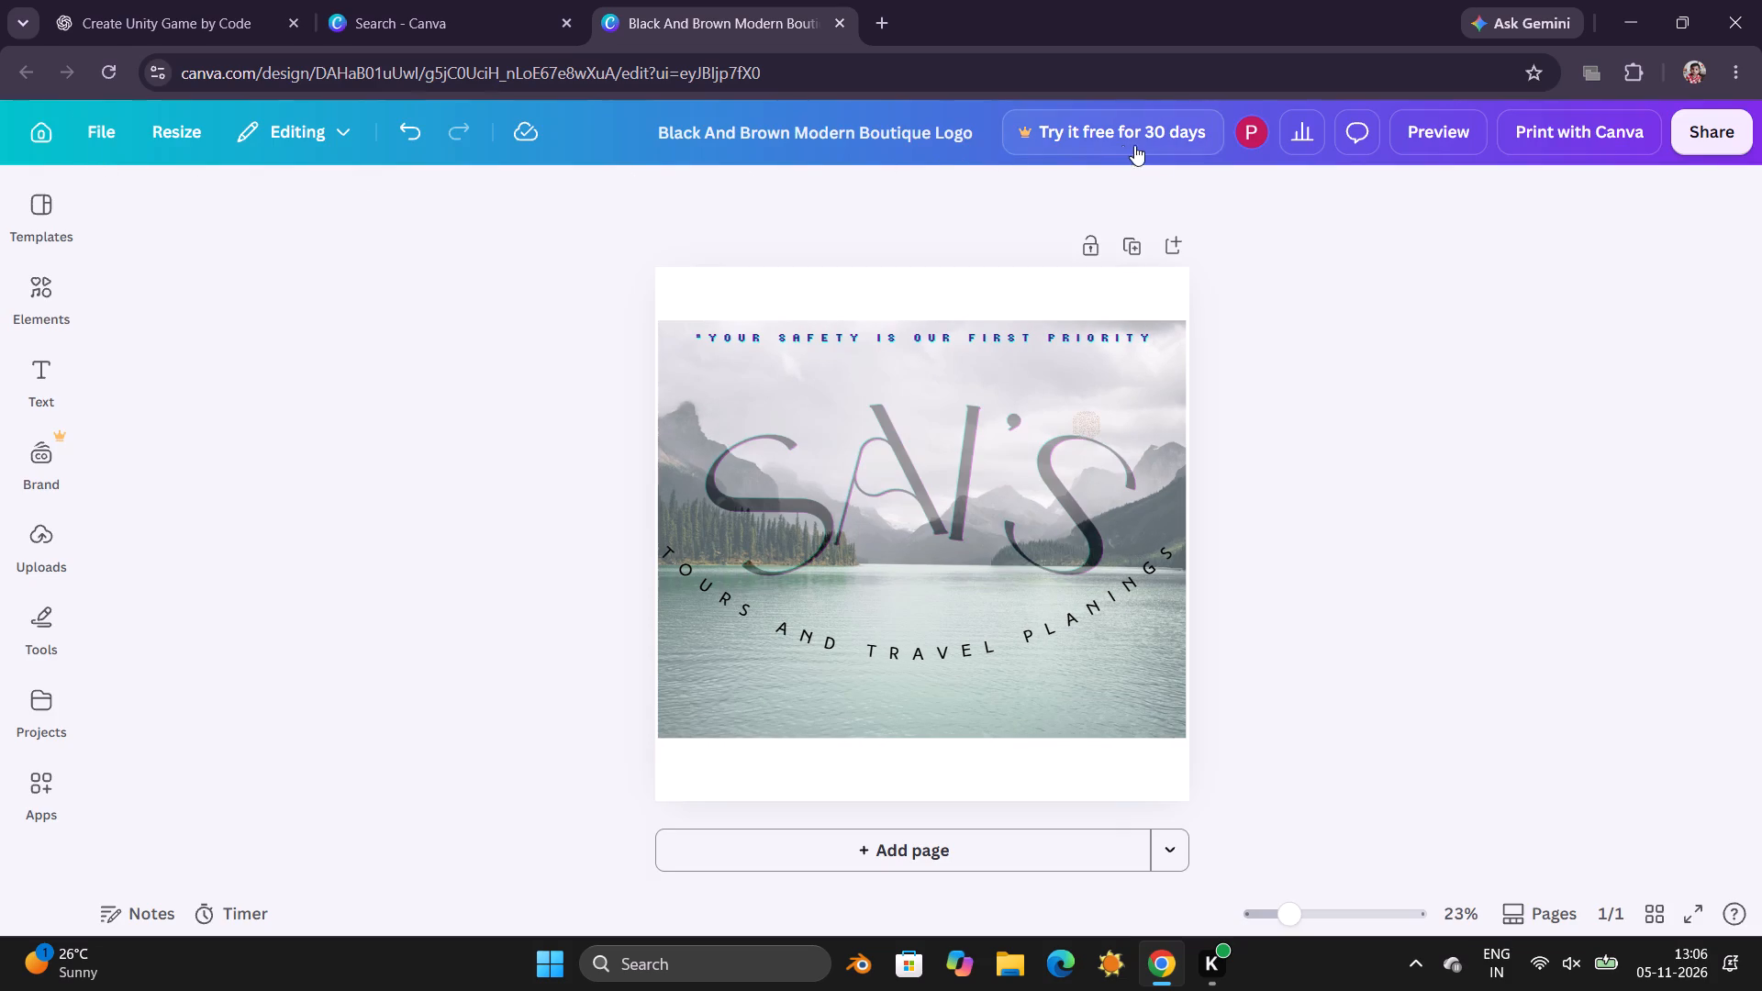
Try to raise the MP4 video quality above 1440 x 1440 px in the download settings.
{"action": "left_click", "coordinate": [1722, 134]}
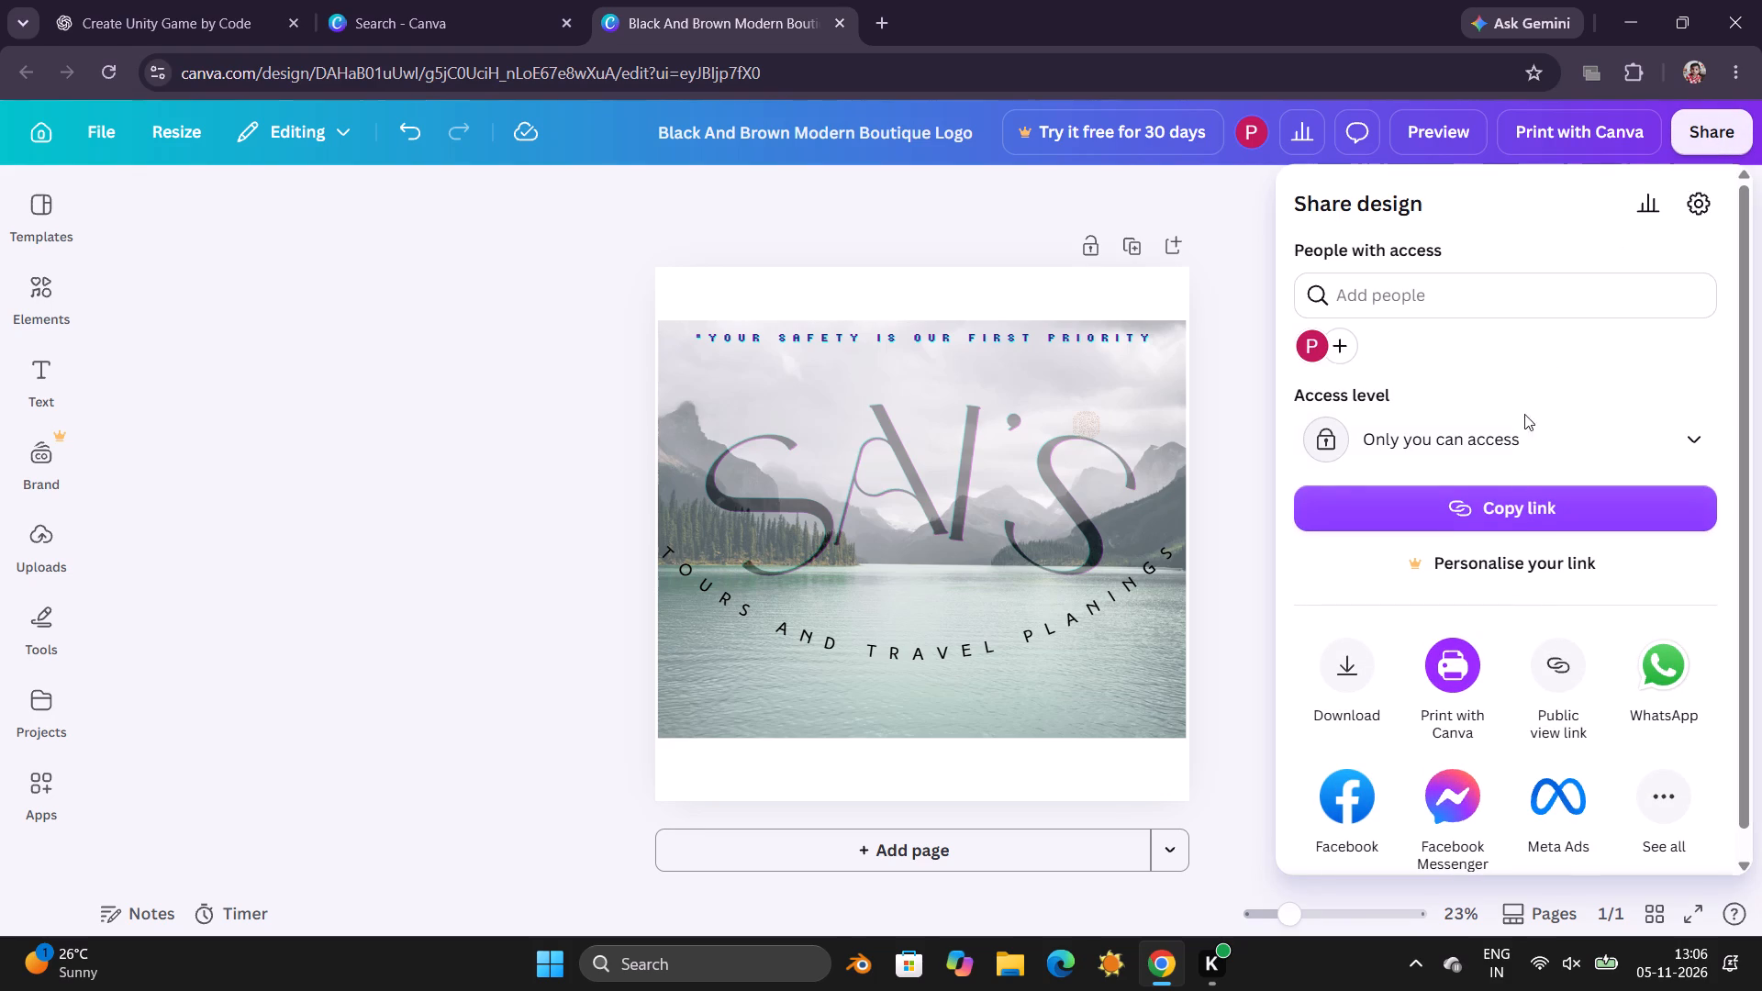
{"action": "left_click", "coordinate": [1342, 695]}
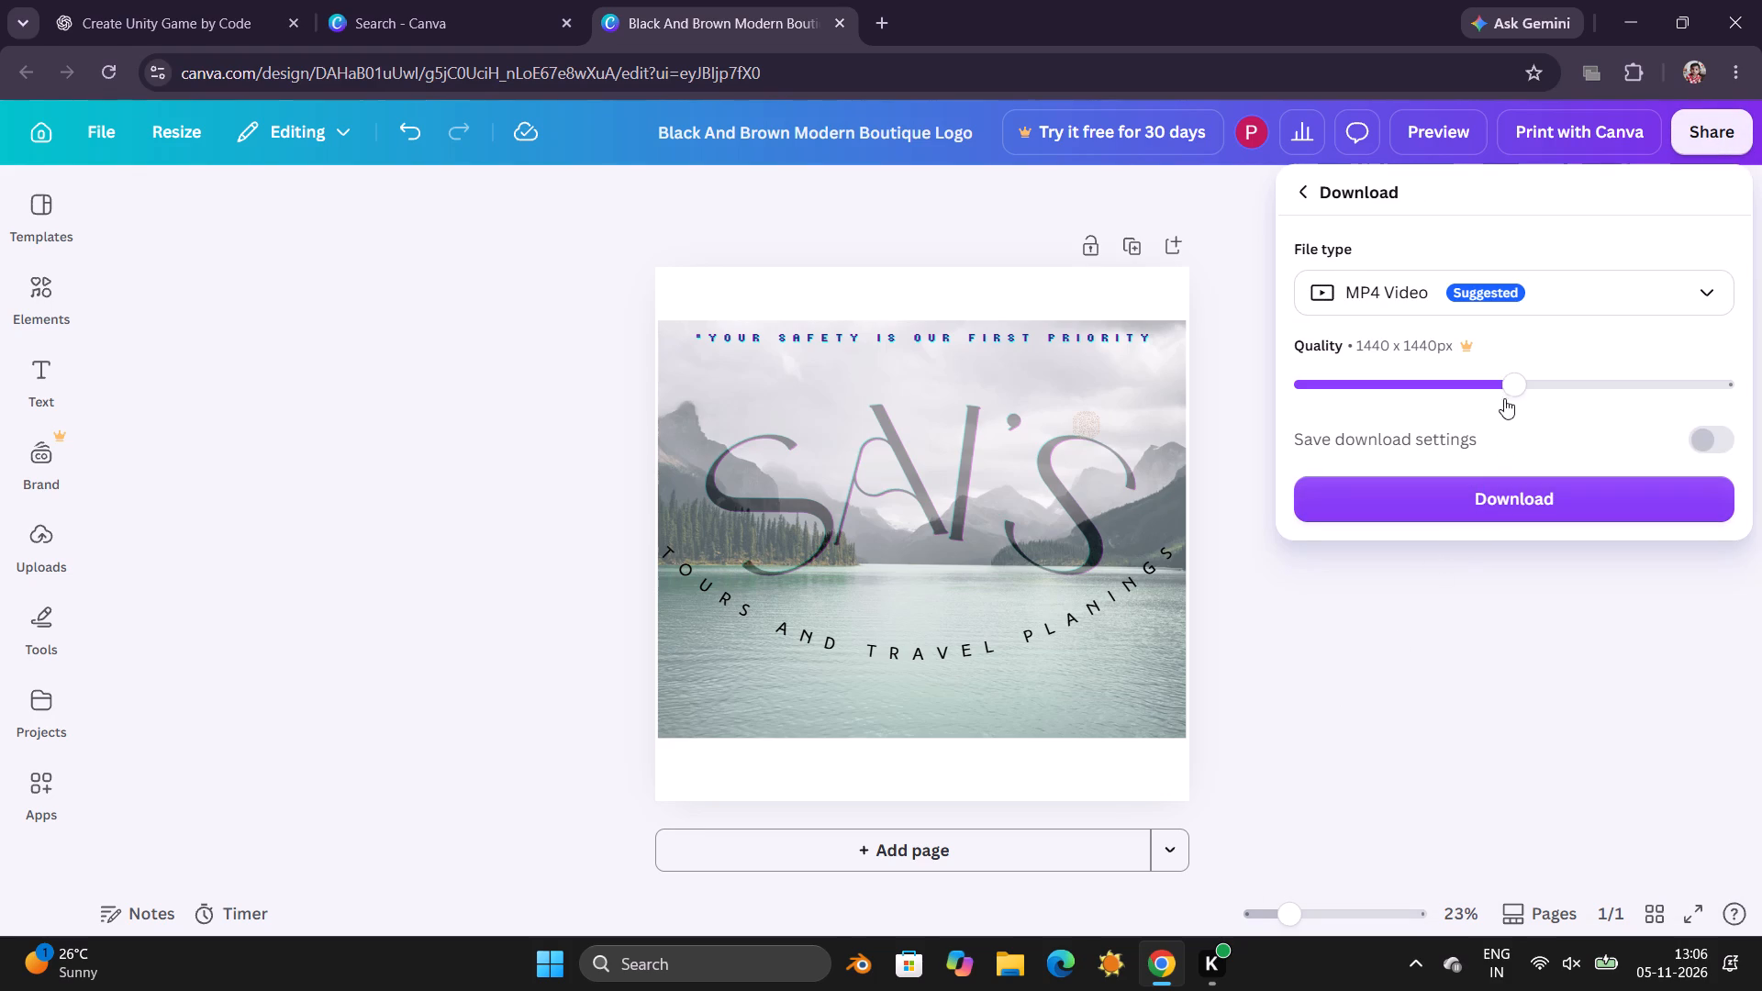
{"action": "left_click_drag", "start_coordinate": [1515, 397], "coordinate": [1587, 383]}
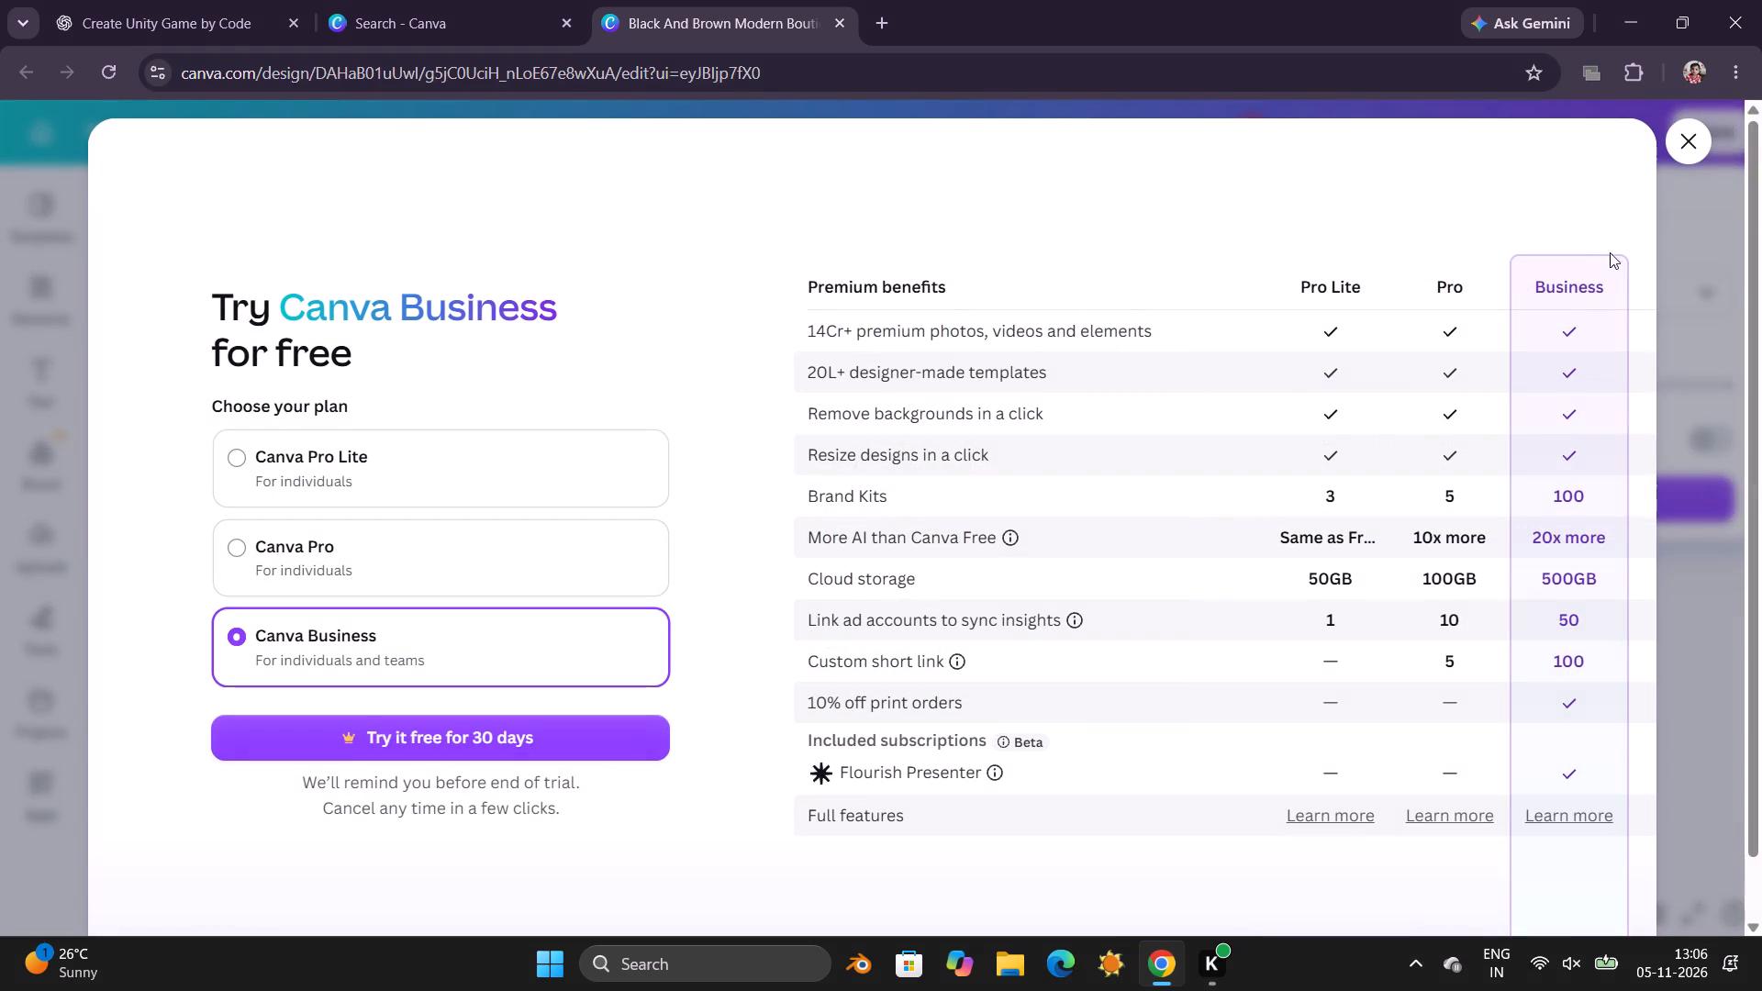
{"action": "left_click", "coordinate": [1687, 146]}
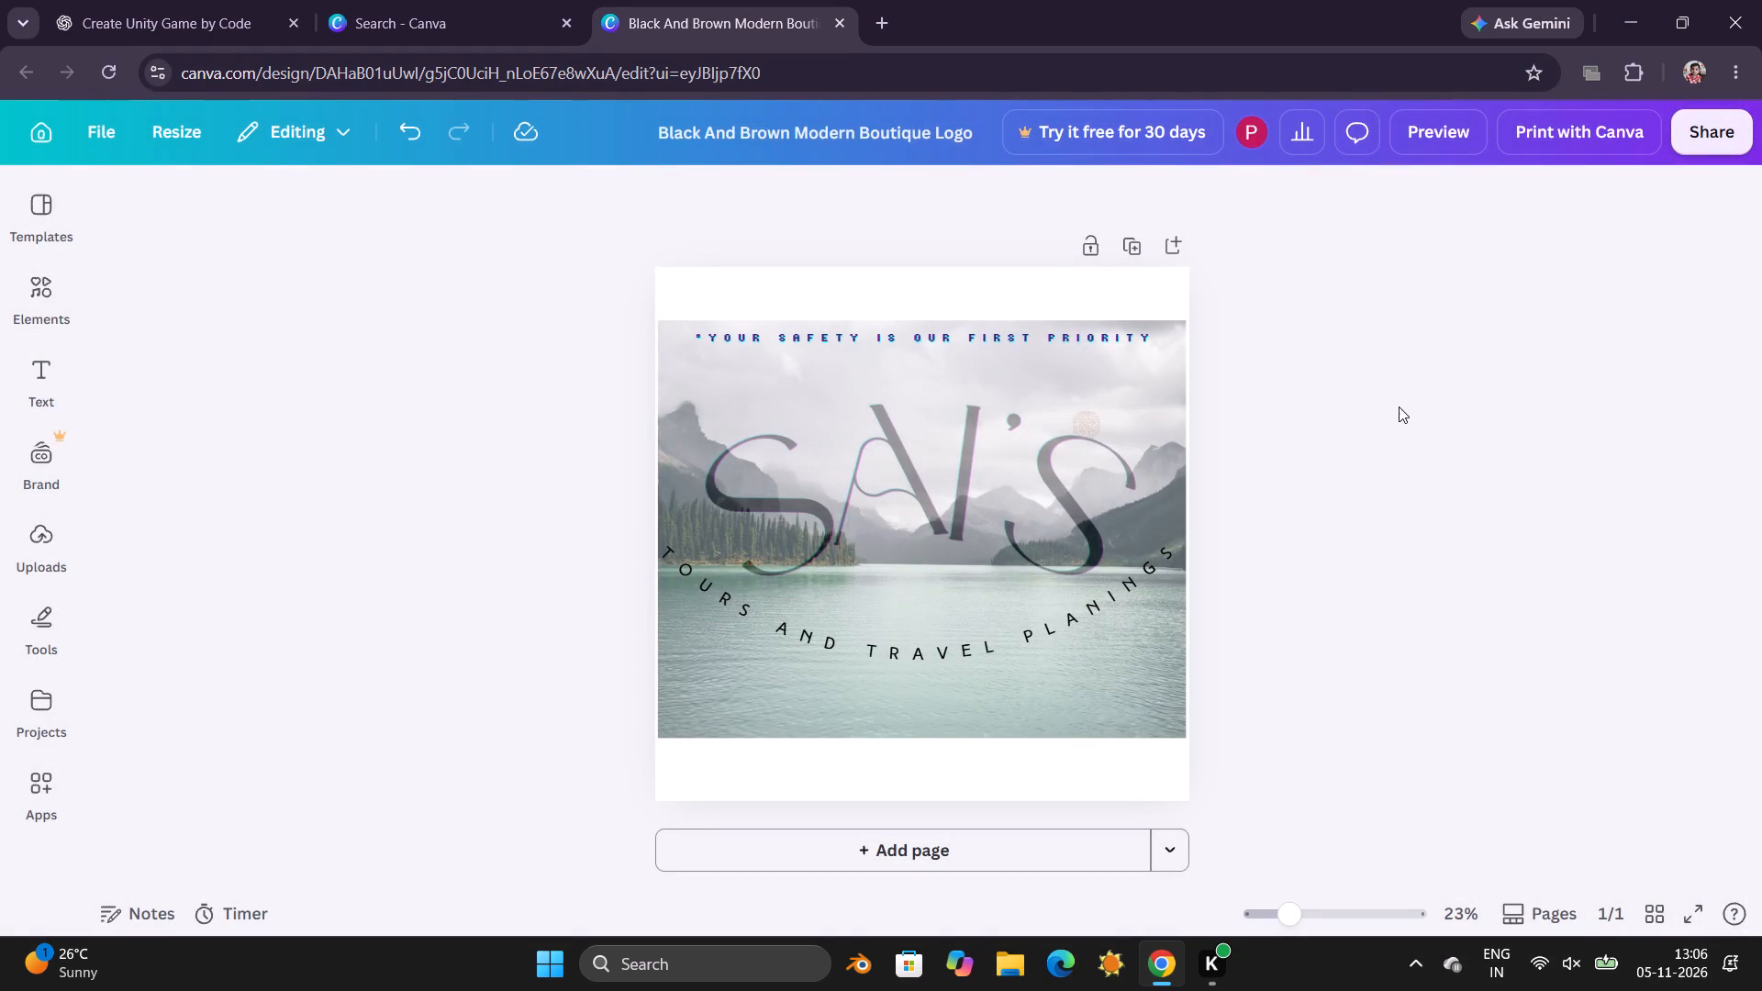
Download the animated logo as an MP4 Video at 1440 x 1440 px quality.
{"action": "left_click", "coordinate": [1695, 133]}
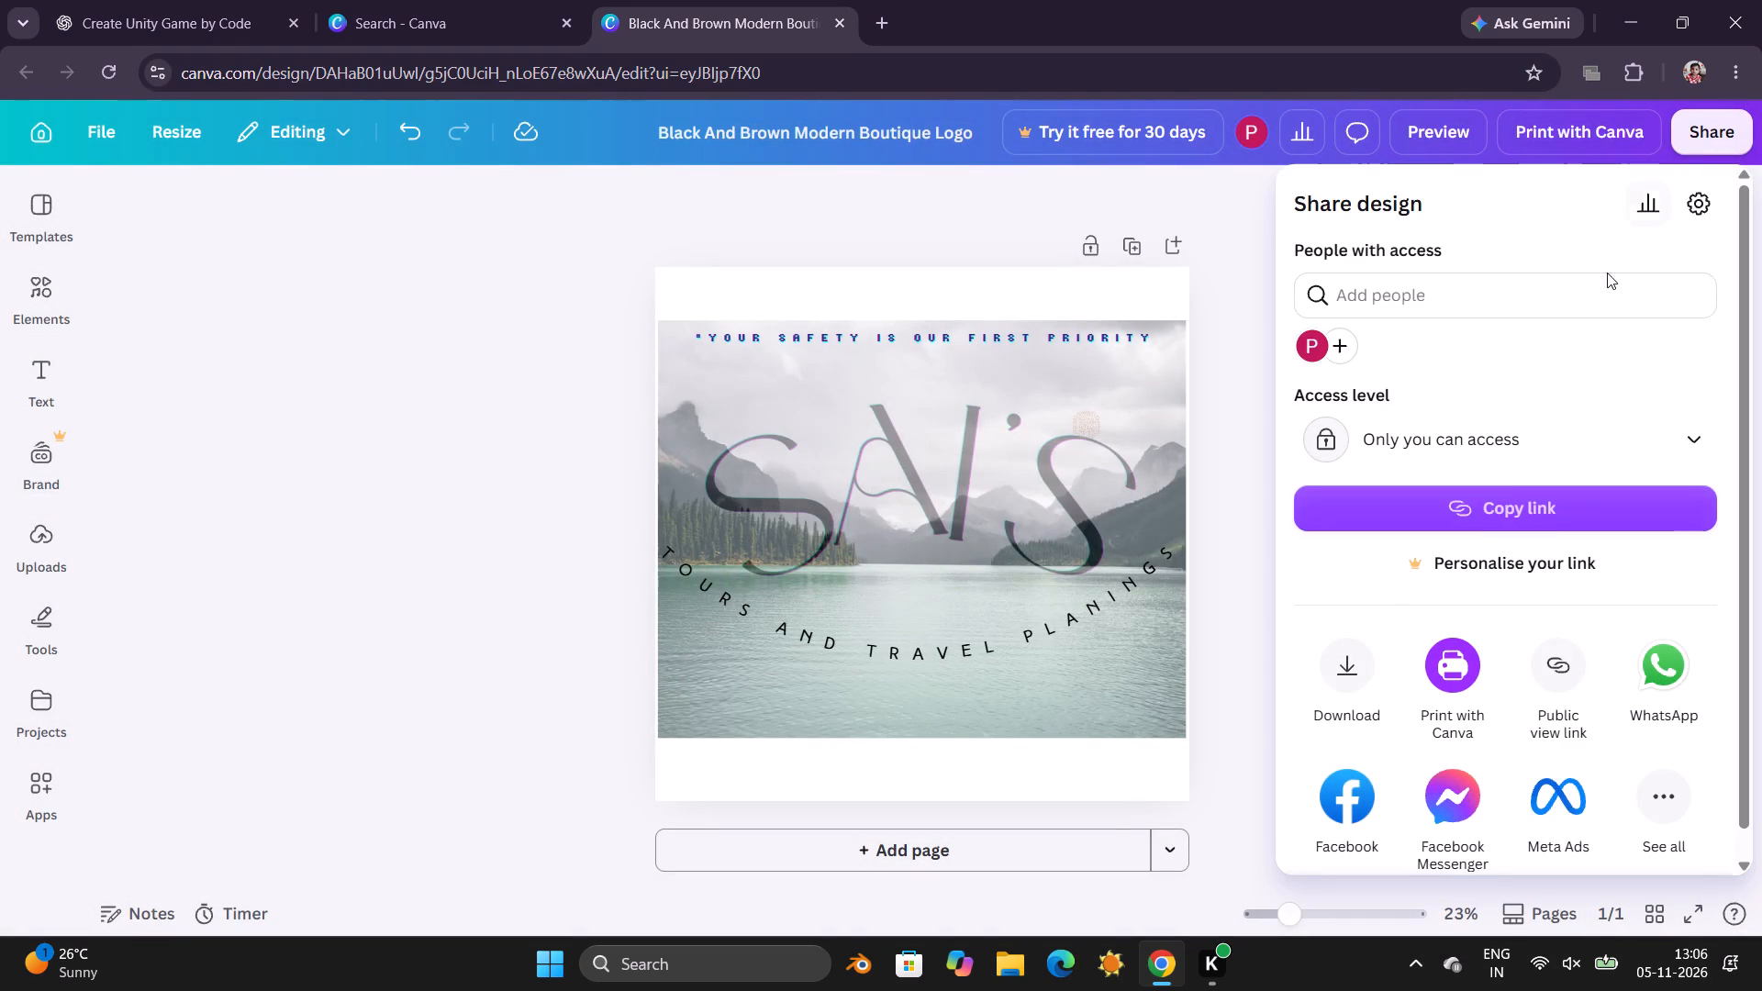
{"action": "left_click", "coordinate": [1344, 689]}
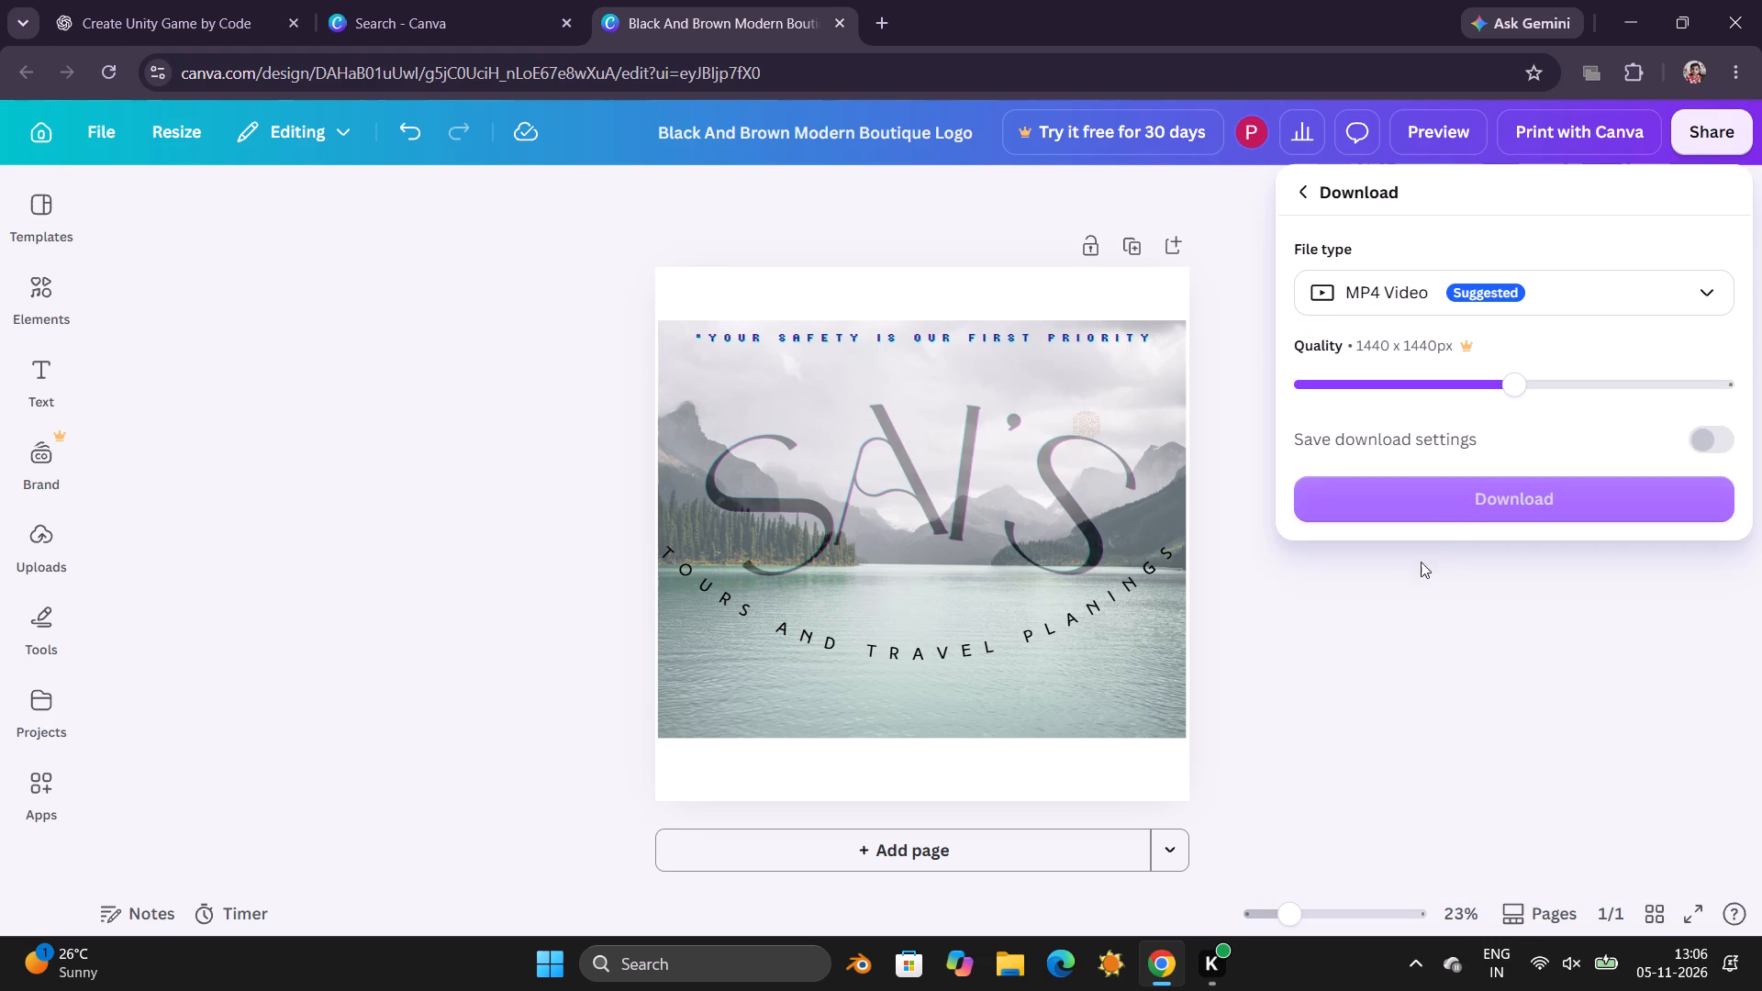
{"action": "left_click", "coordinate": [1462, 519]}
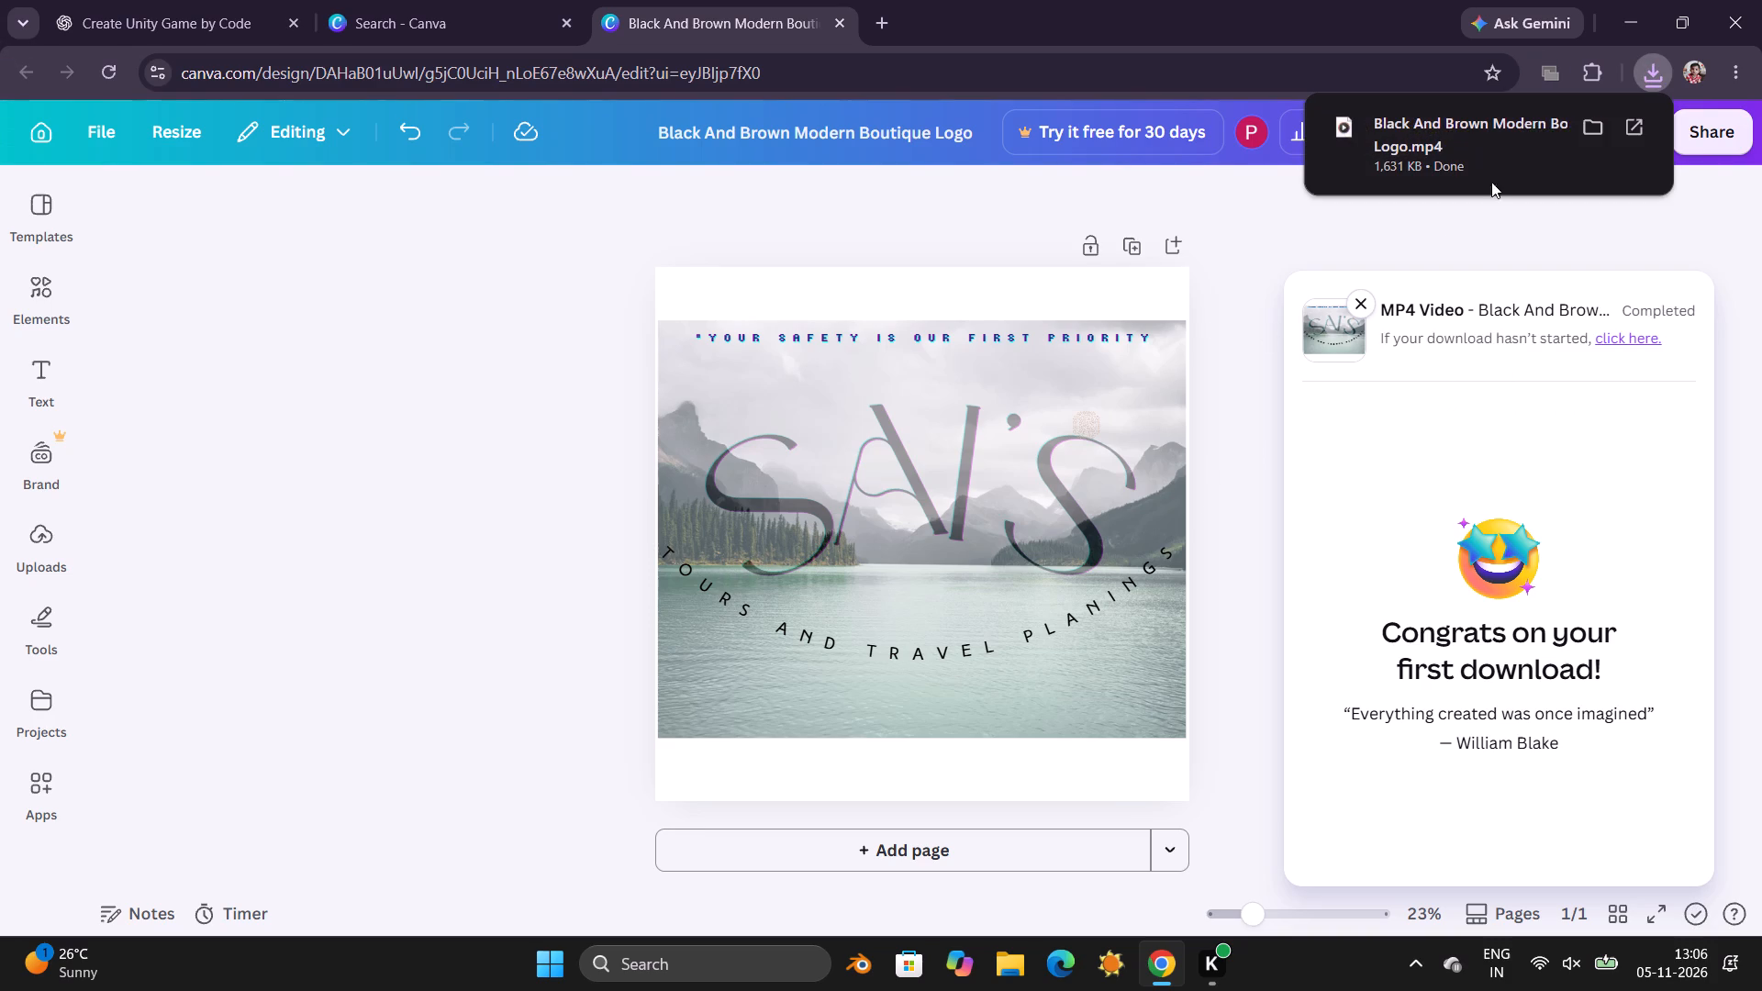
Open the downloaded logo video from its folder, play it in Media Player, and return to the Canva editor.
{"action": "left_click", "coordinate": [1586, 131]}
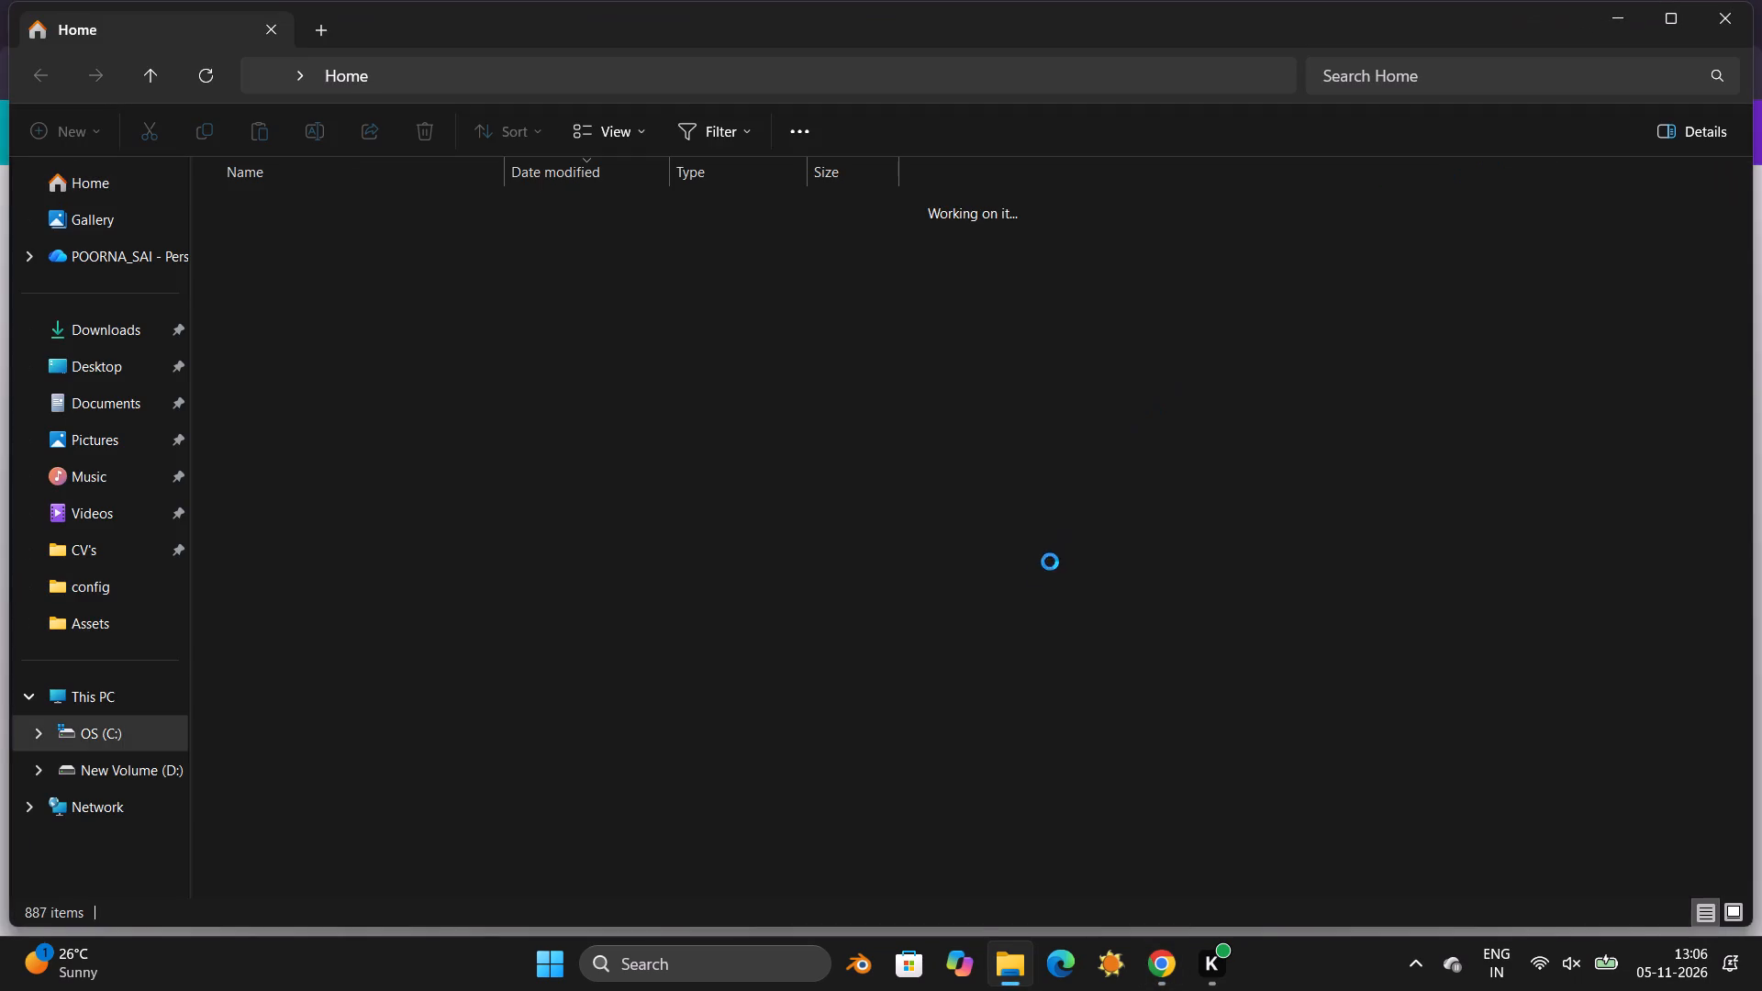
{"action": "double_click", "coordinate": [488, 228]}
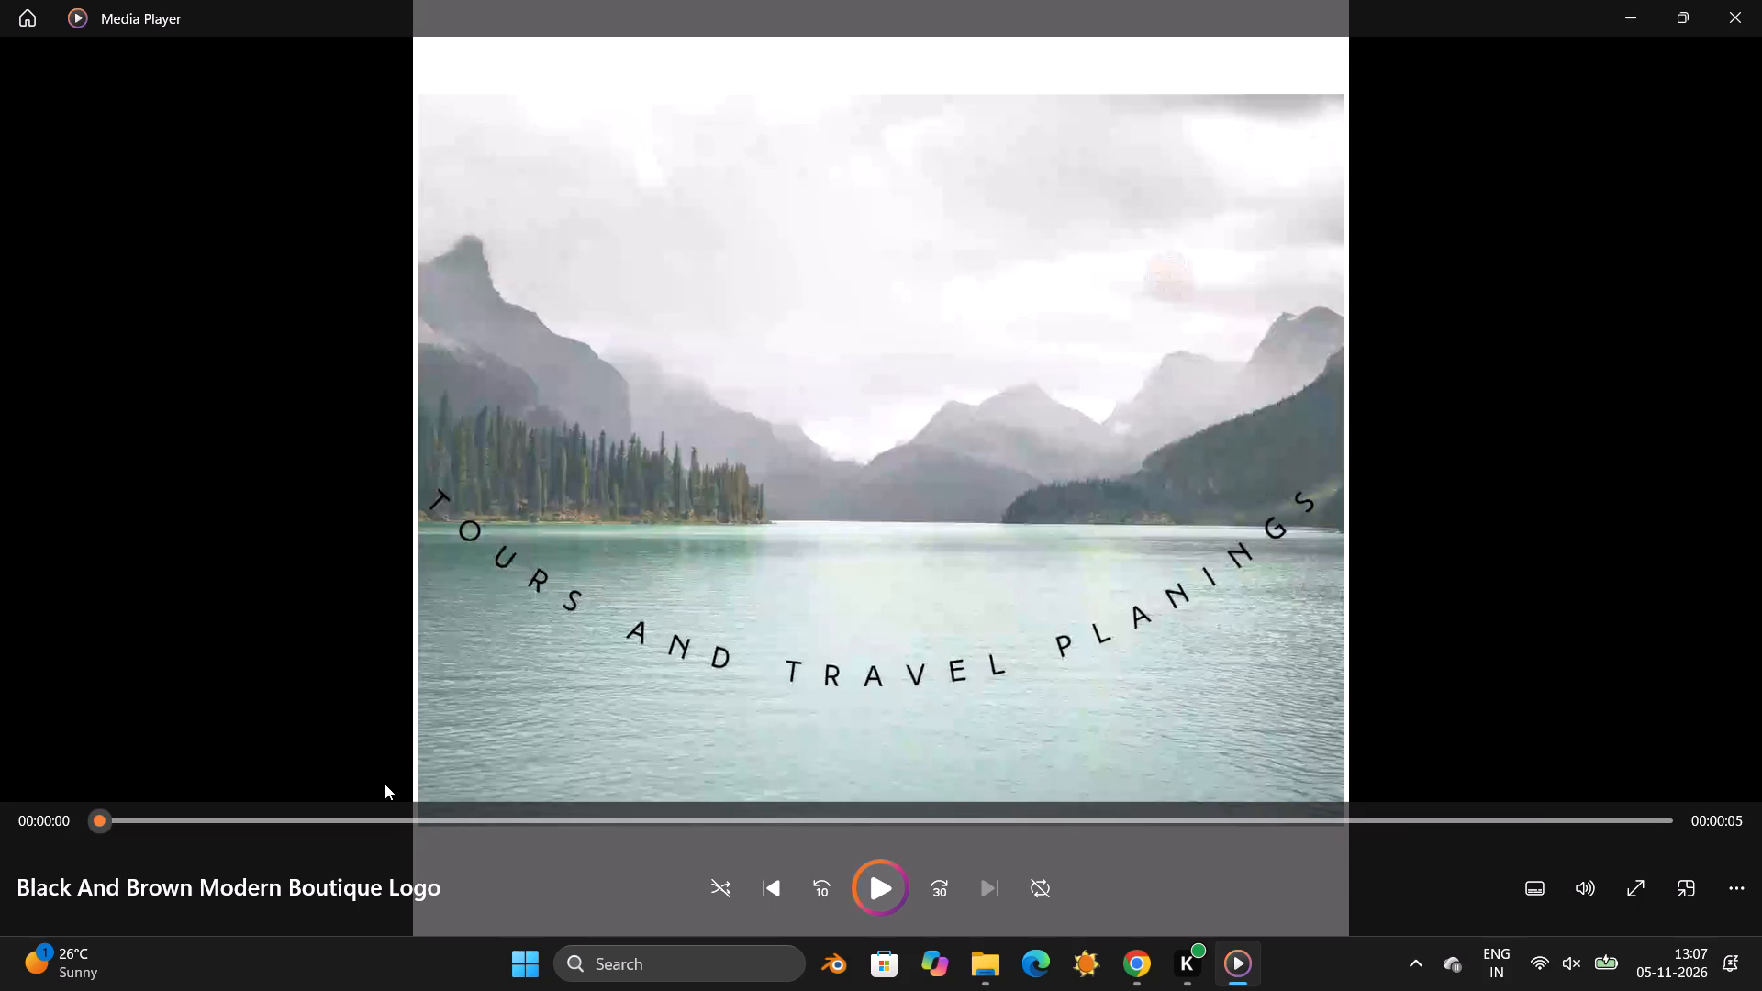
{"action": "left_click", "coordinate": [879, 883]}
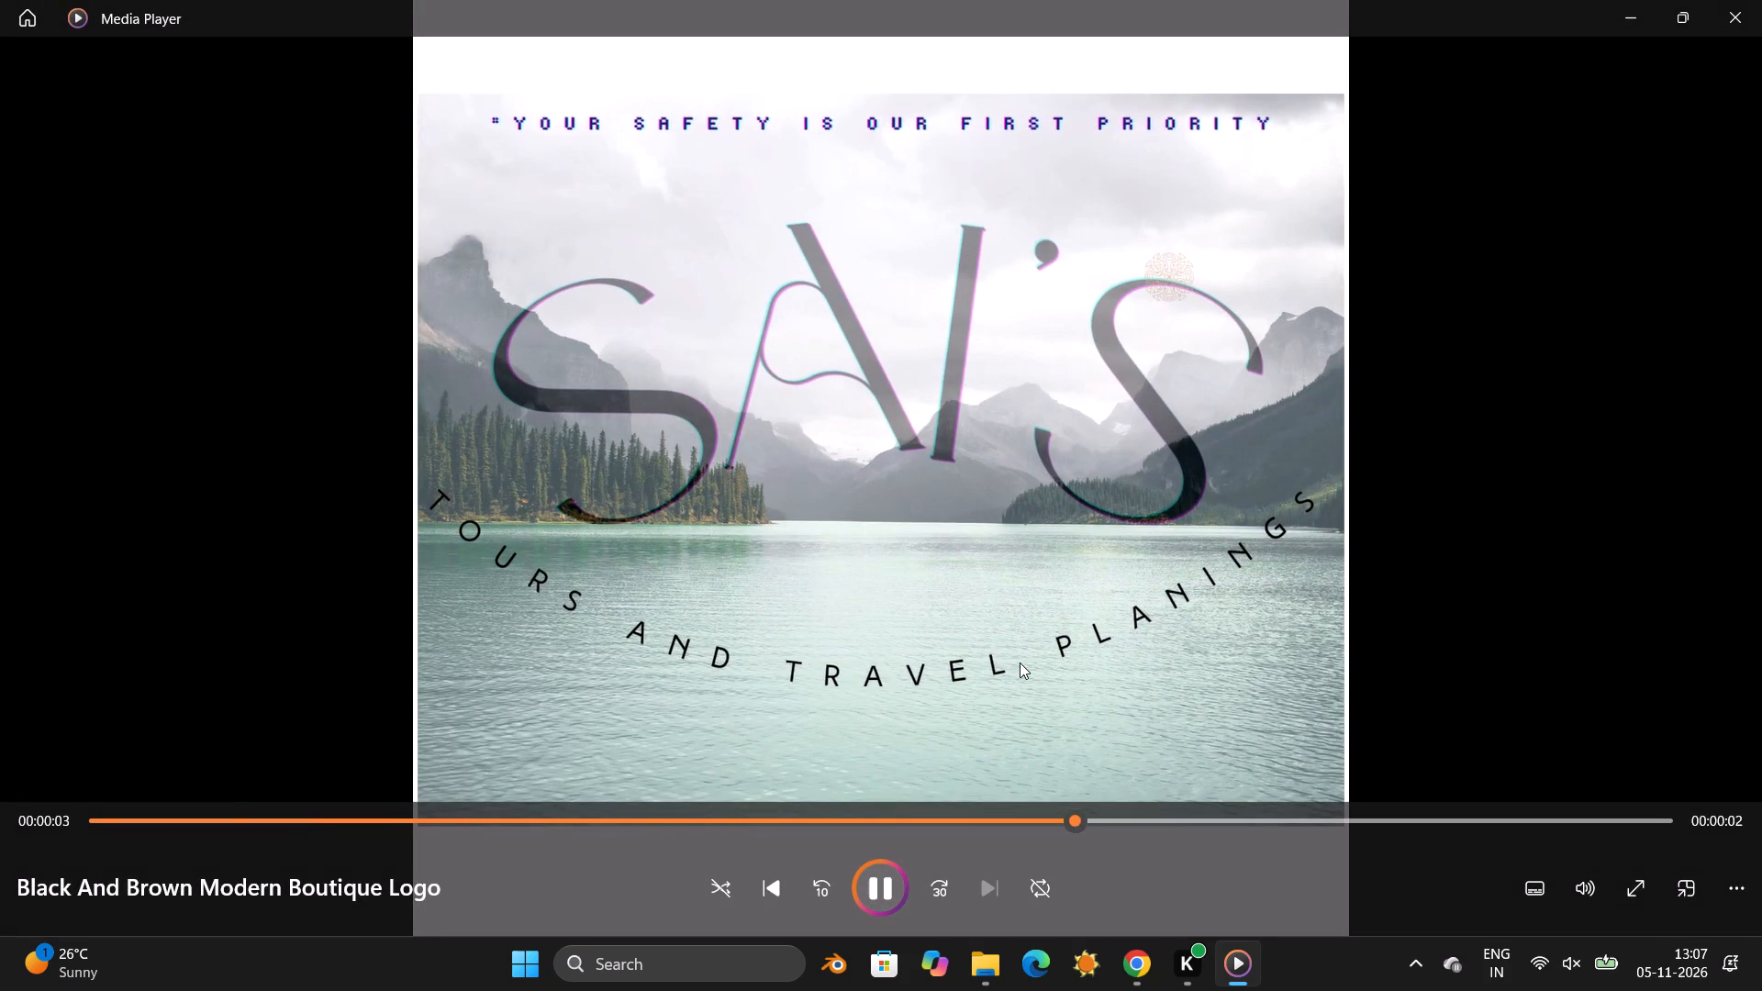
{"action": "left_click", "coordinate": [1746, 3]}
{"action": "left_click", "coordinate": [1728, 32]}
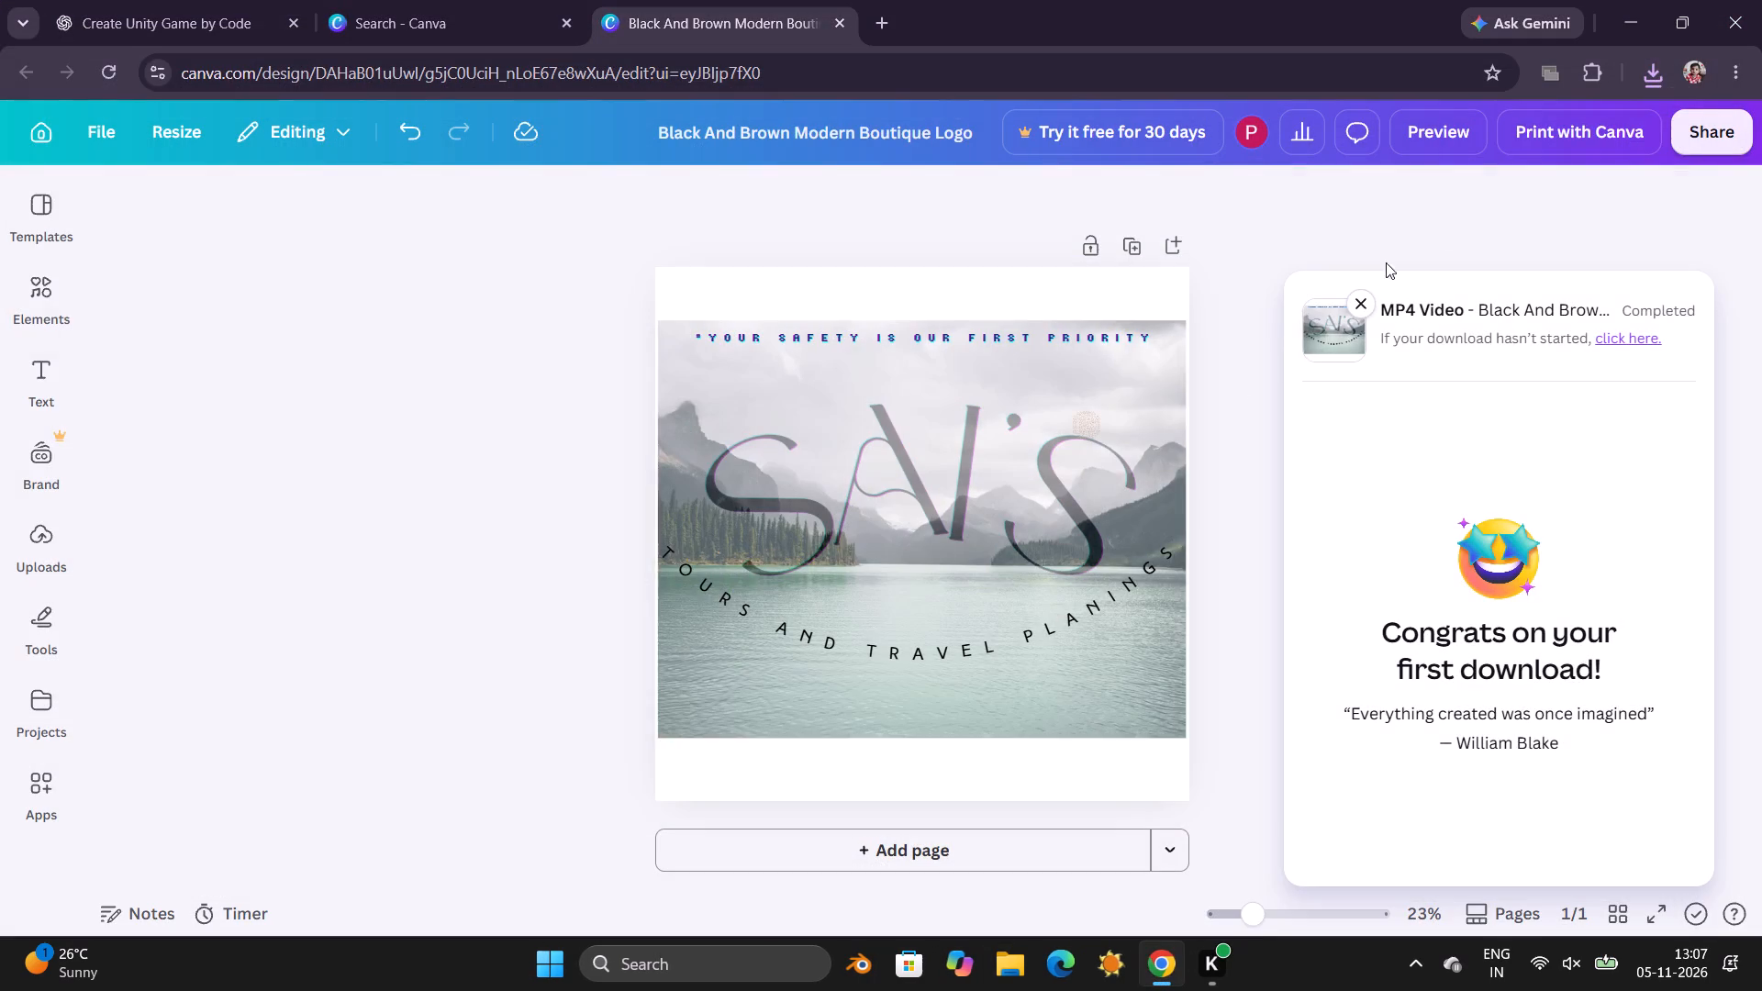
Create a new design of the YouTube Banner type from the logo editor.
{"action": "left_click", "coordinate": [109, 139]}
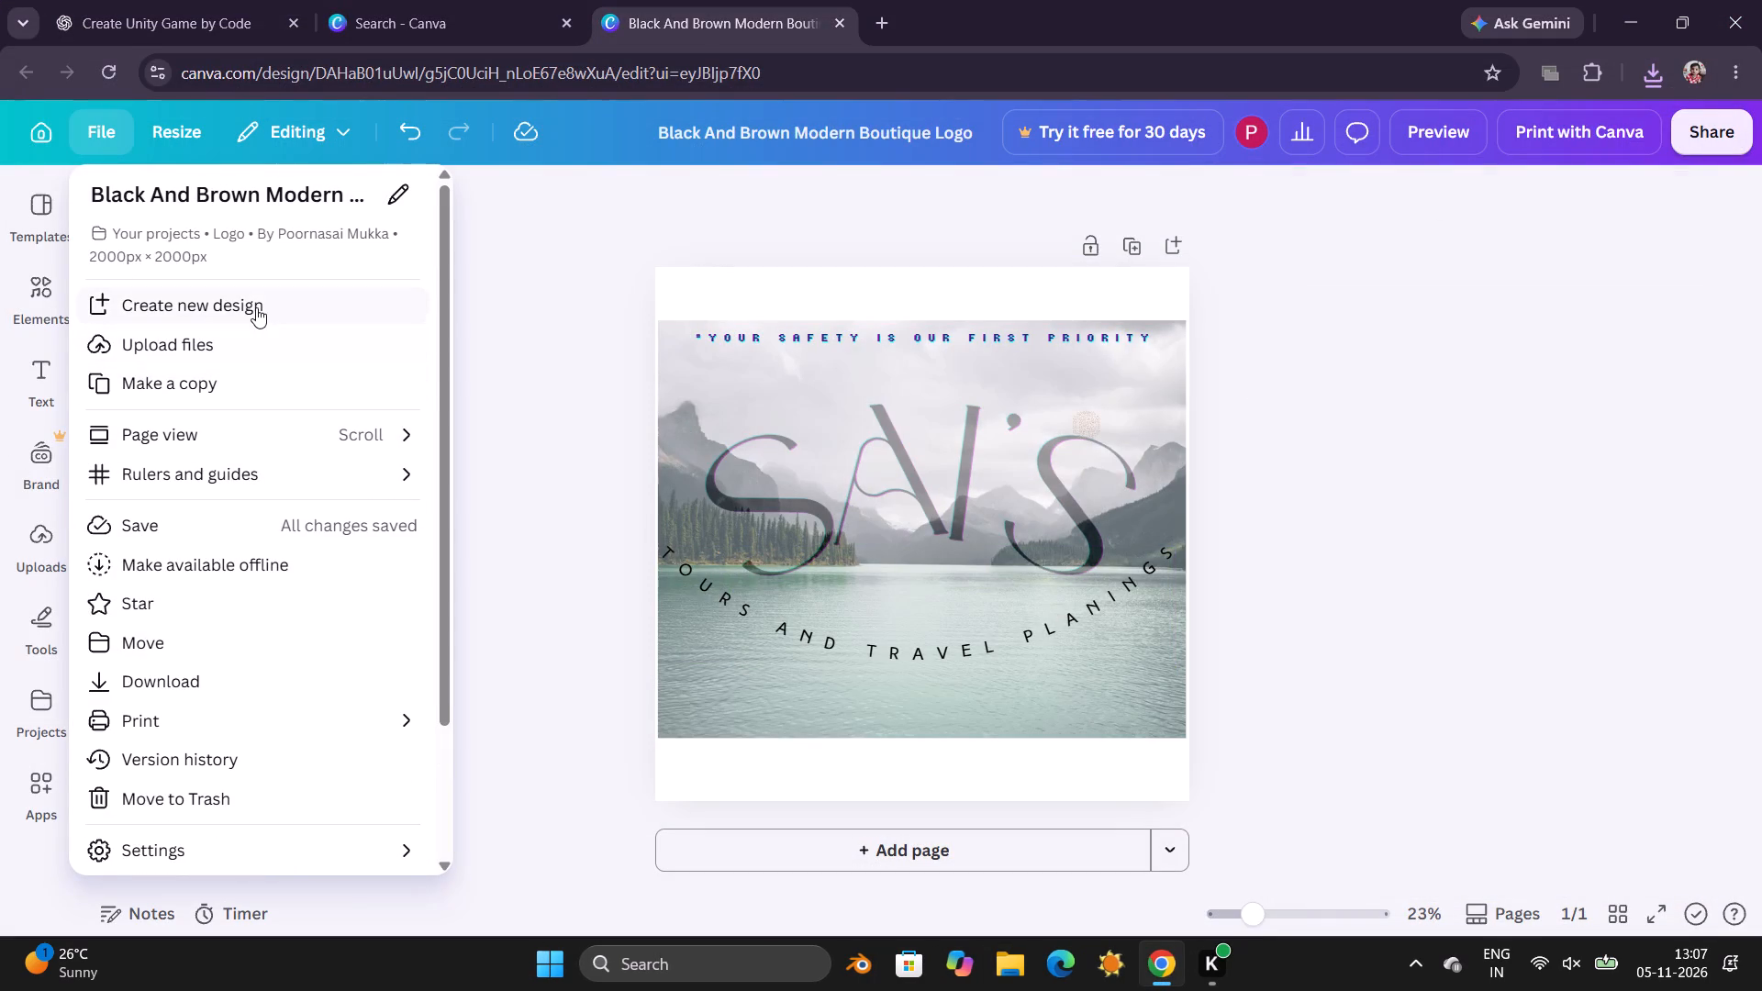
{"action": "left_click", "coordinate": [256, 307]}
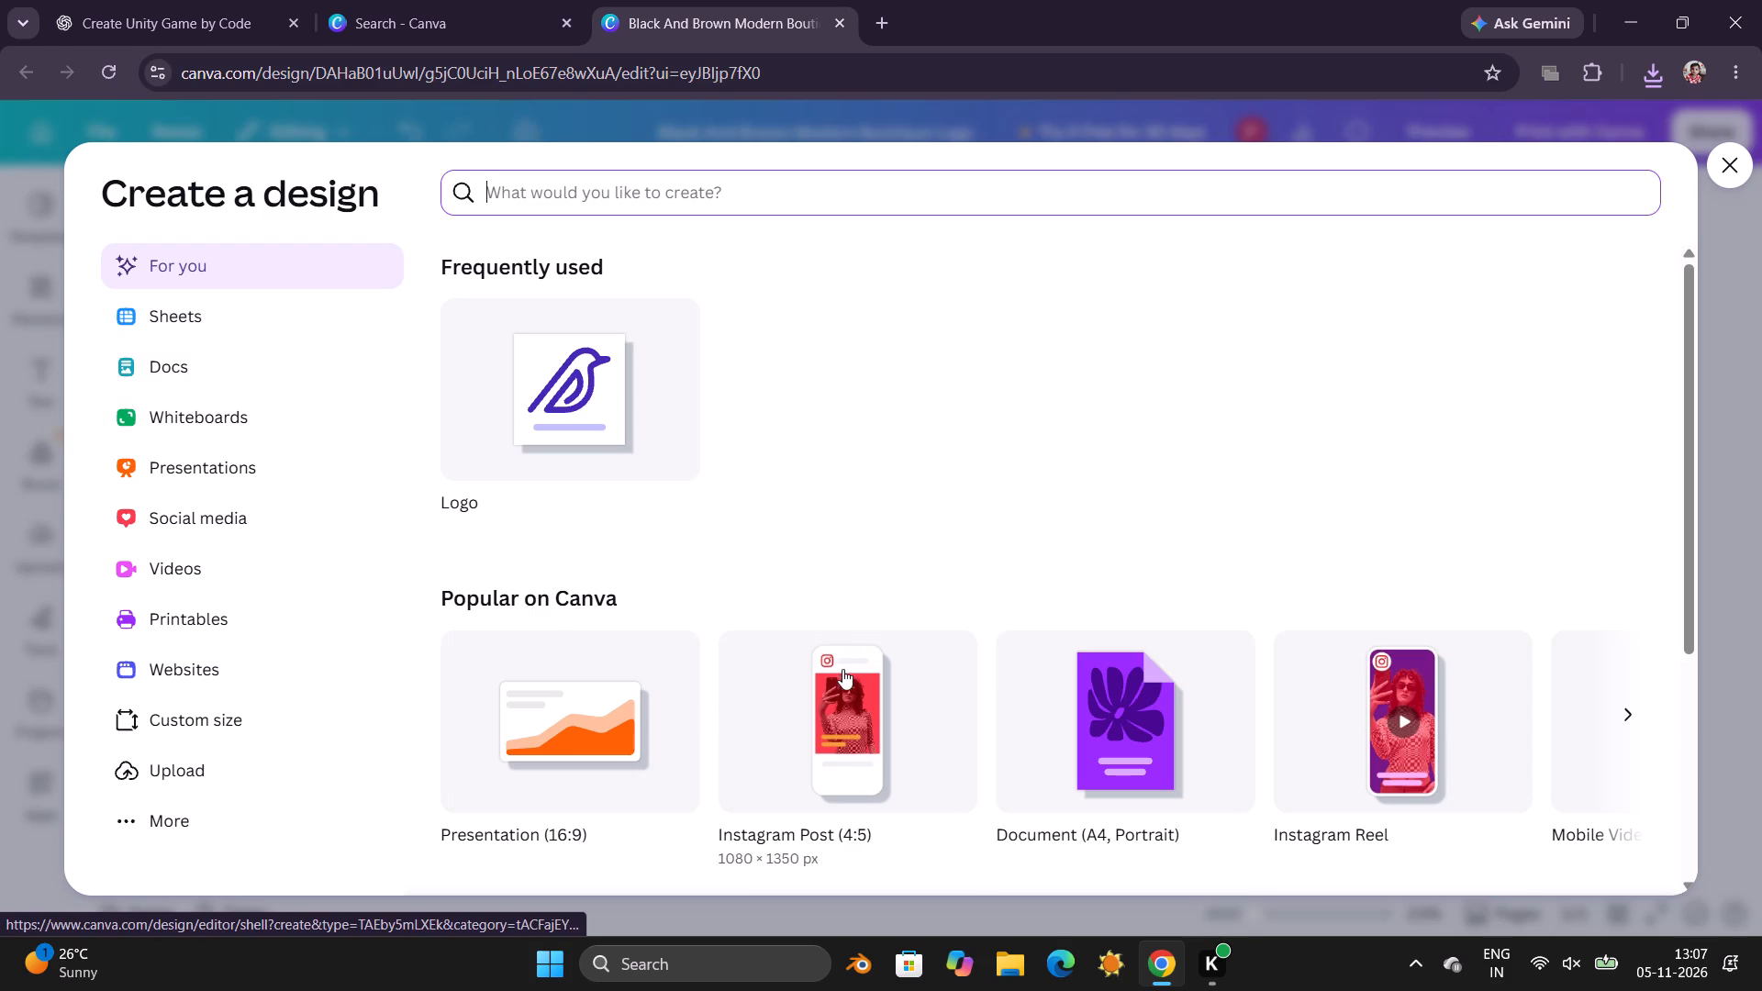
{"action": "scroll", "coordinate": [858, 707], "scroll_direction": "down", "scroll_amount": 1}
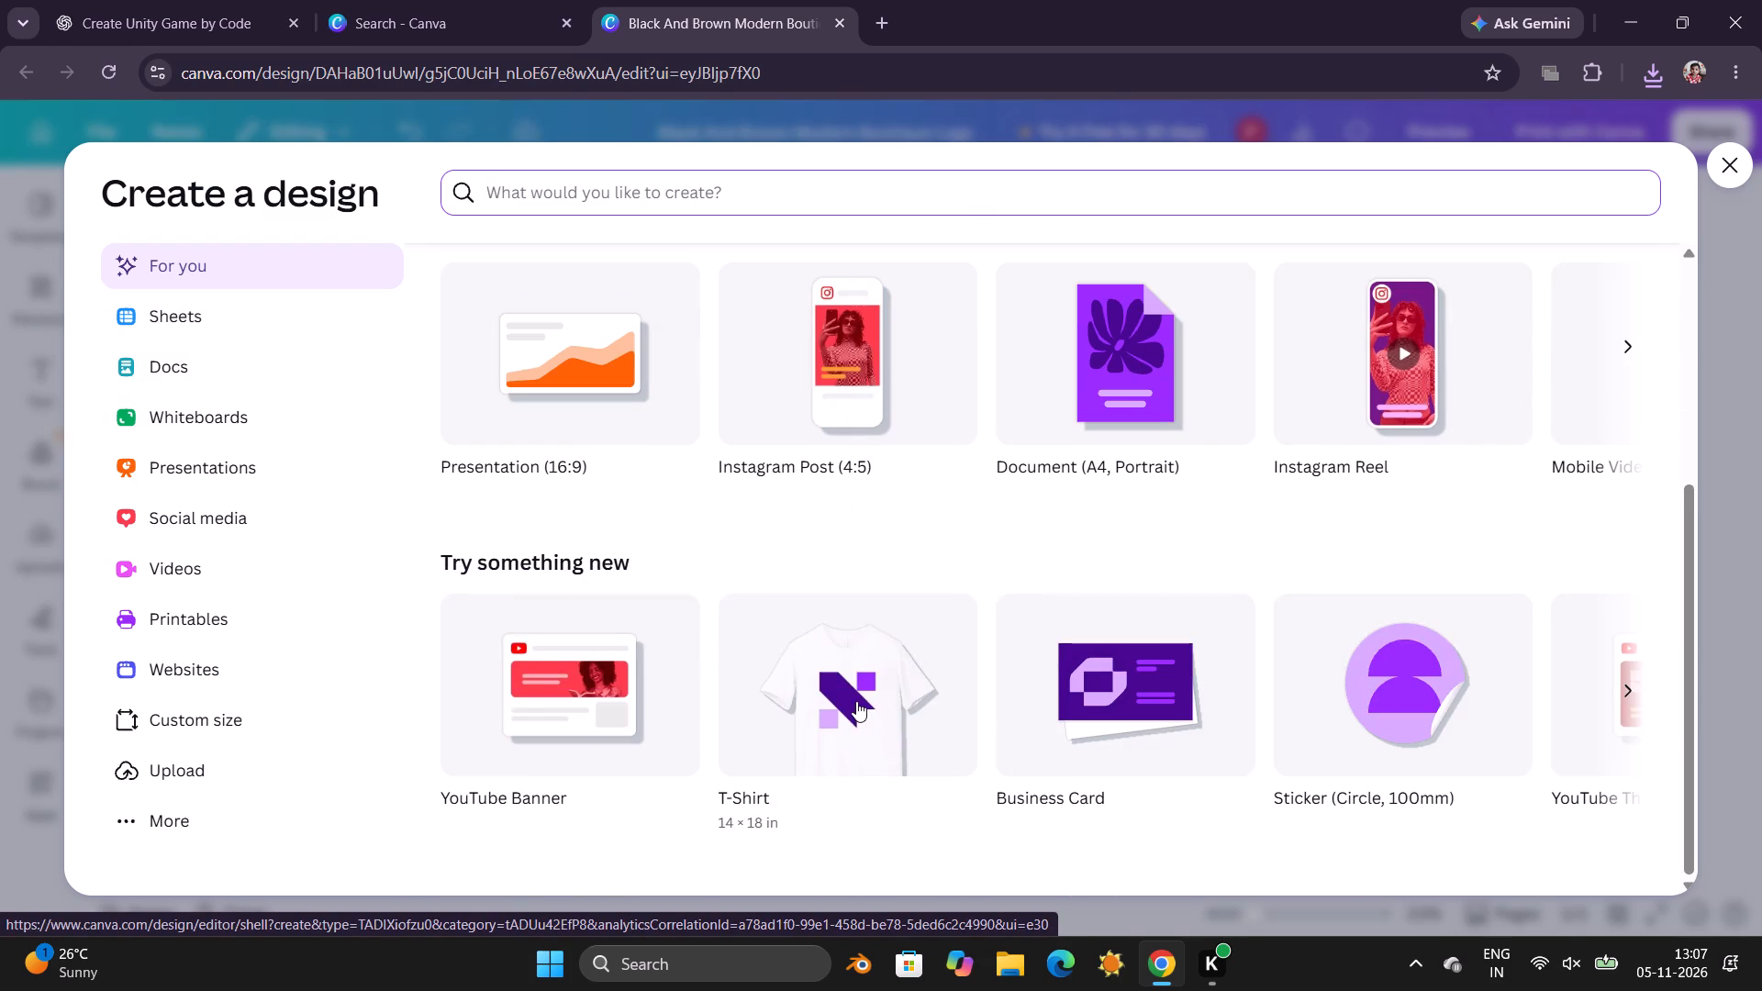
{"action": "left_click", "coordinate": [608, 680]}
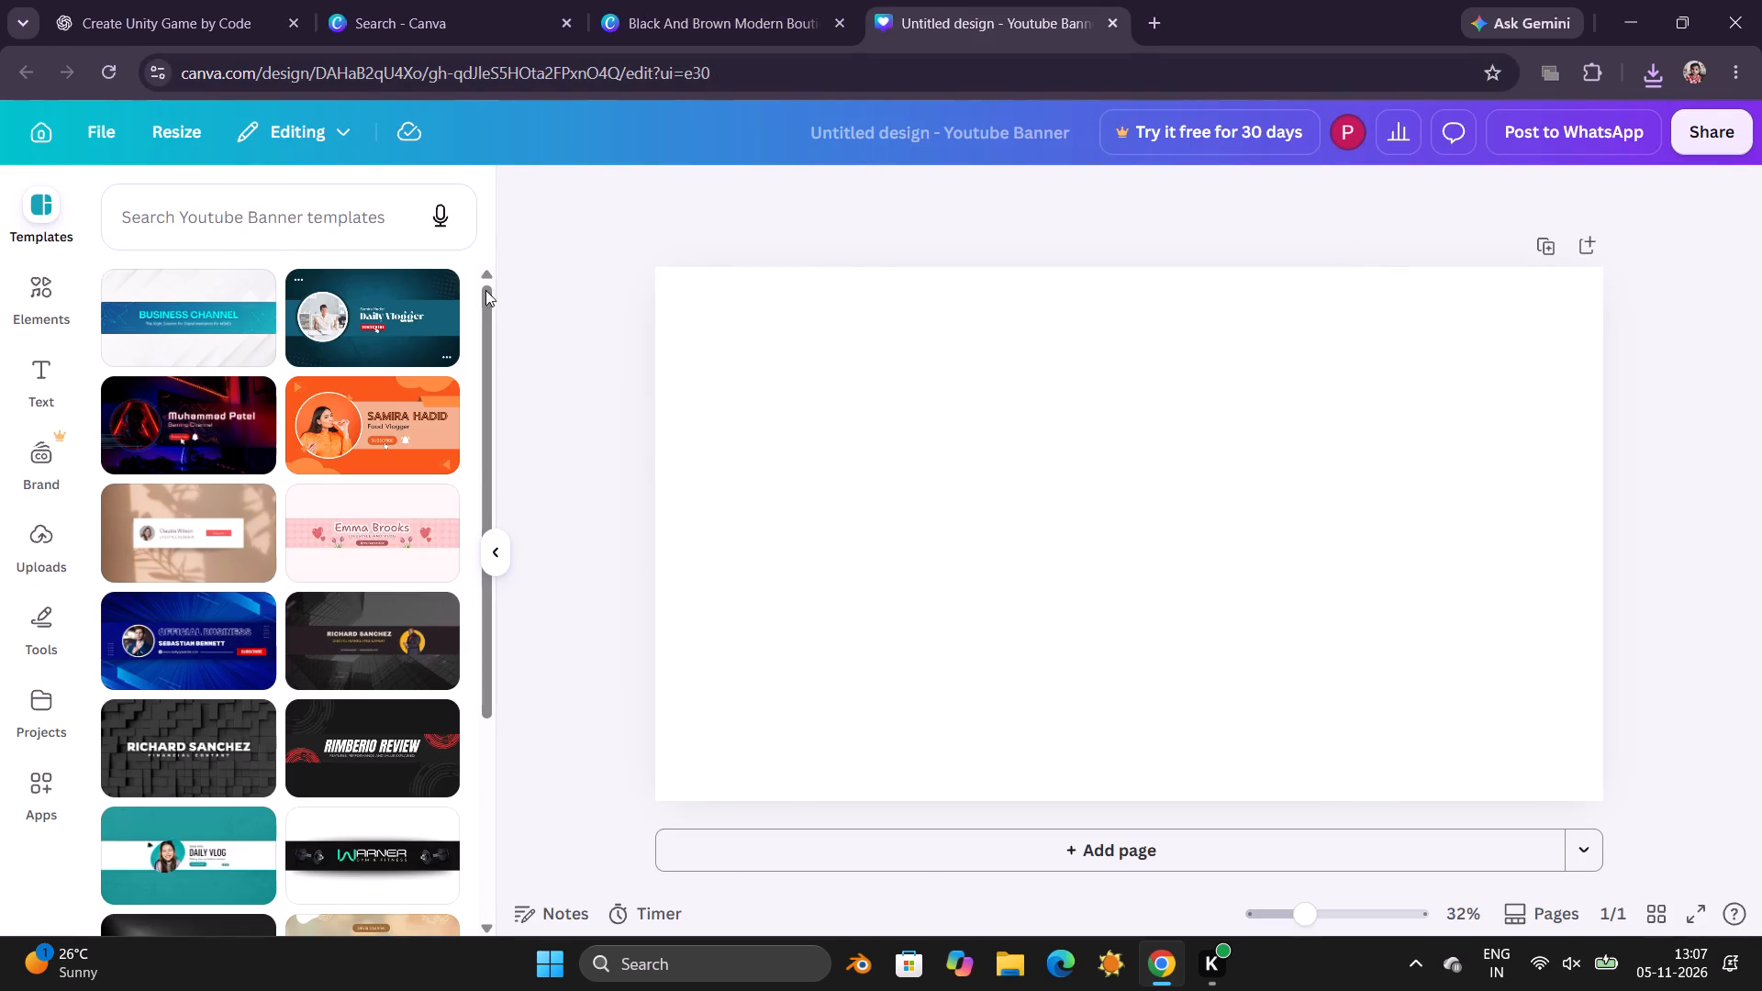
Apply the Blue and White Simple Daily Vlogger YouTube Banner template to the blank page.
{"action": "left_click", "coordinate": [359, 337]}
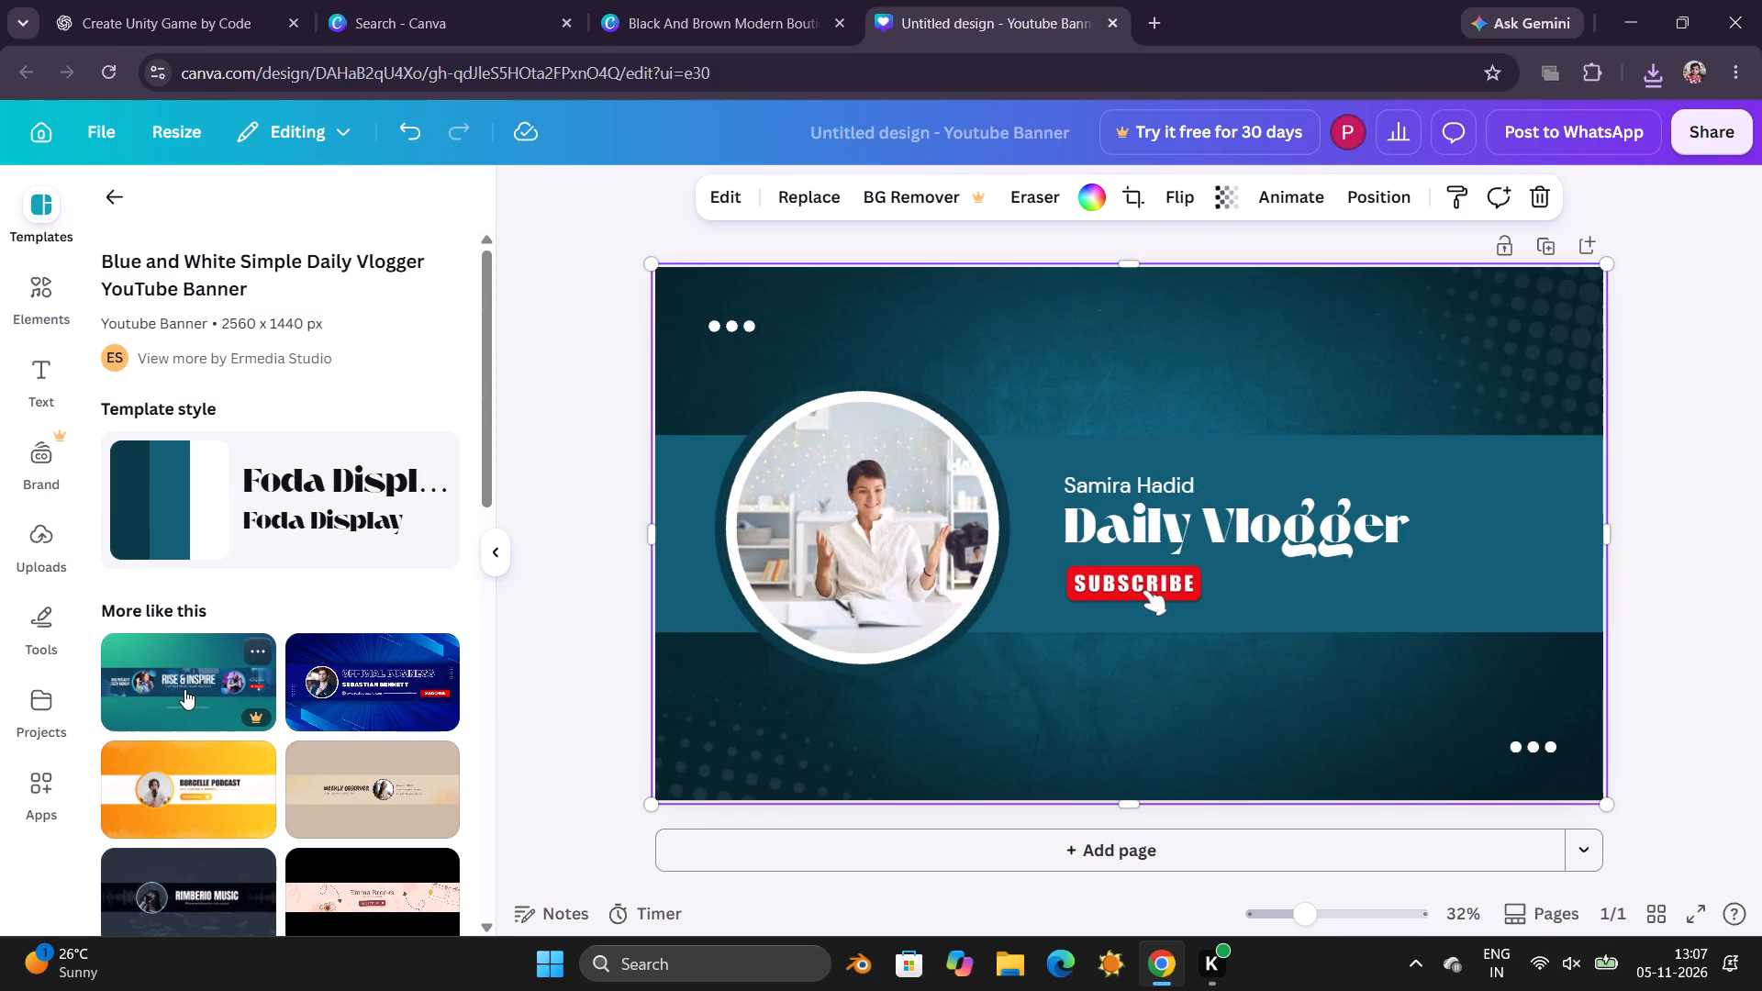
Apply the Blue and White Modern Adventure YouTube Banner template from the similar templates to the page.
{"action": "scroll", "coordinate": [190, 688], "scroll_direction": "down", "scroll_amount": 1}
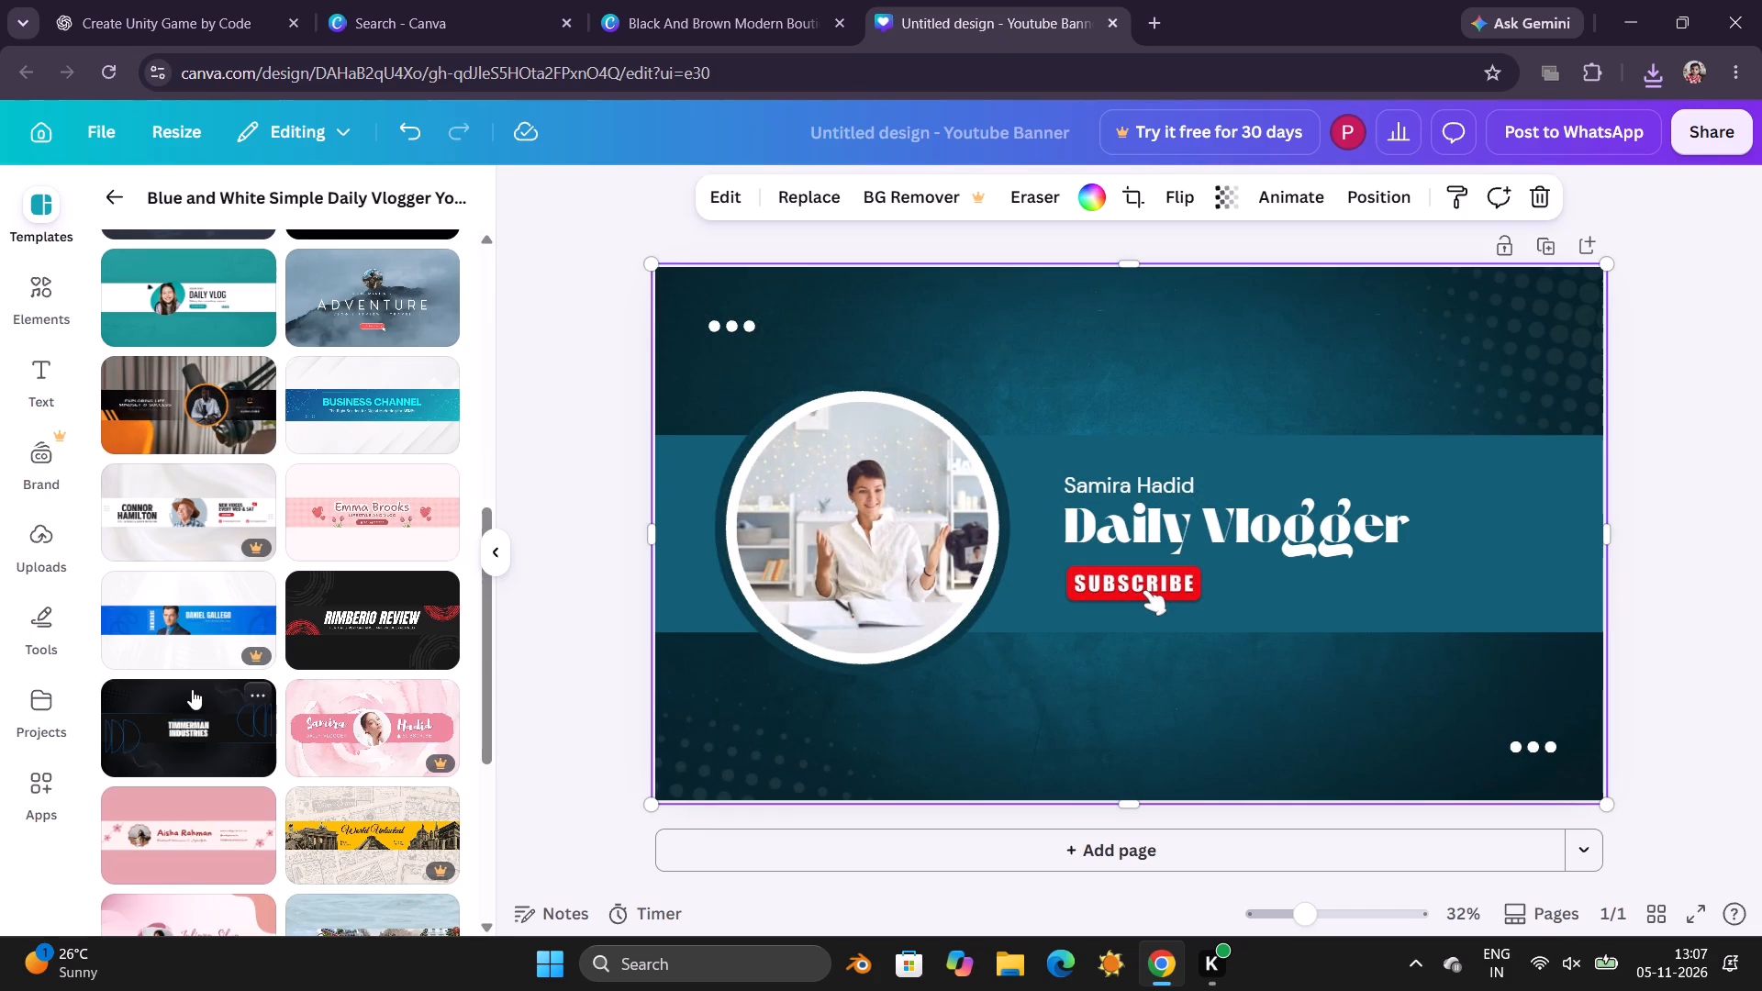
{"action": "left_click", "coordinate": [366, 286]}
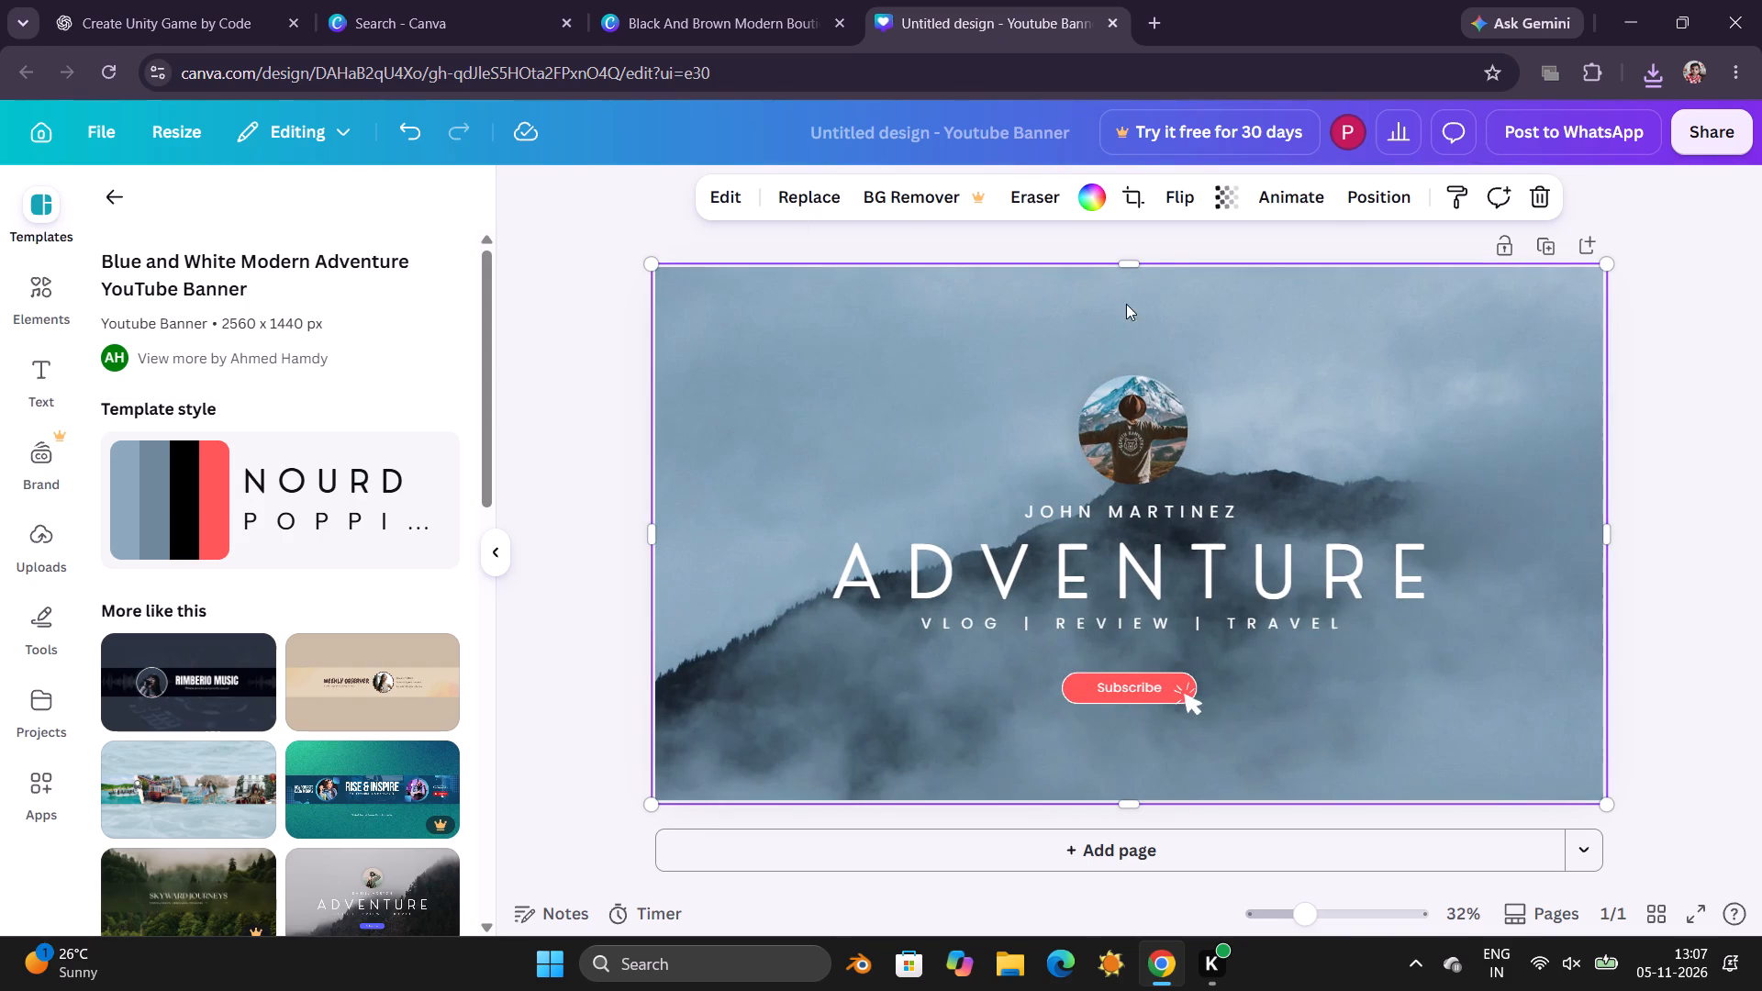
Select the banner's name line and the ADVENTURE heading.
{"action": "left_click", "coordinate": [1217, 505]}
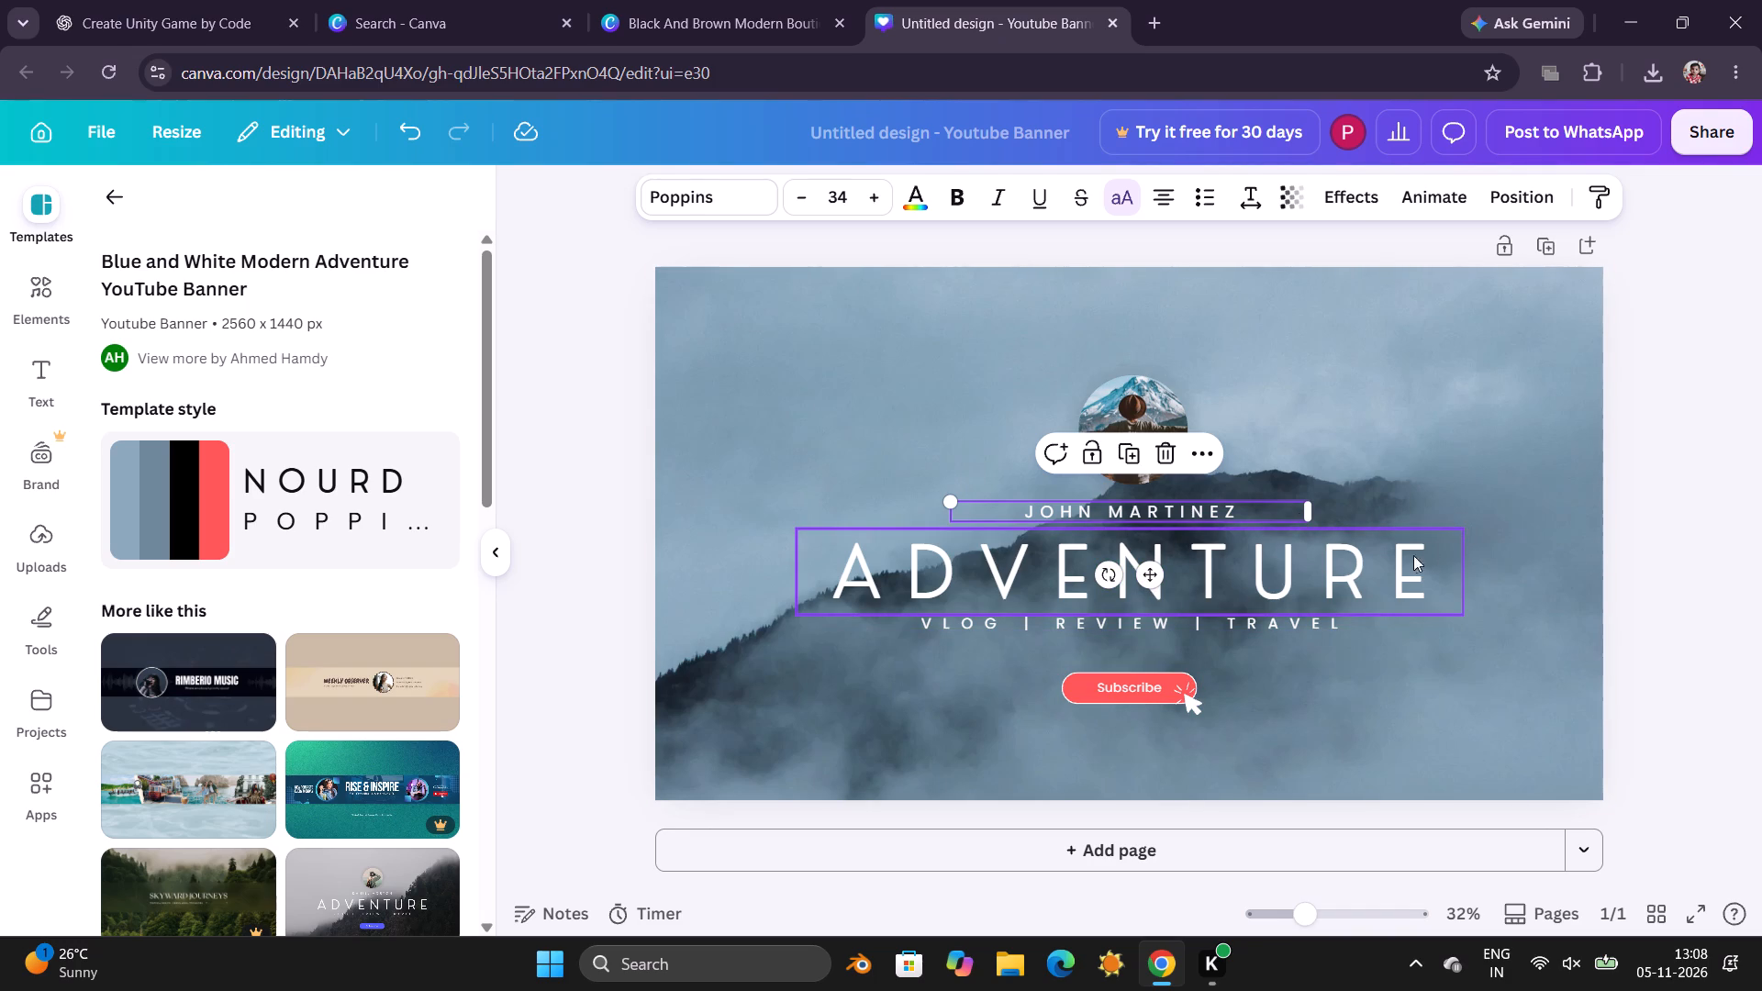
{"action": "left_click", "coordinate": [1377, 573]}
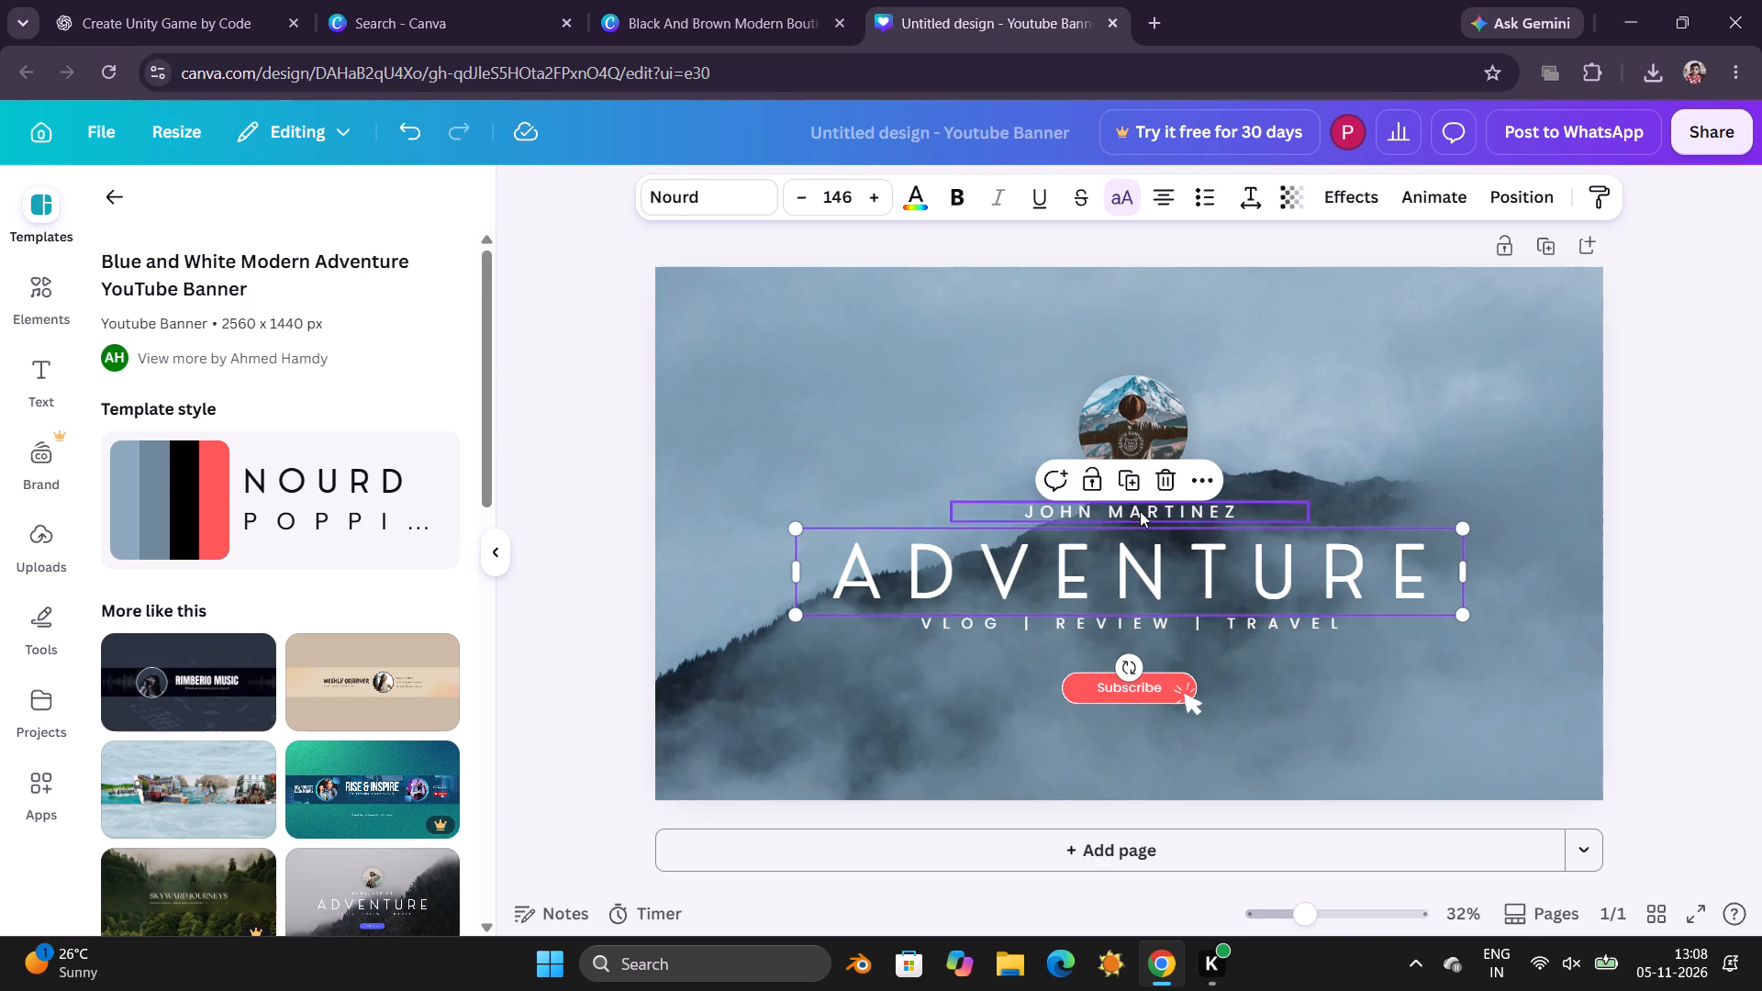
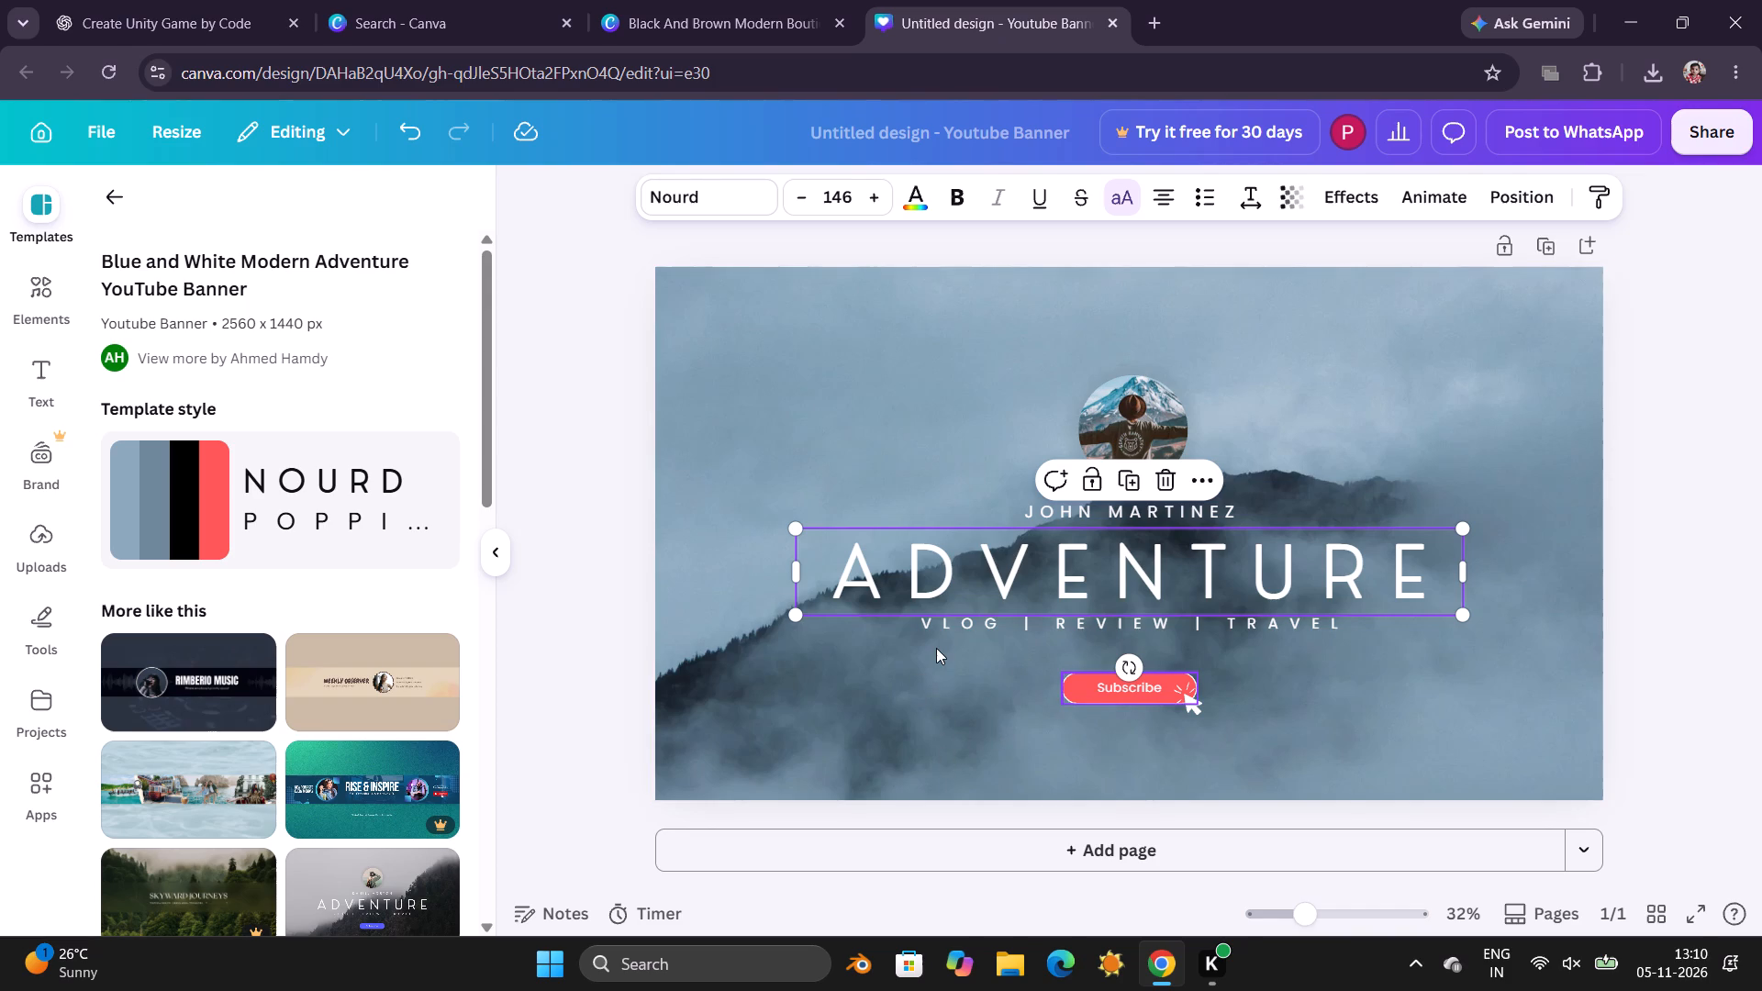
Reposition the ADVENTURE heading slightly higher and to the right, between the name line and the tagline.
{"action": "scroll", "coordinate": [936, 648], "scroll_direction": "down", "scroll_amount": 1}
{"action": "left_click_drag", "start_coordinate": [1023, 569], "coordinate": [999, 585]}
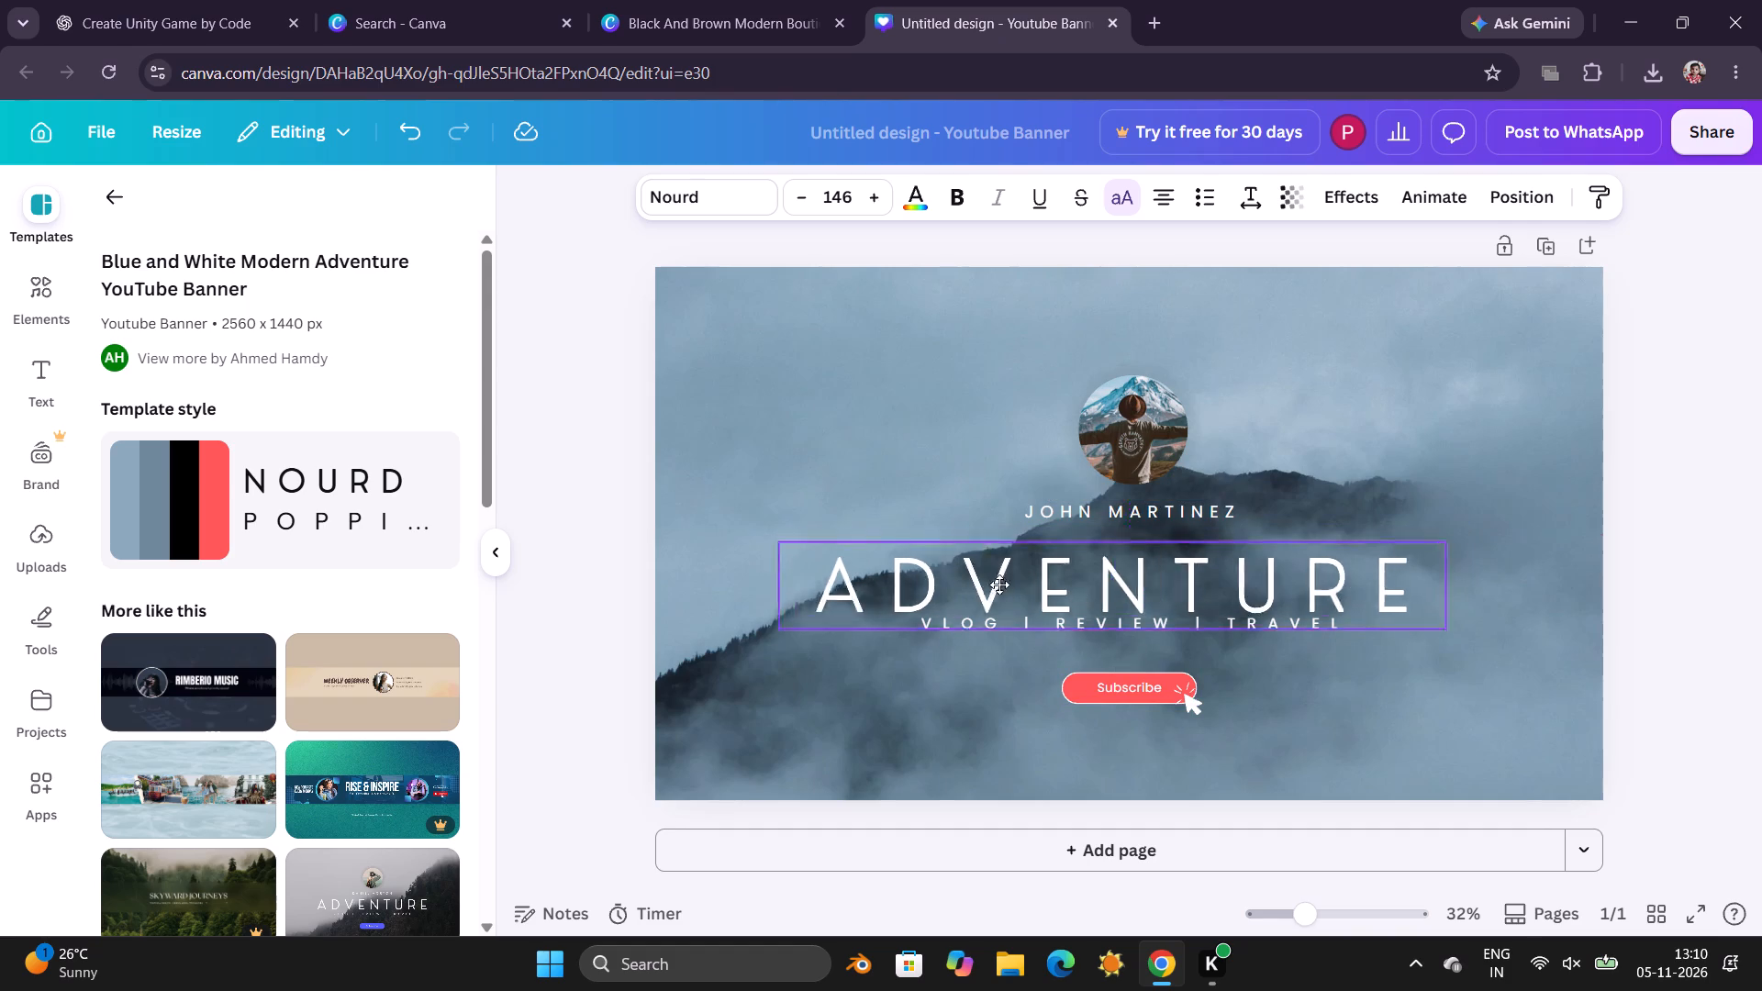
{"action": "left_click_drag", "start_coordinate": [999, 585], "coordinate": [1021, 567]}
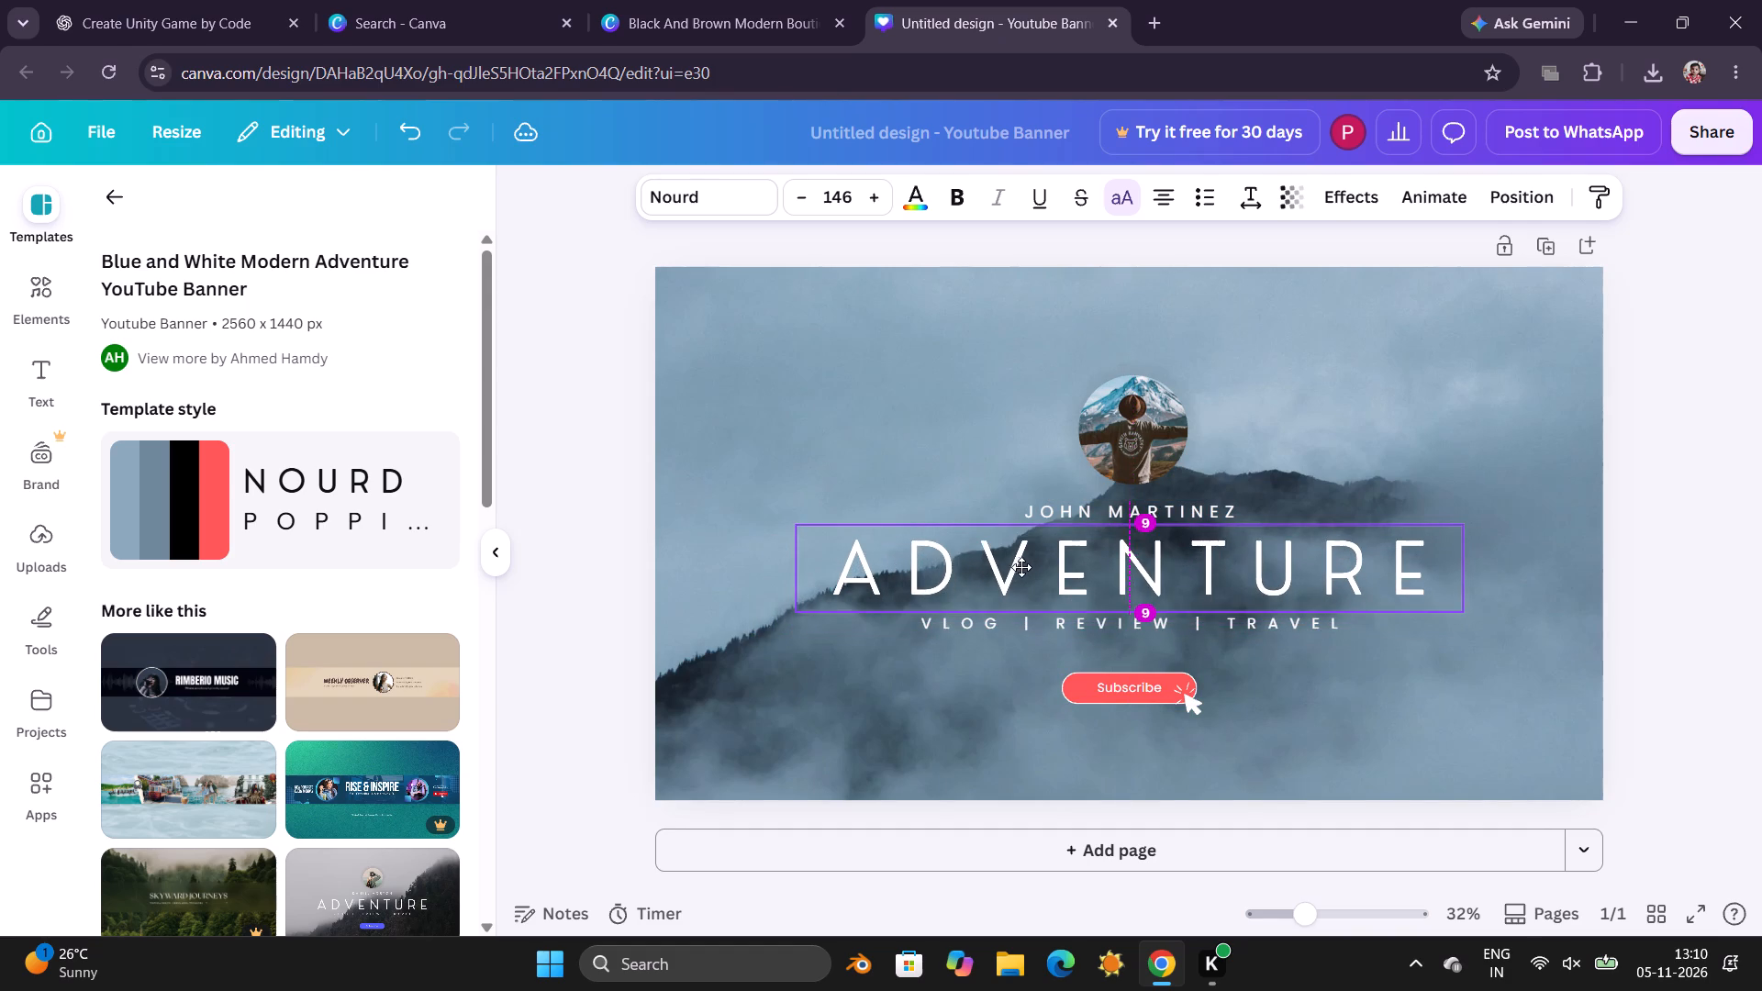
{"action": "left_click_drag", "start_coordinate": [1021, 567], "coordinate": [1013, 562]}
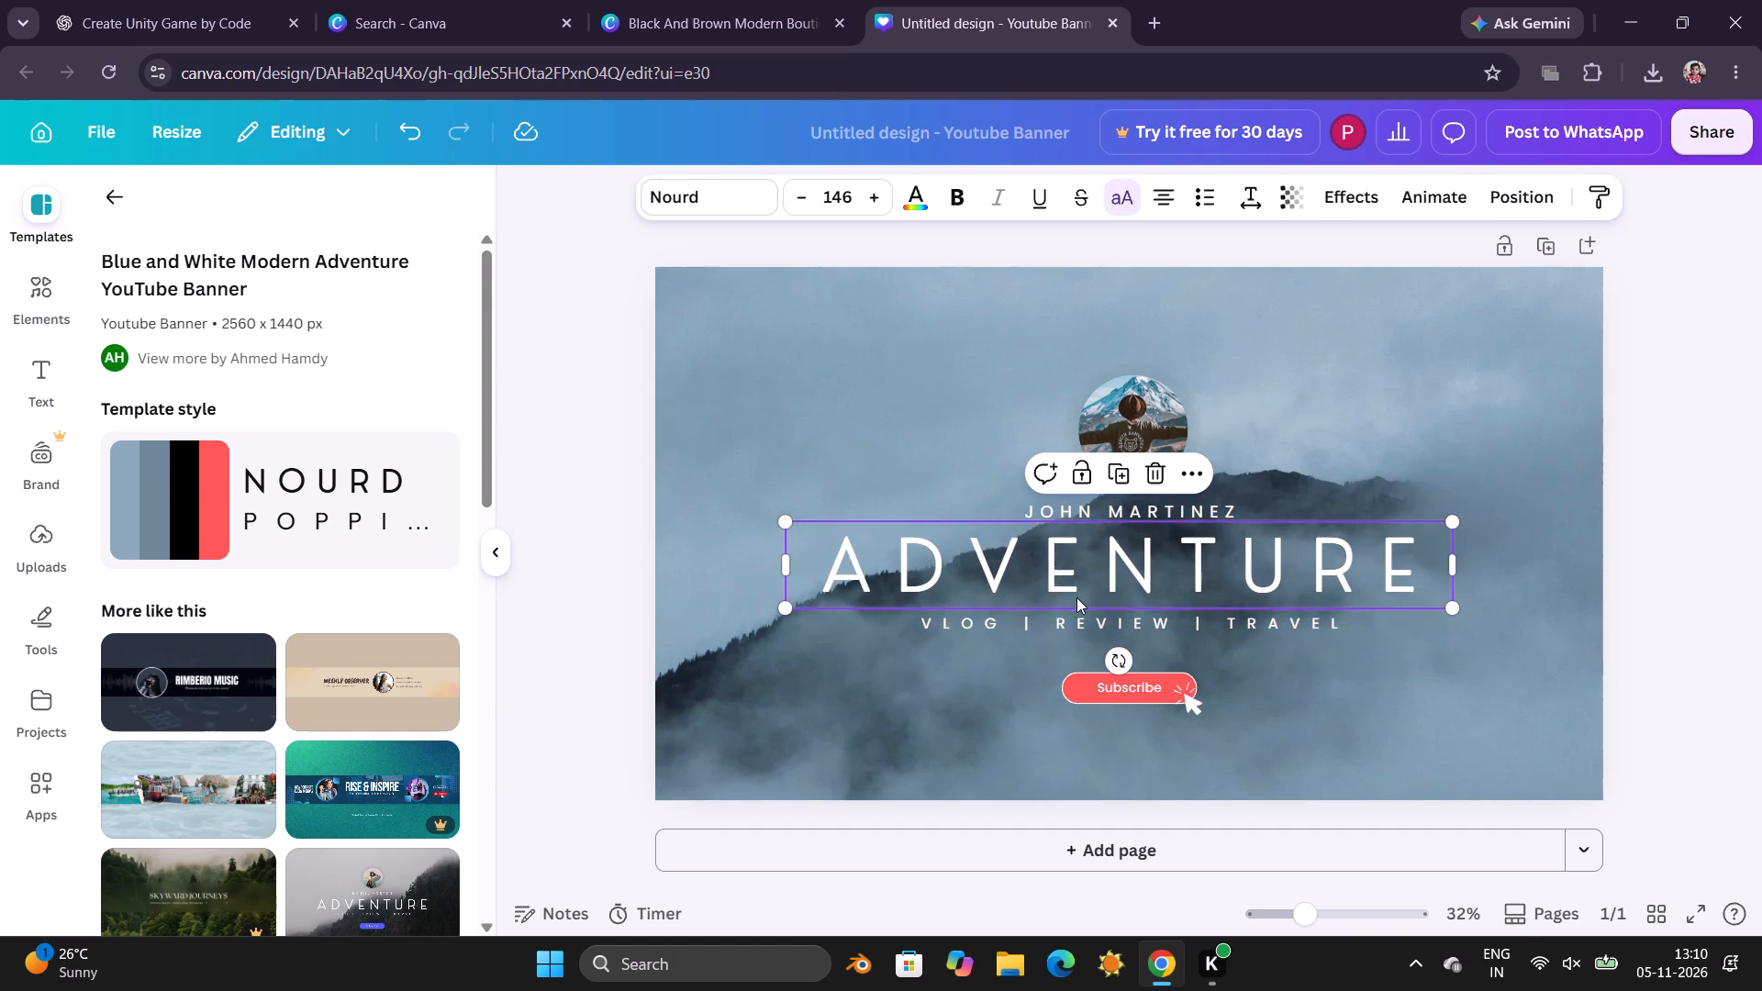
{"action": "left_click_drag", "start_coordinate": [1083, 592], "coordinate": [1128, 598]}
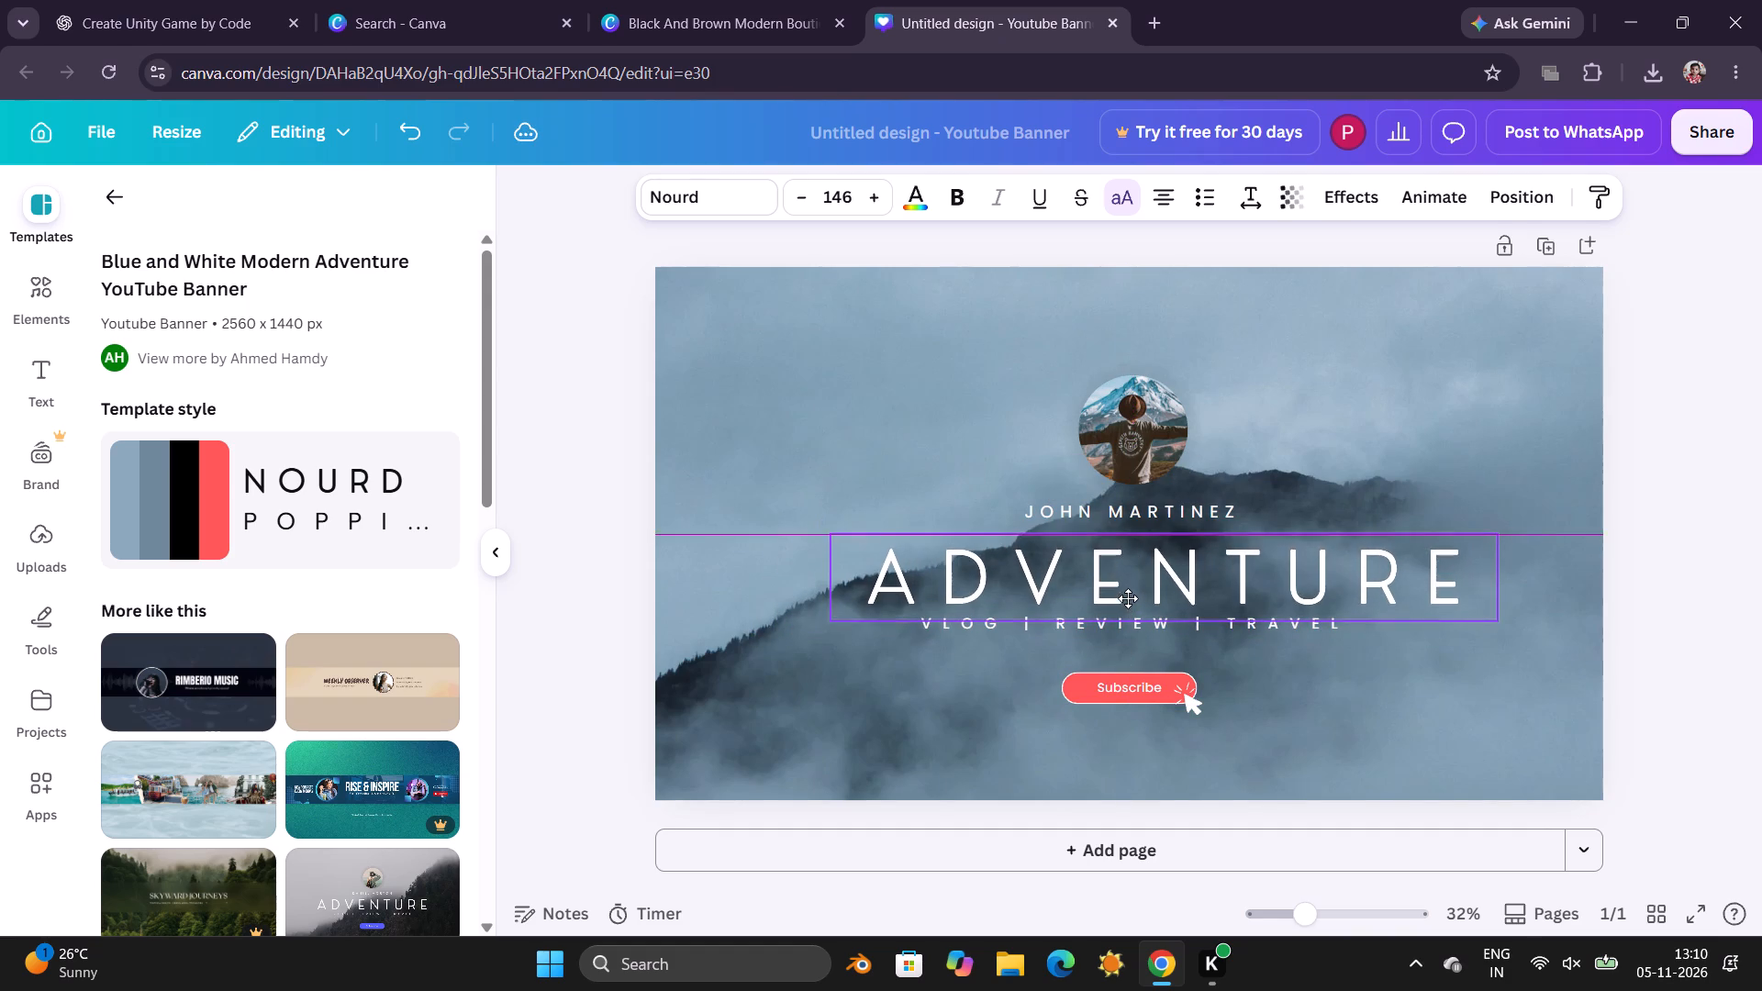
{"action": "left_click_drag", "start_coordinate": [1128, 598], "coordinate": [1128, 594]}
Narrow the VLOG | REVIEW | TRAVEL tagline's text box from both sides so it fits closely around the text on one line.
{"action": "left_click", "coordinate": [1118, 625]}
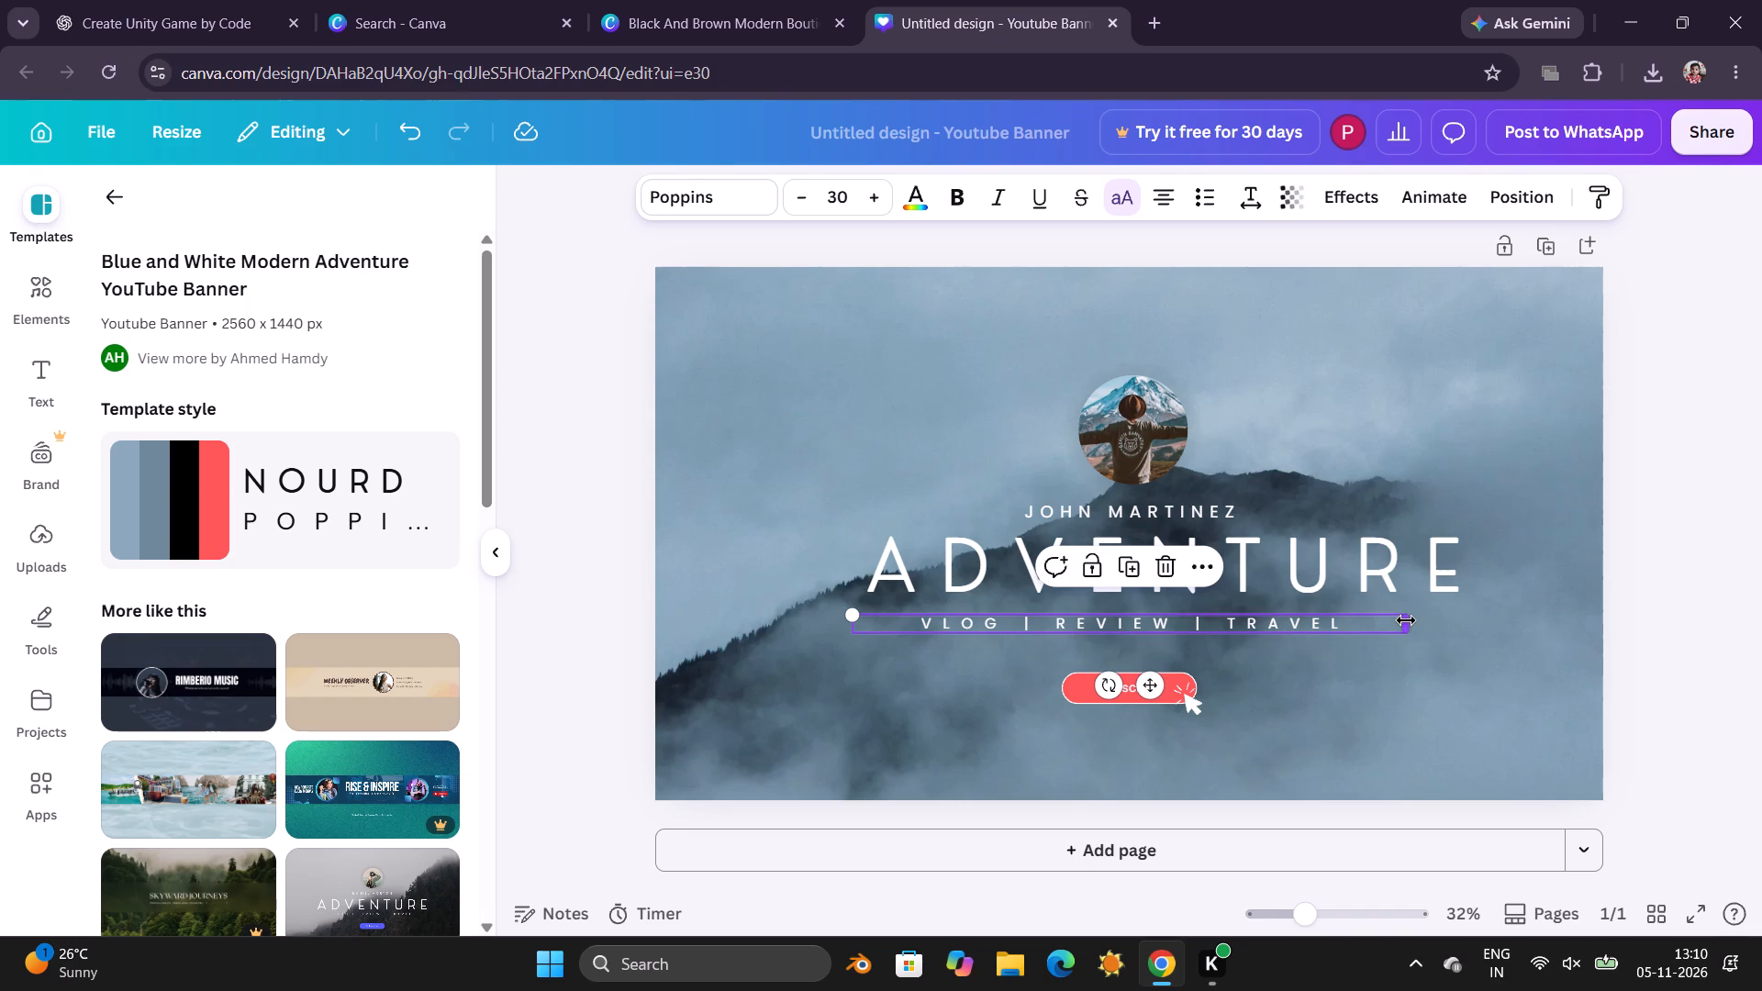
{"action": "left_click_drag", "start_coordinate": [1406, 620], "coordinate": [1511, 634]}
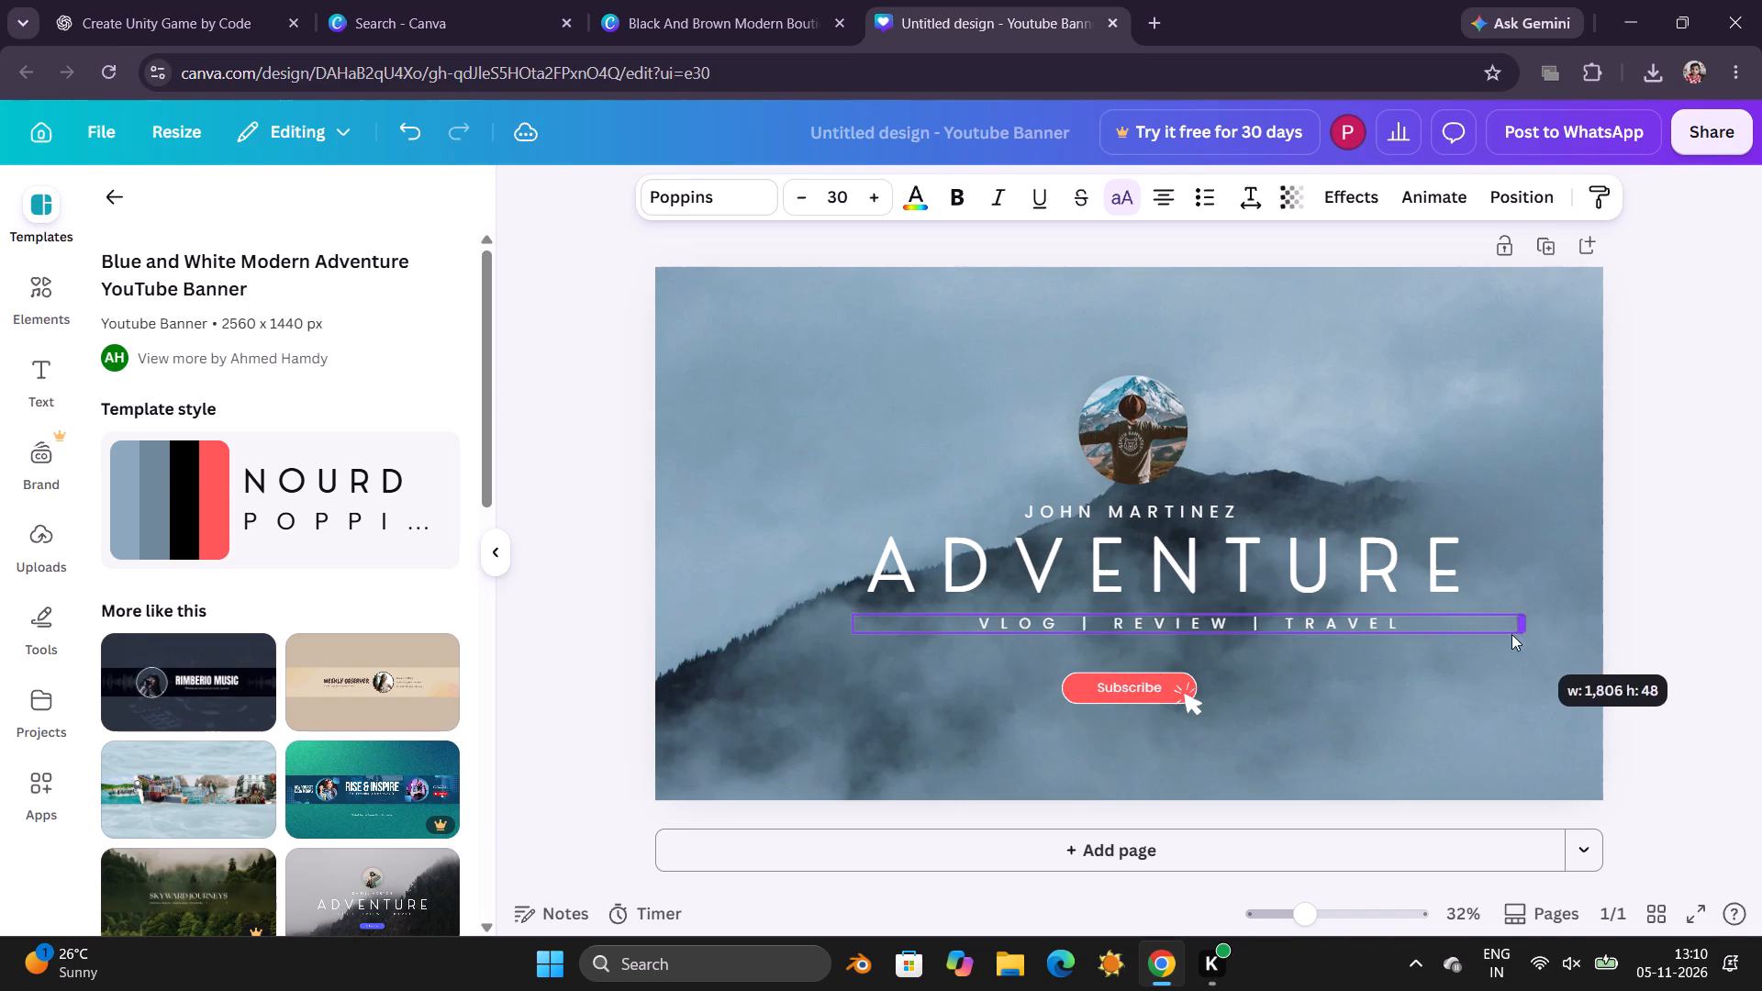
{"action": "left_click_drag", "start_coordinate": [1511, 634], "coordinate": [1320, 640]}
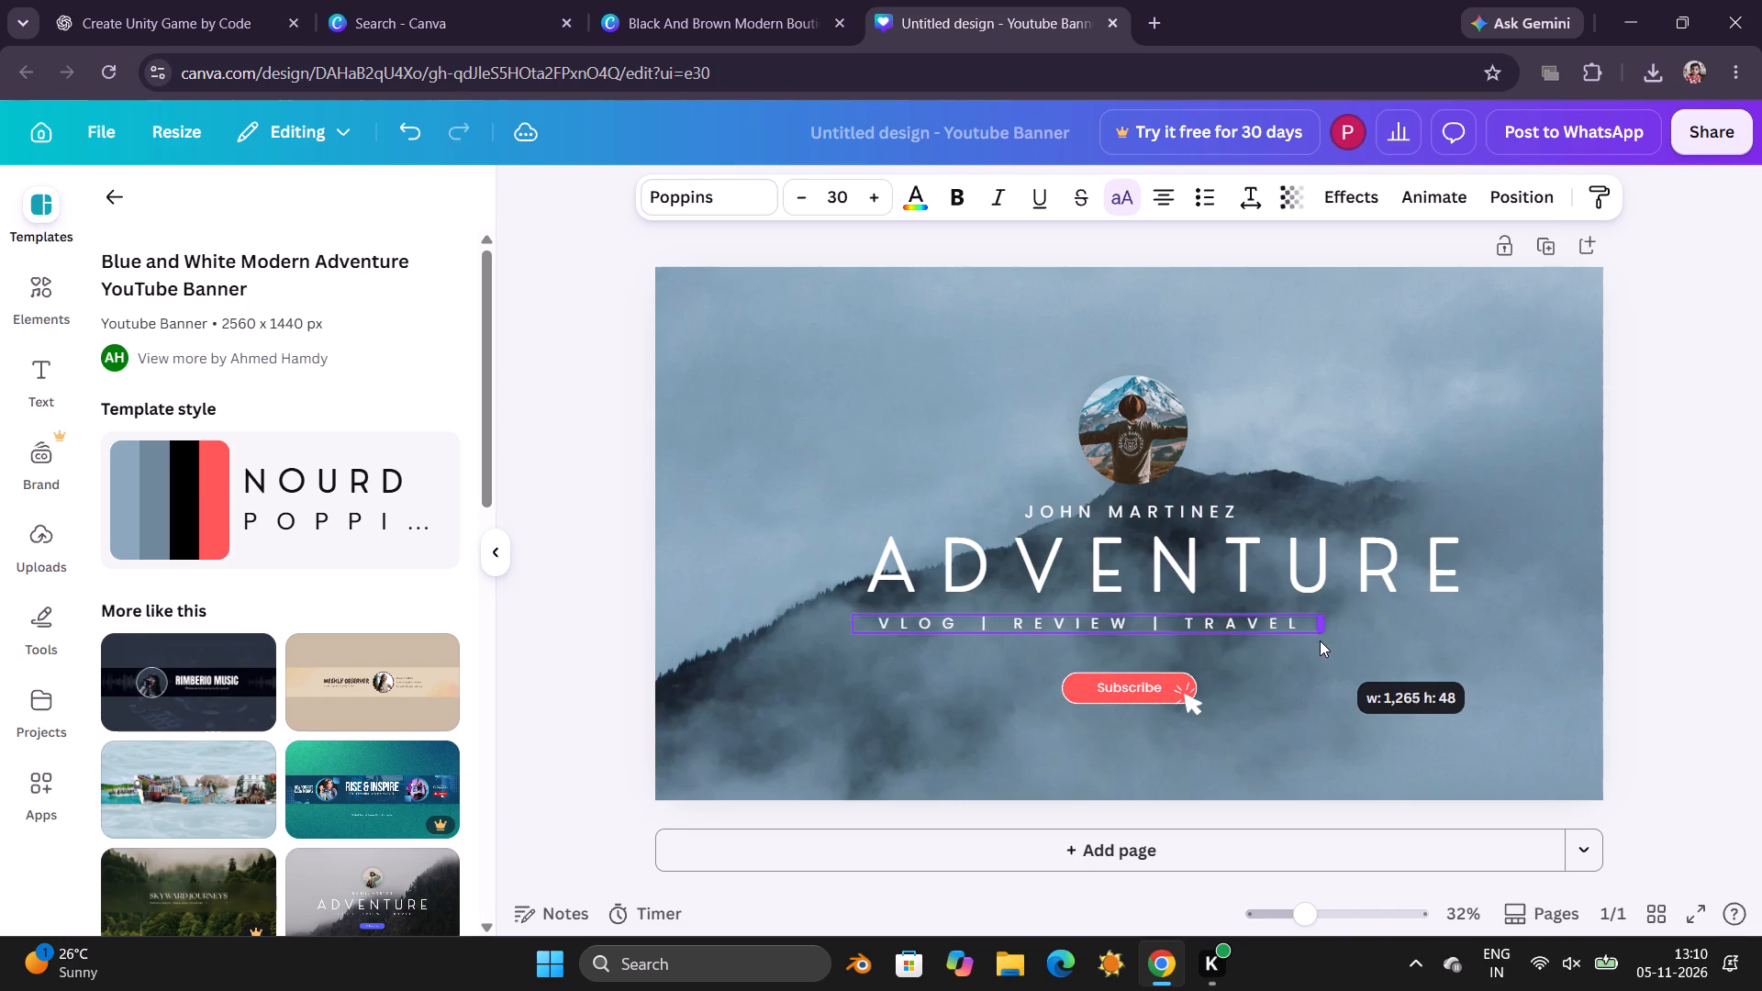
{"action": "left_click_drag", "start_coordinate": [1320, 640], "coordinate": [1299, 634]}
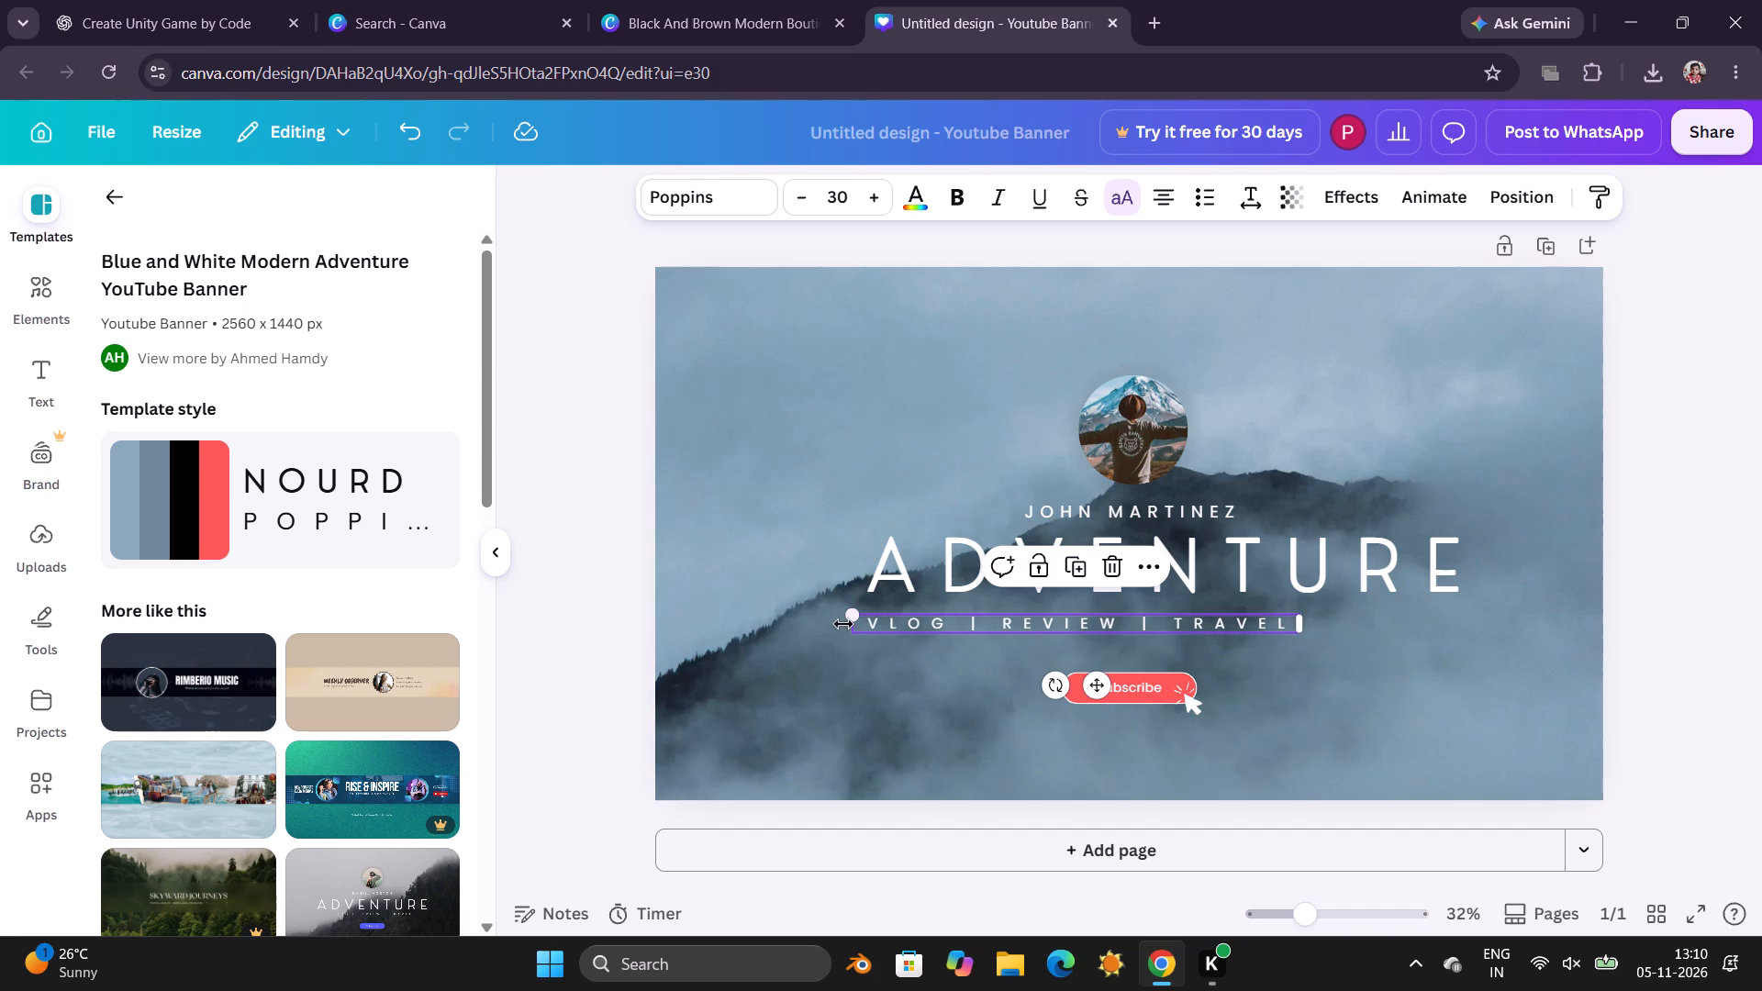
{"action": "left_click_drag", "start_coordinate": [843, 624], "coordinate": [916, 629]}
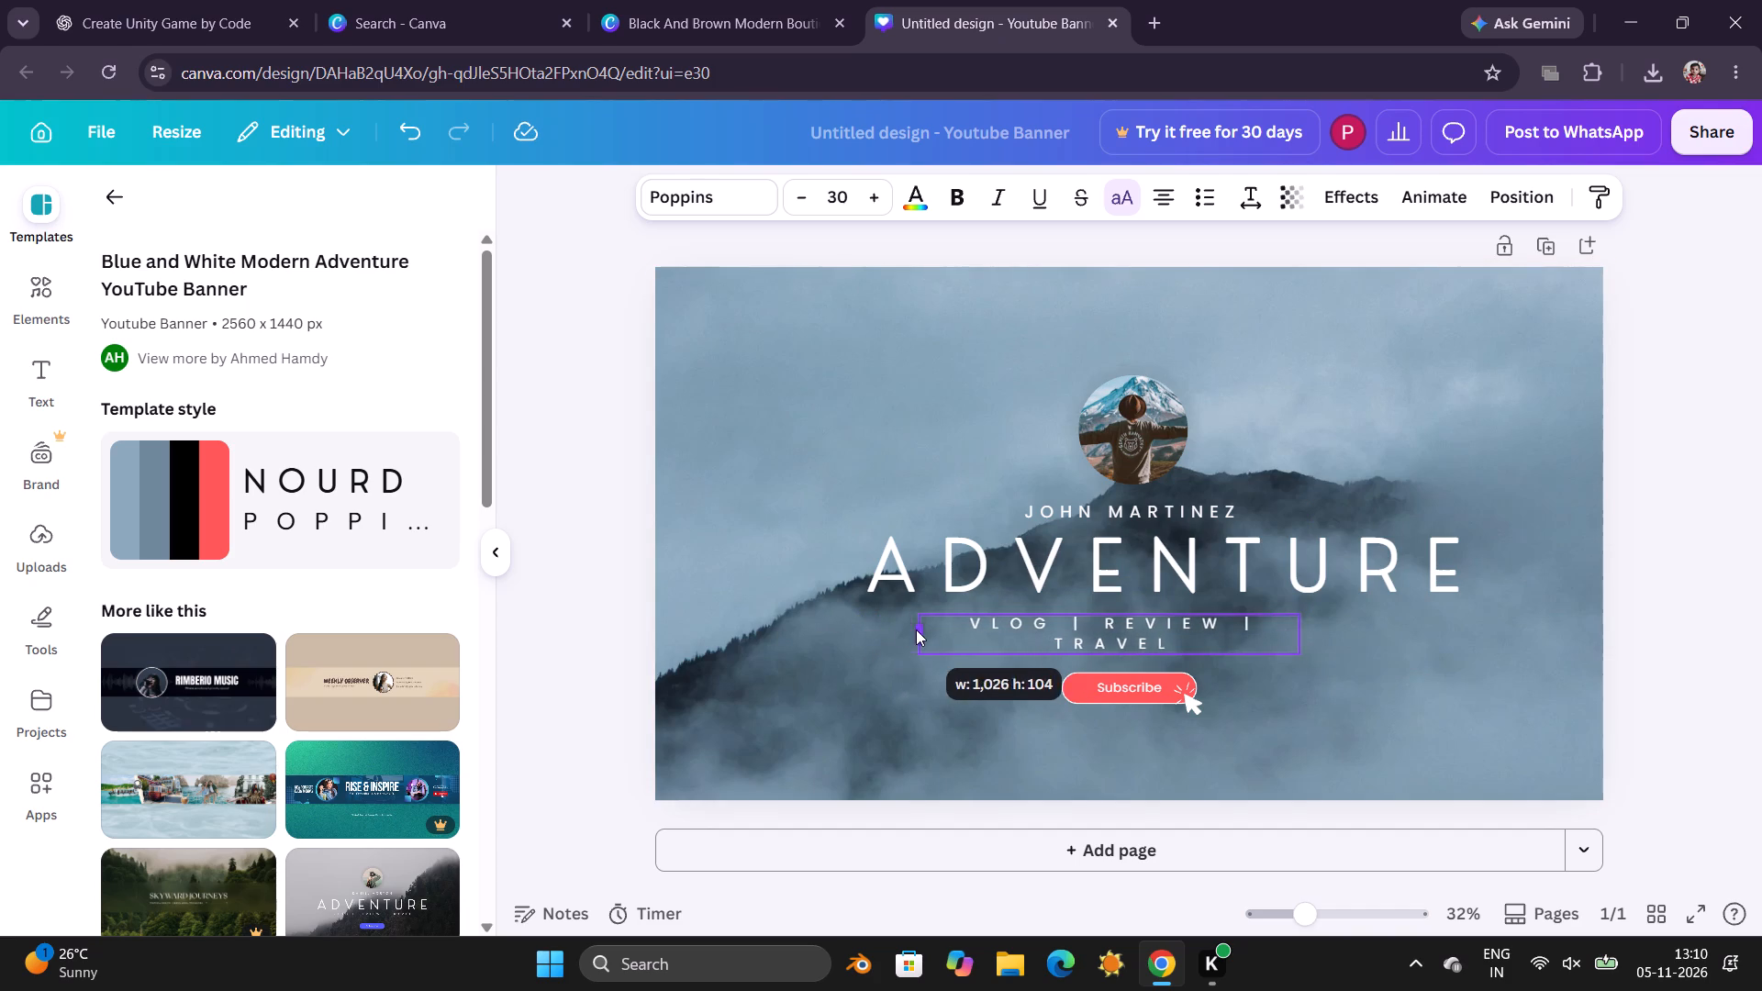
{"action": "left_click_drag", "start_coordinate": [916, 629], "coordinate": [1011, 639]}
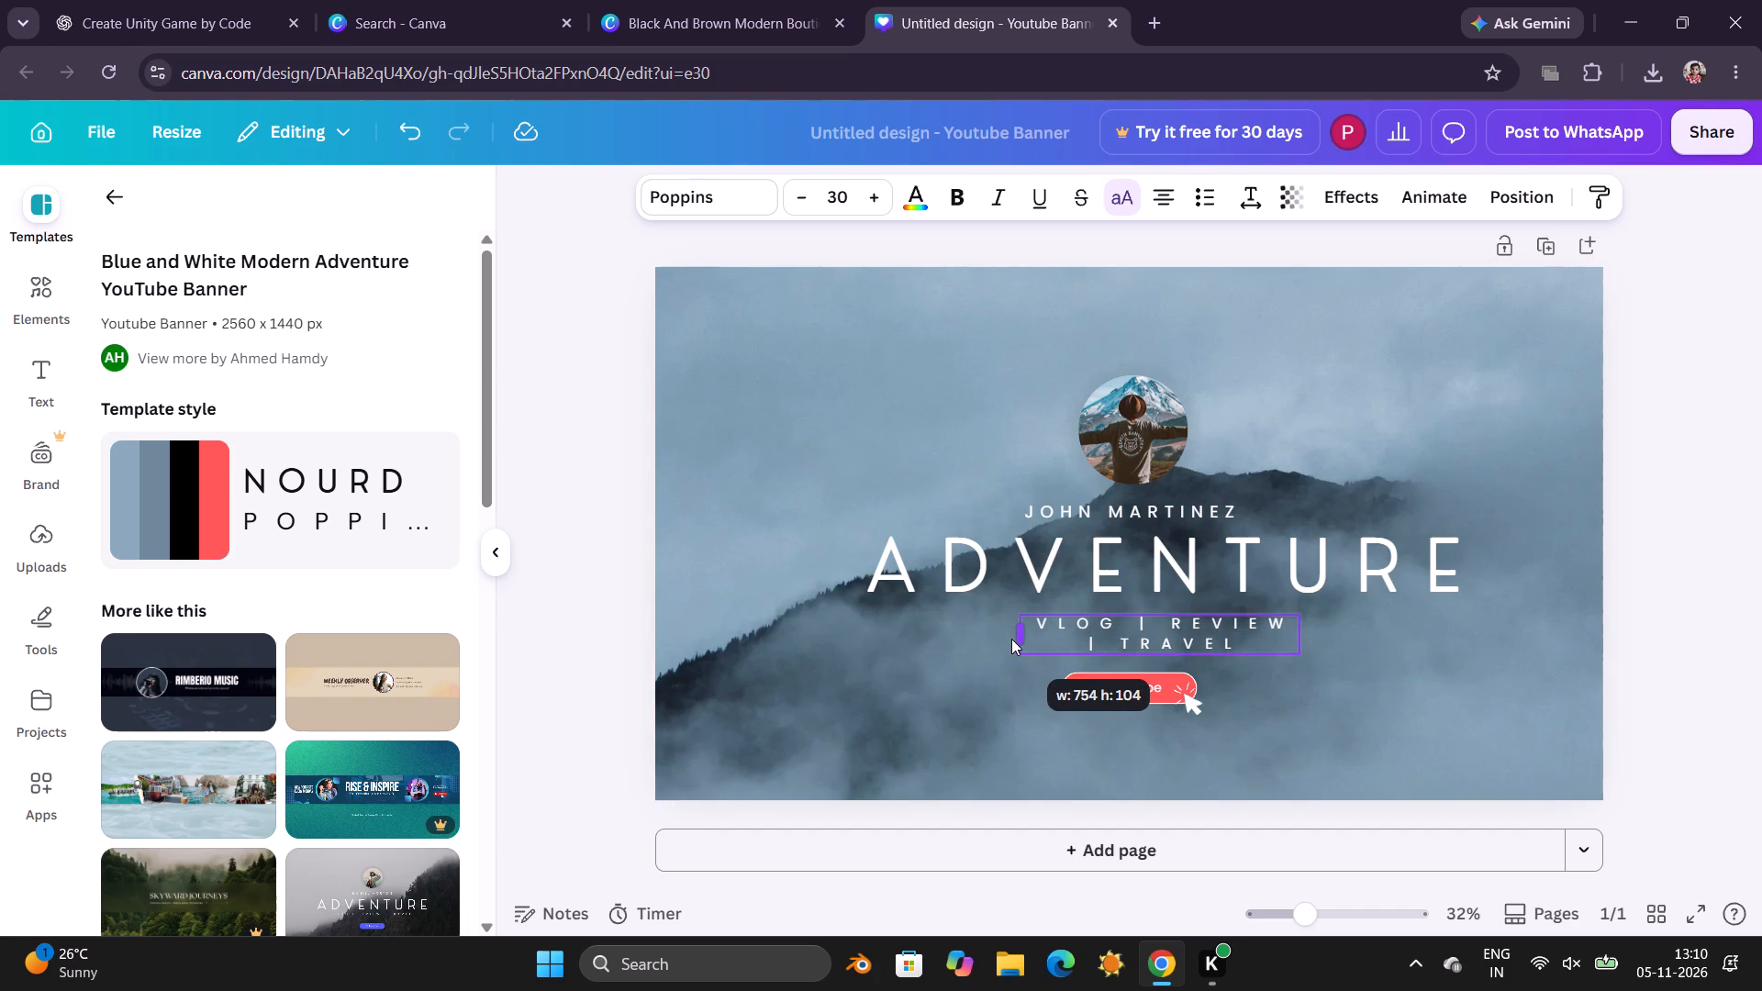
{"action": "left_click_drag", "start_coordinate": [1011, 639], "coordinate": [815, 641]}
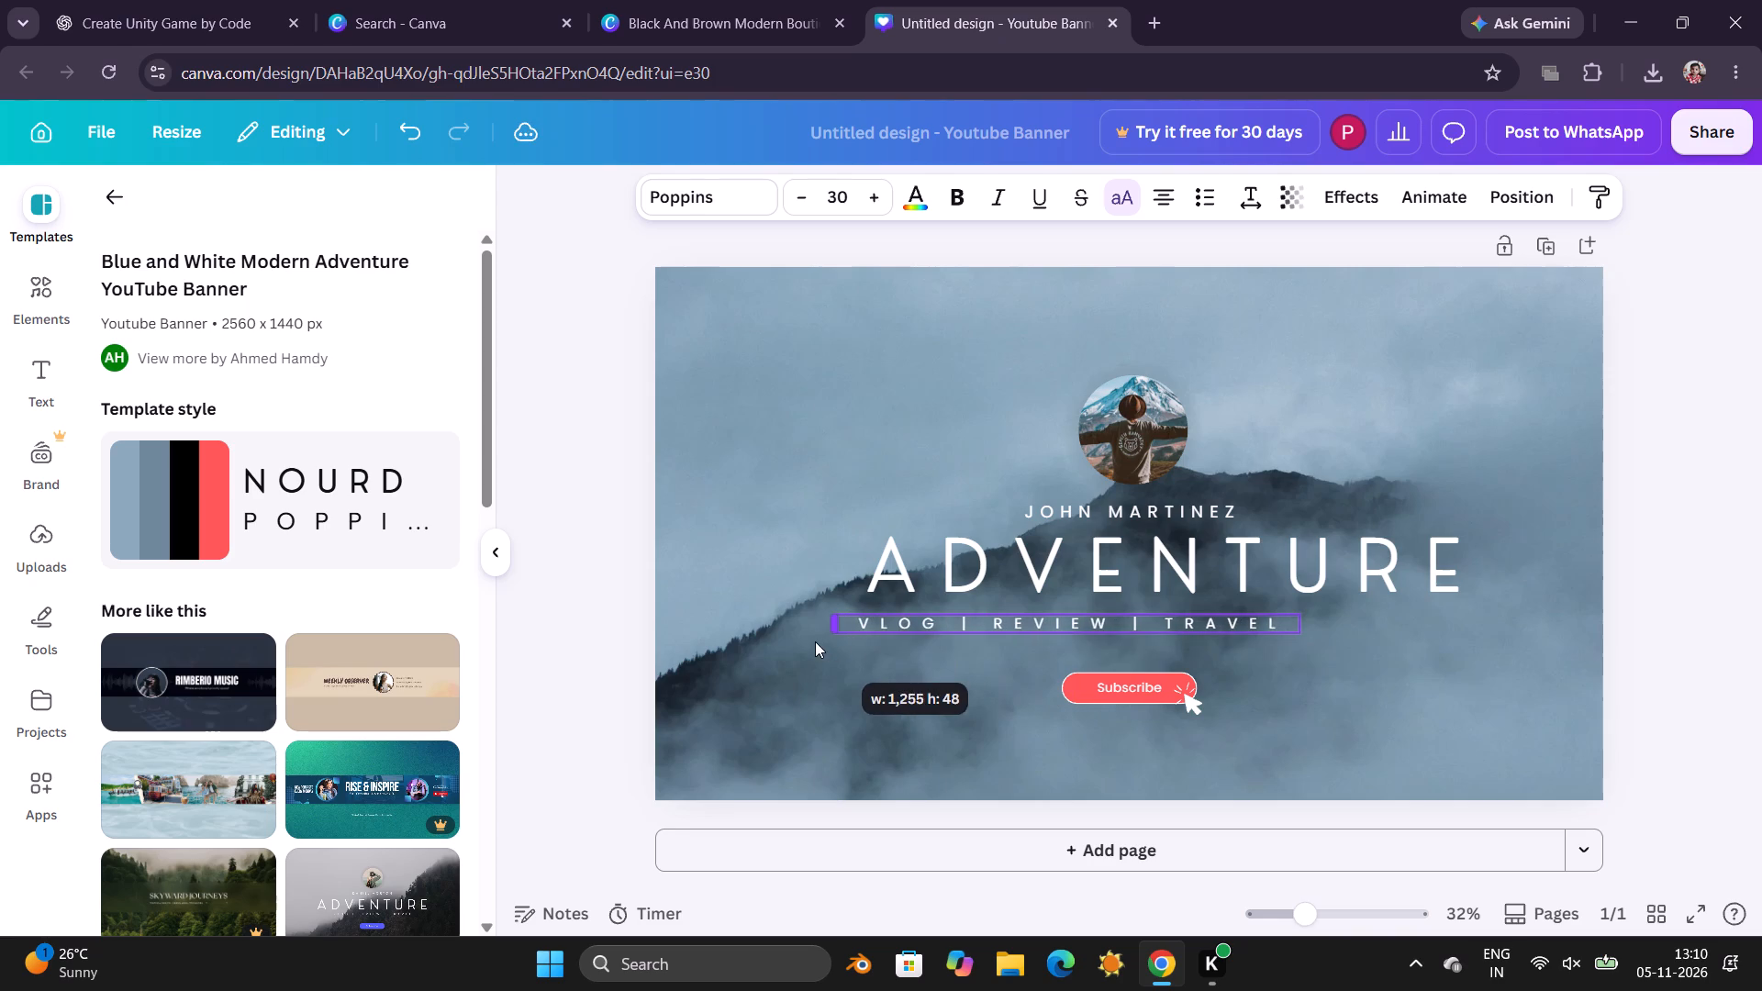
{"action": "left_click_drag", "start_coordinate": [815, 641], "coordinate": [872, 639]}
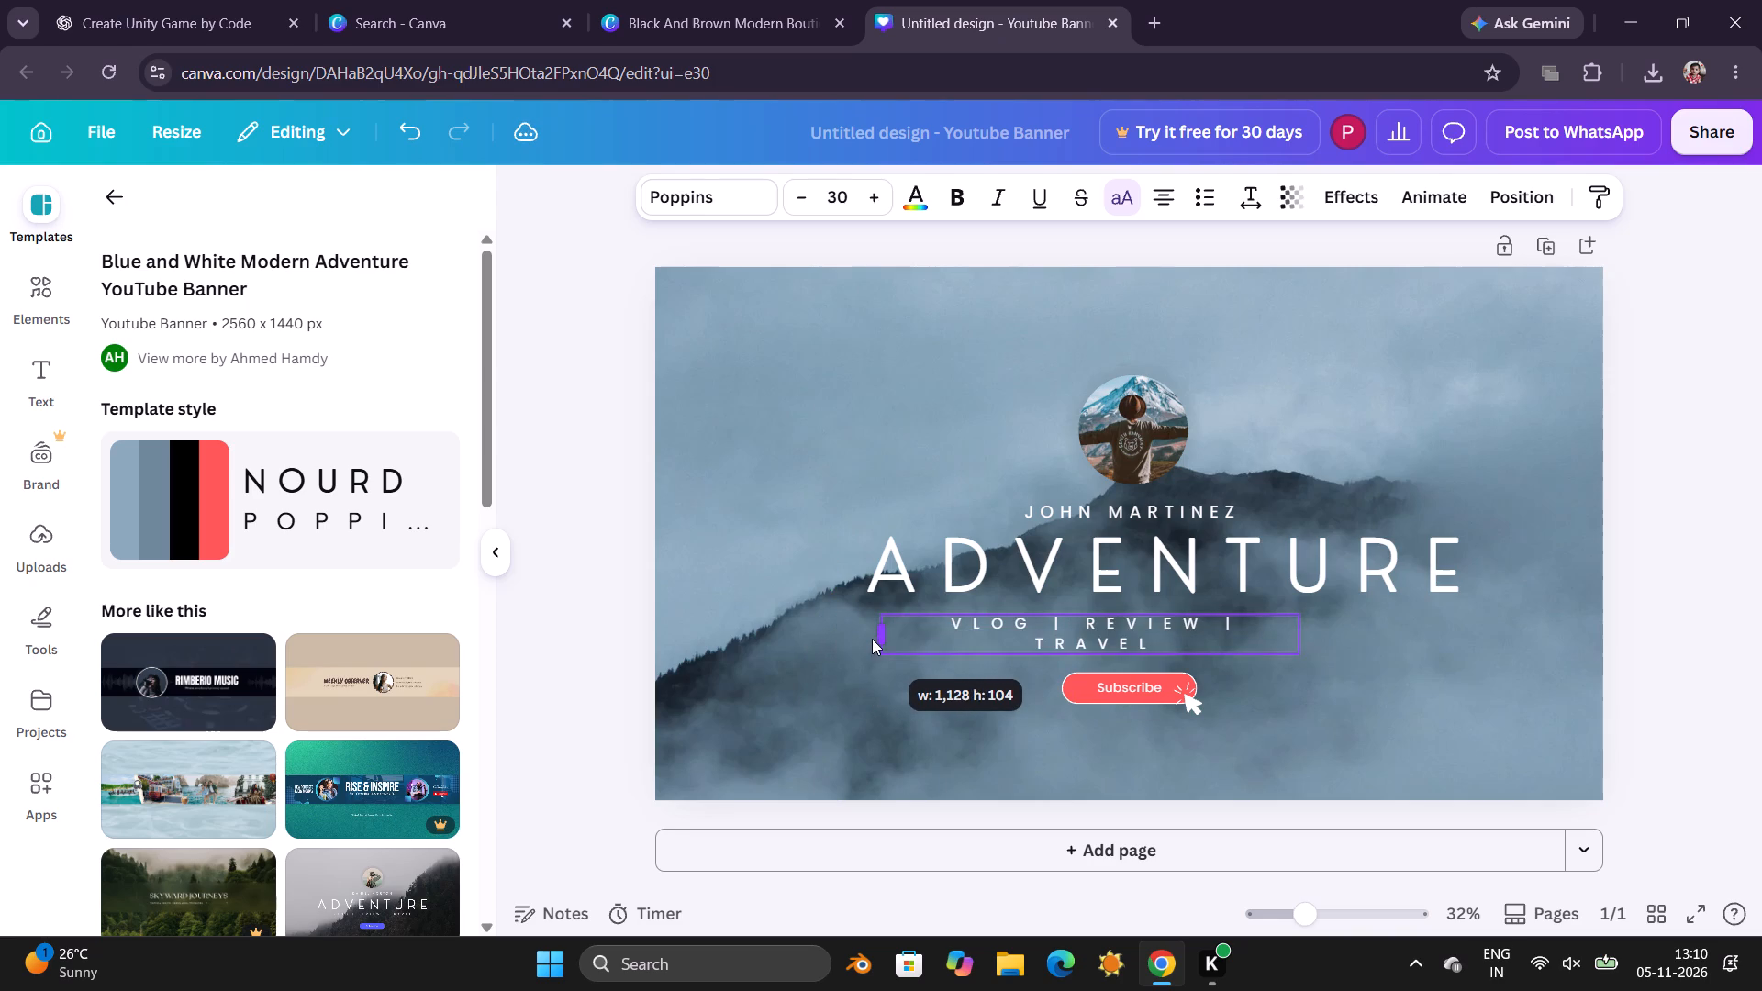
{"action": "left_click_drag", "start_coordinate": [872, 639], "coordinate": [851, 640]}
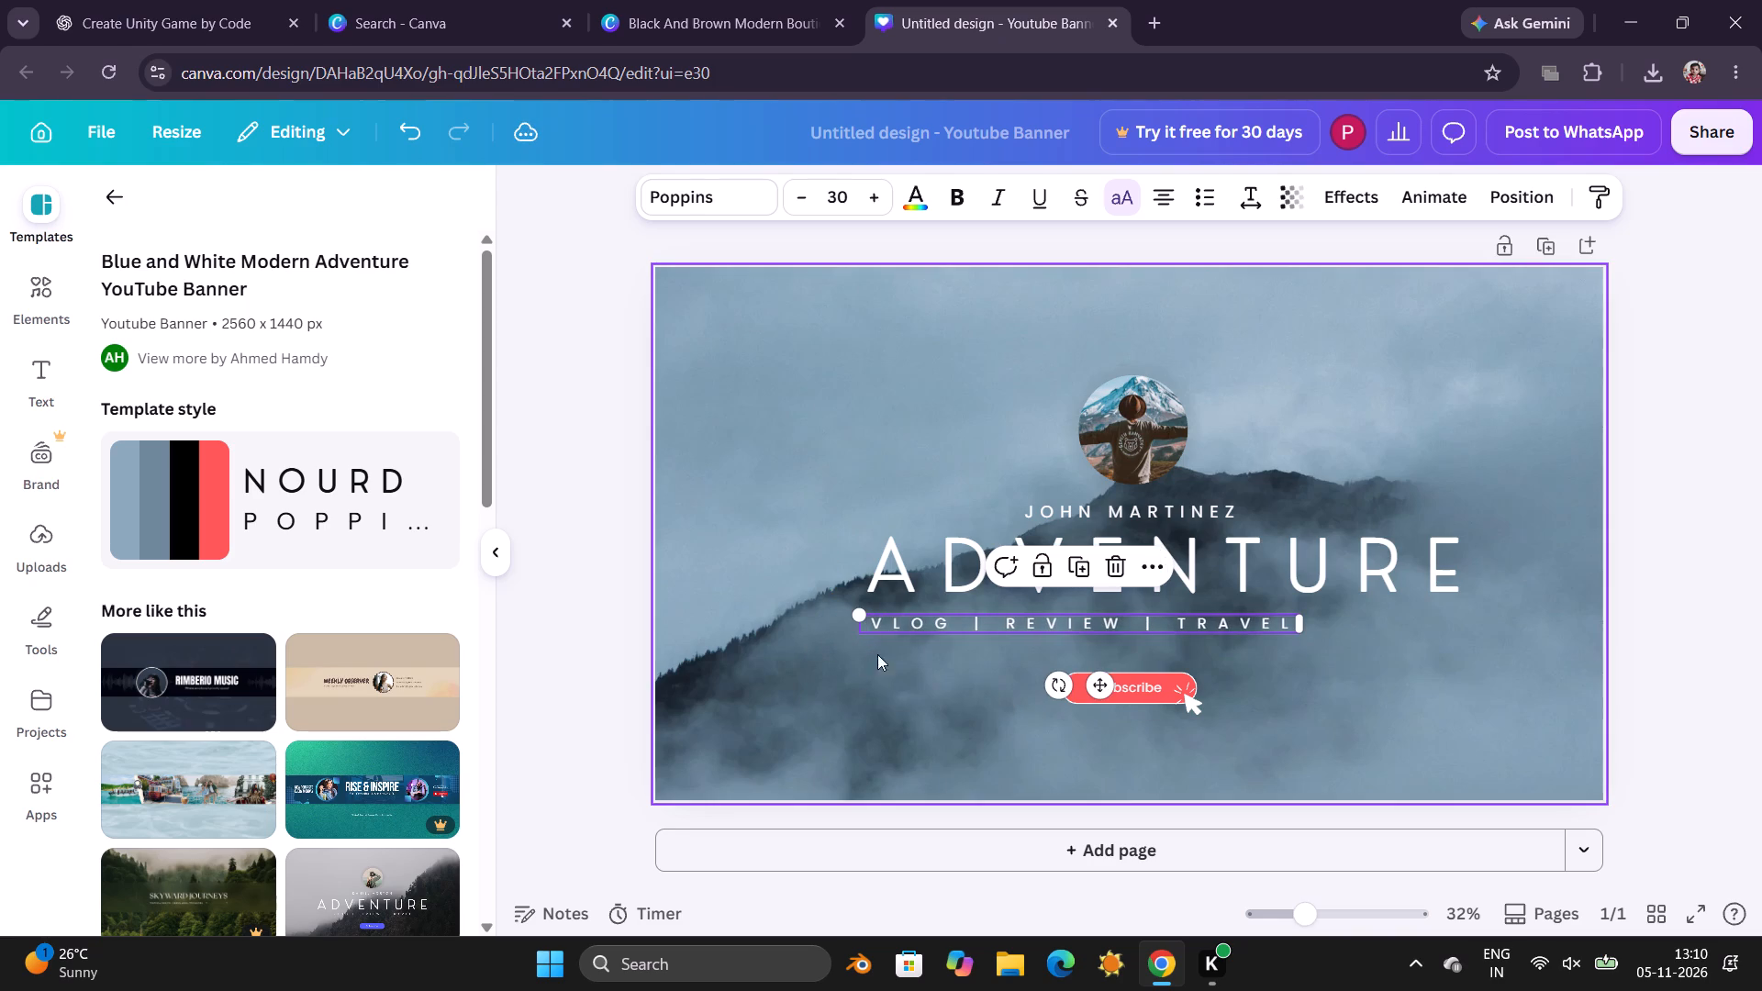
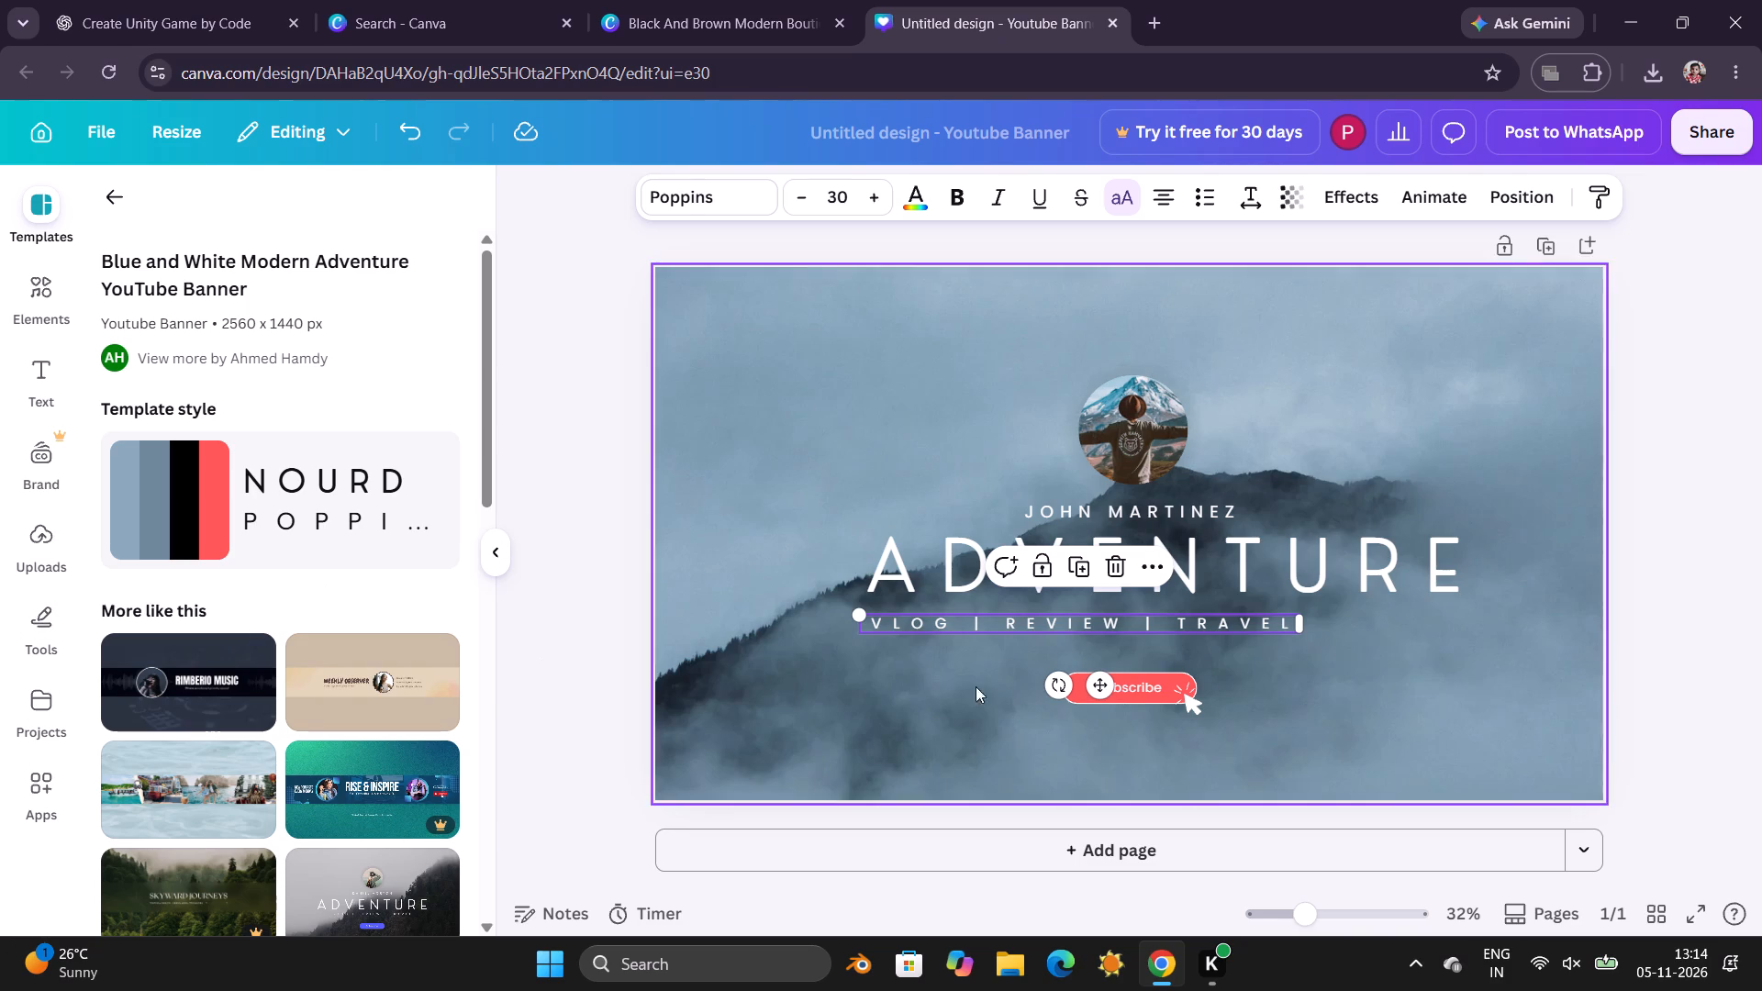
Reposition the VLOG | REVIEW | TRAVEL tagline close beneath the ADVENTURE heading, centred in line with the profile photo.
{"action": "left_click_drag", "start_coordinate": [898, 624], "coordinate": [981, 642]}
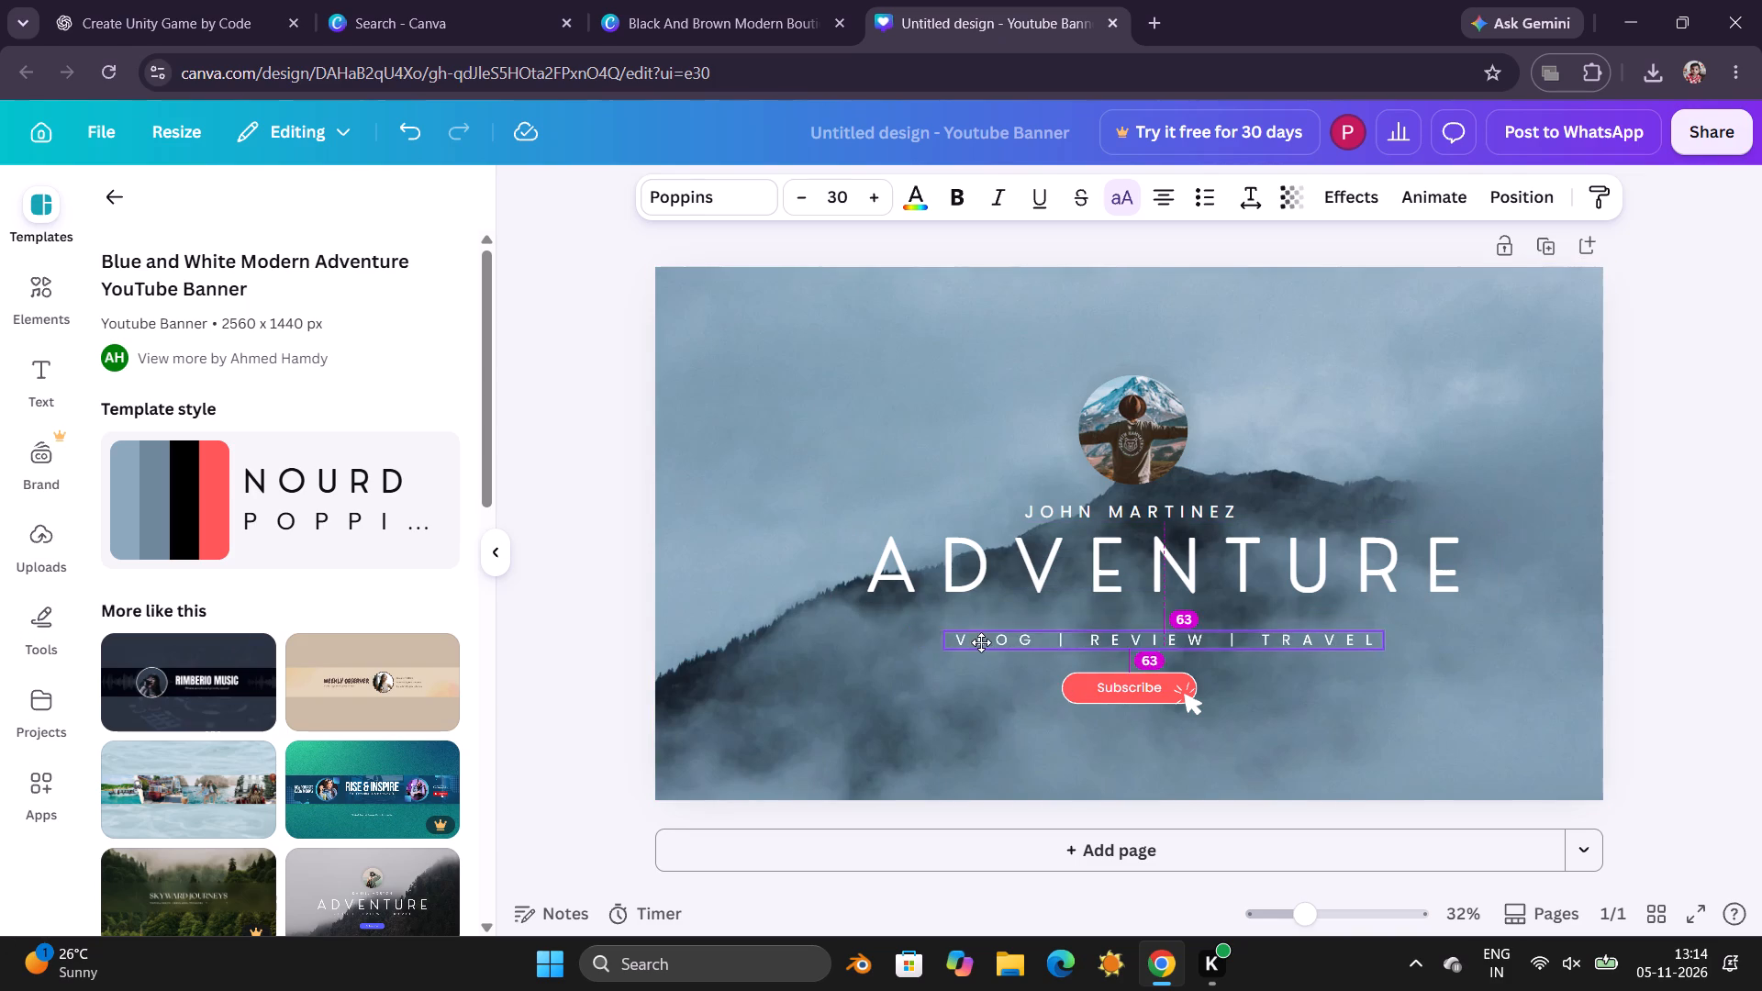
{"action": "left_click_drag", "start_coordinate": [981, 642], "coordinate": [954, 609]}
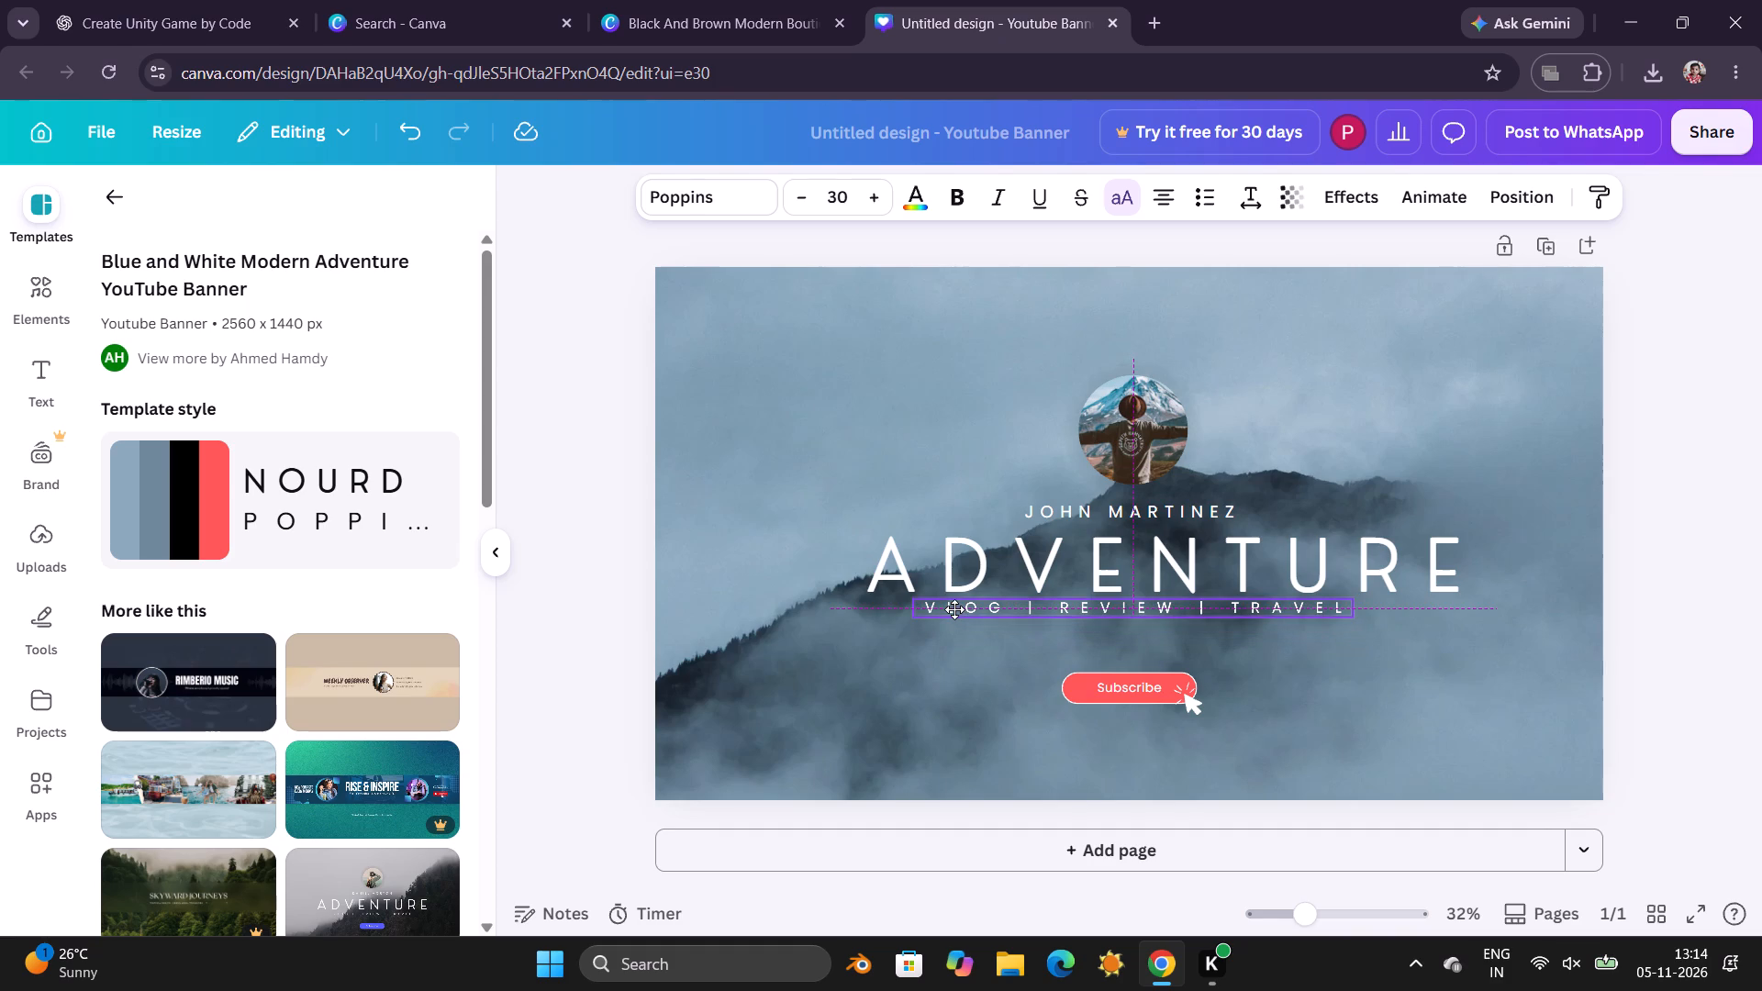
{"action": "left_click_drag", "start_coordinate": [954, 609], "coordinate": [953, 611]}
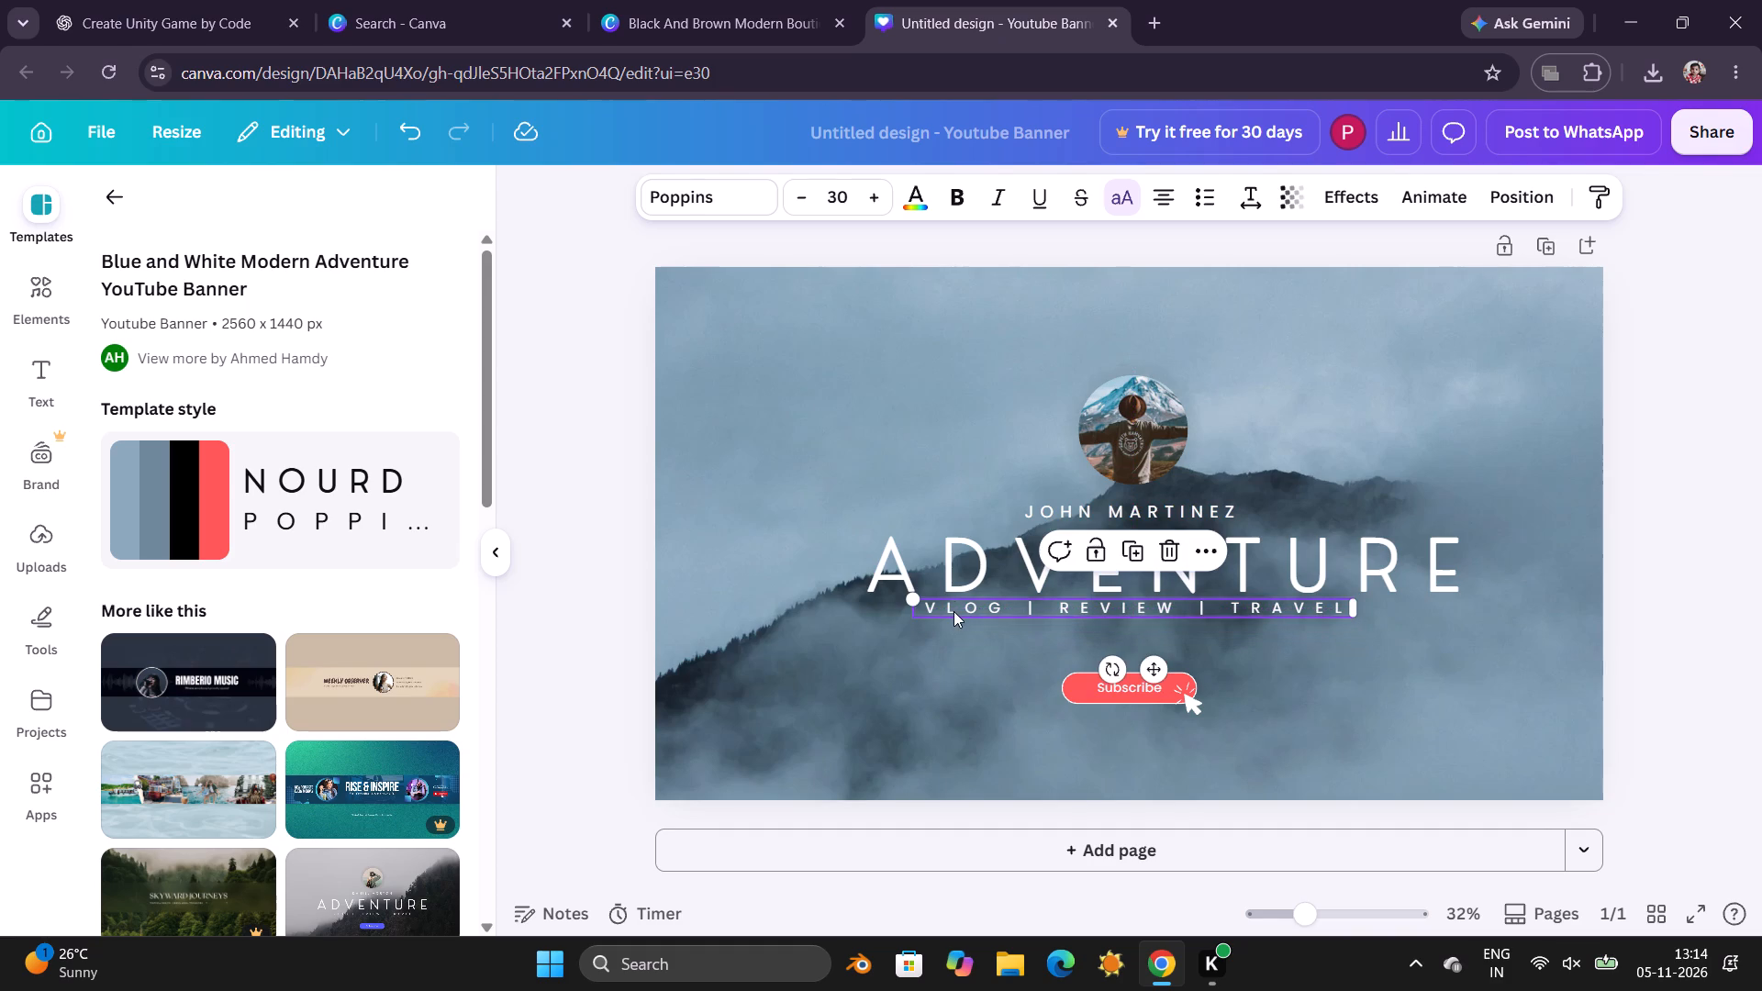
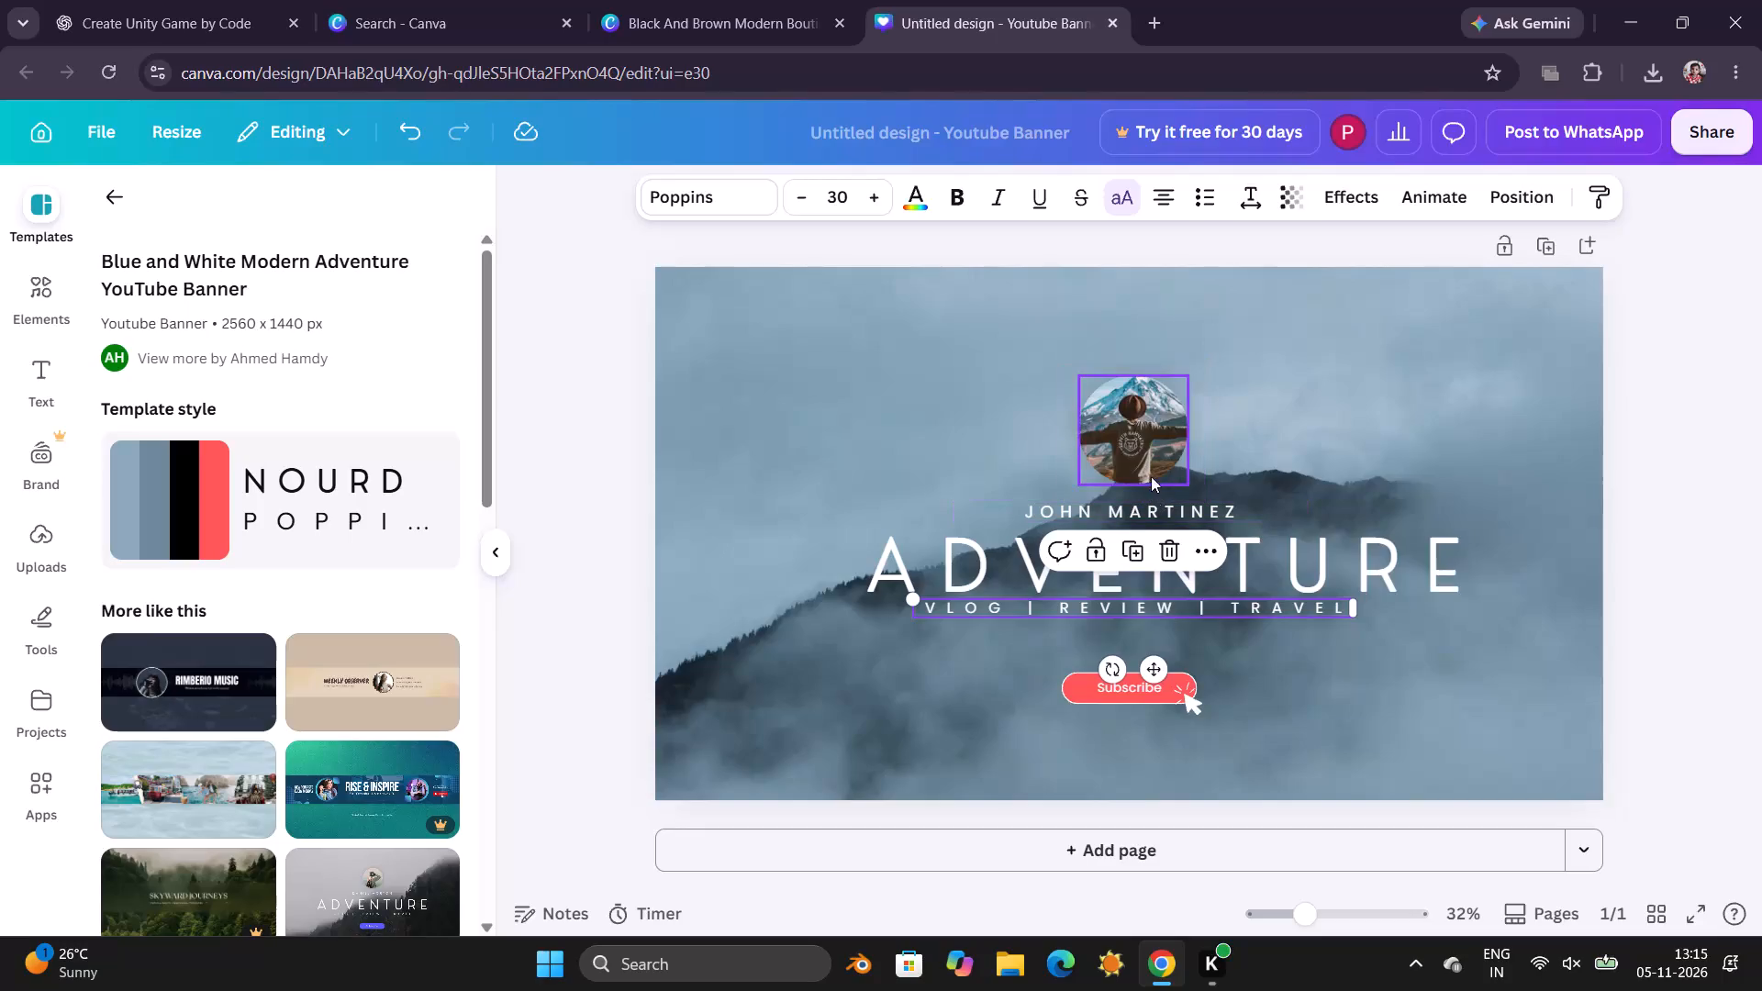
Reposition the circular profile photo slightly further left, keeping it just above the name line.
{"action": "left_click_drag", "start_coordinate": [1125, 421], "coordinate": [1131, 382]}
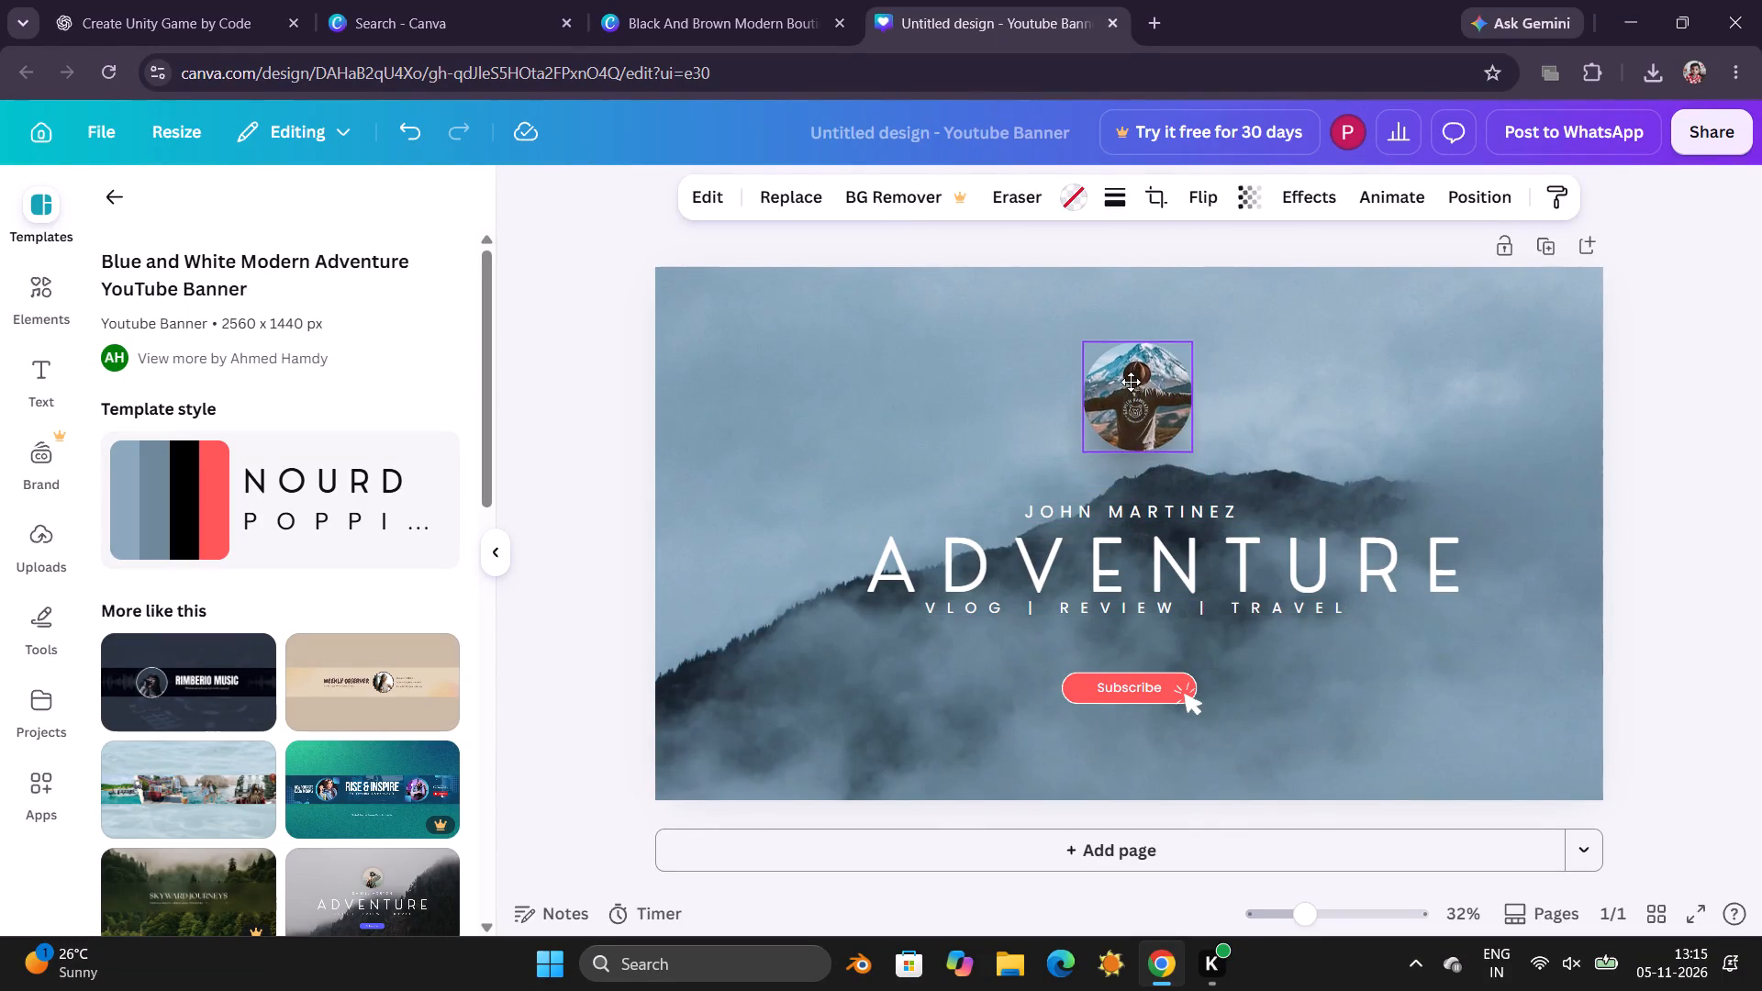
{"action": "left_click_drag", "start_coordinate": [1131, 382], "coordinate": [1105, 422]}
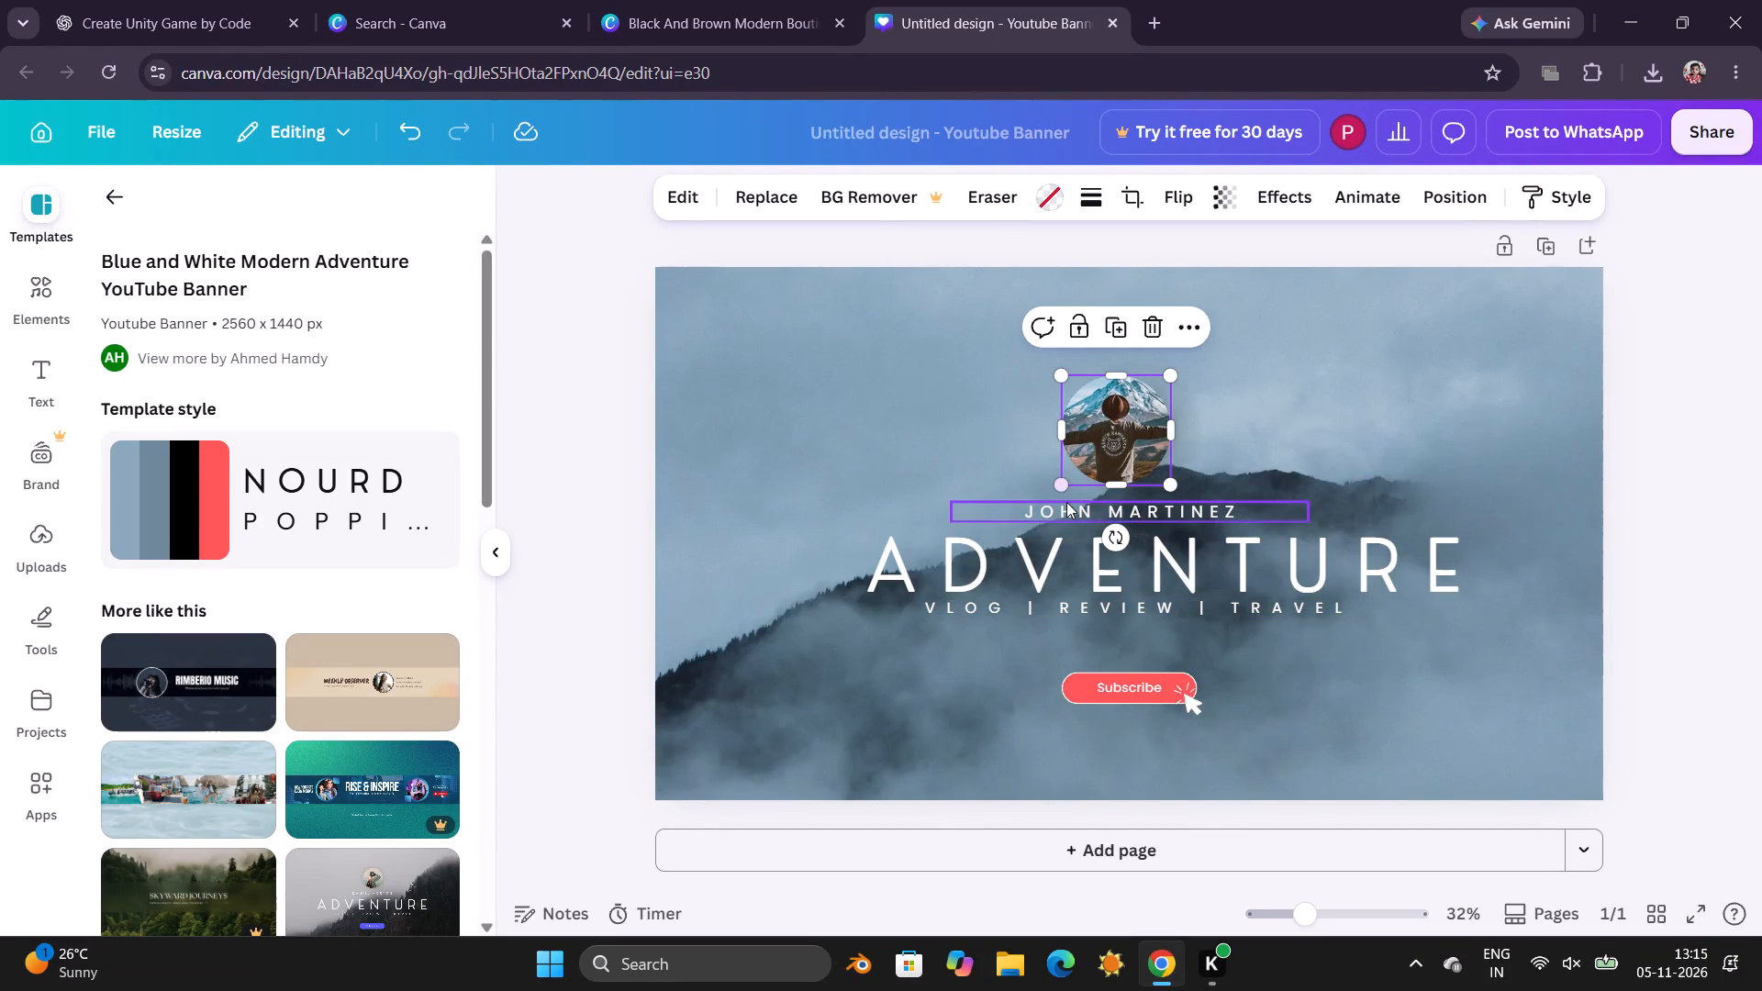
Shift the name line slightly left so it sits centred beneath the profile photo, above the ADVENTURE heading.
{"action": "left_click", "coordinate": [1066, 502]}
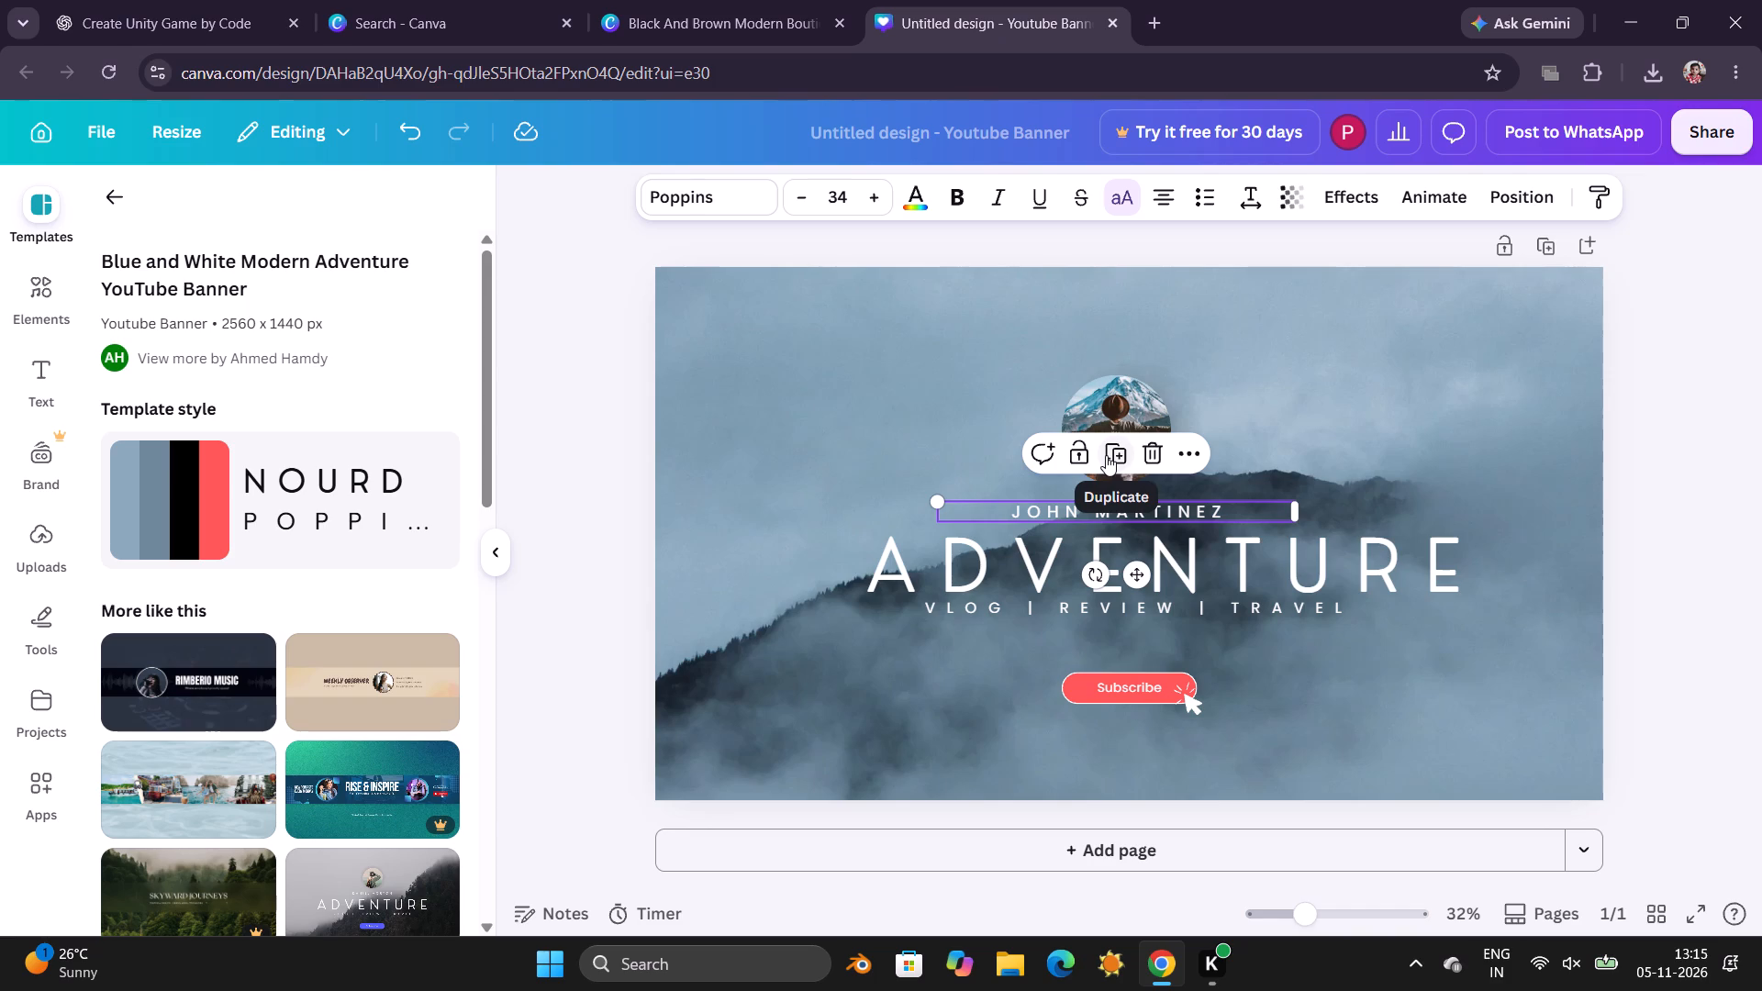
{"action": "left_click", "coordinate": [982, 507]}
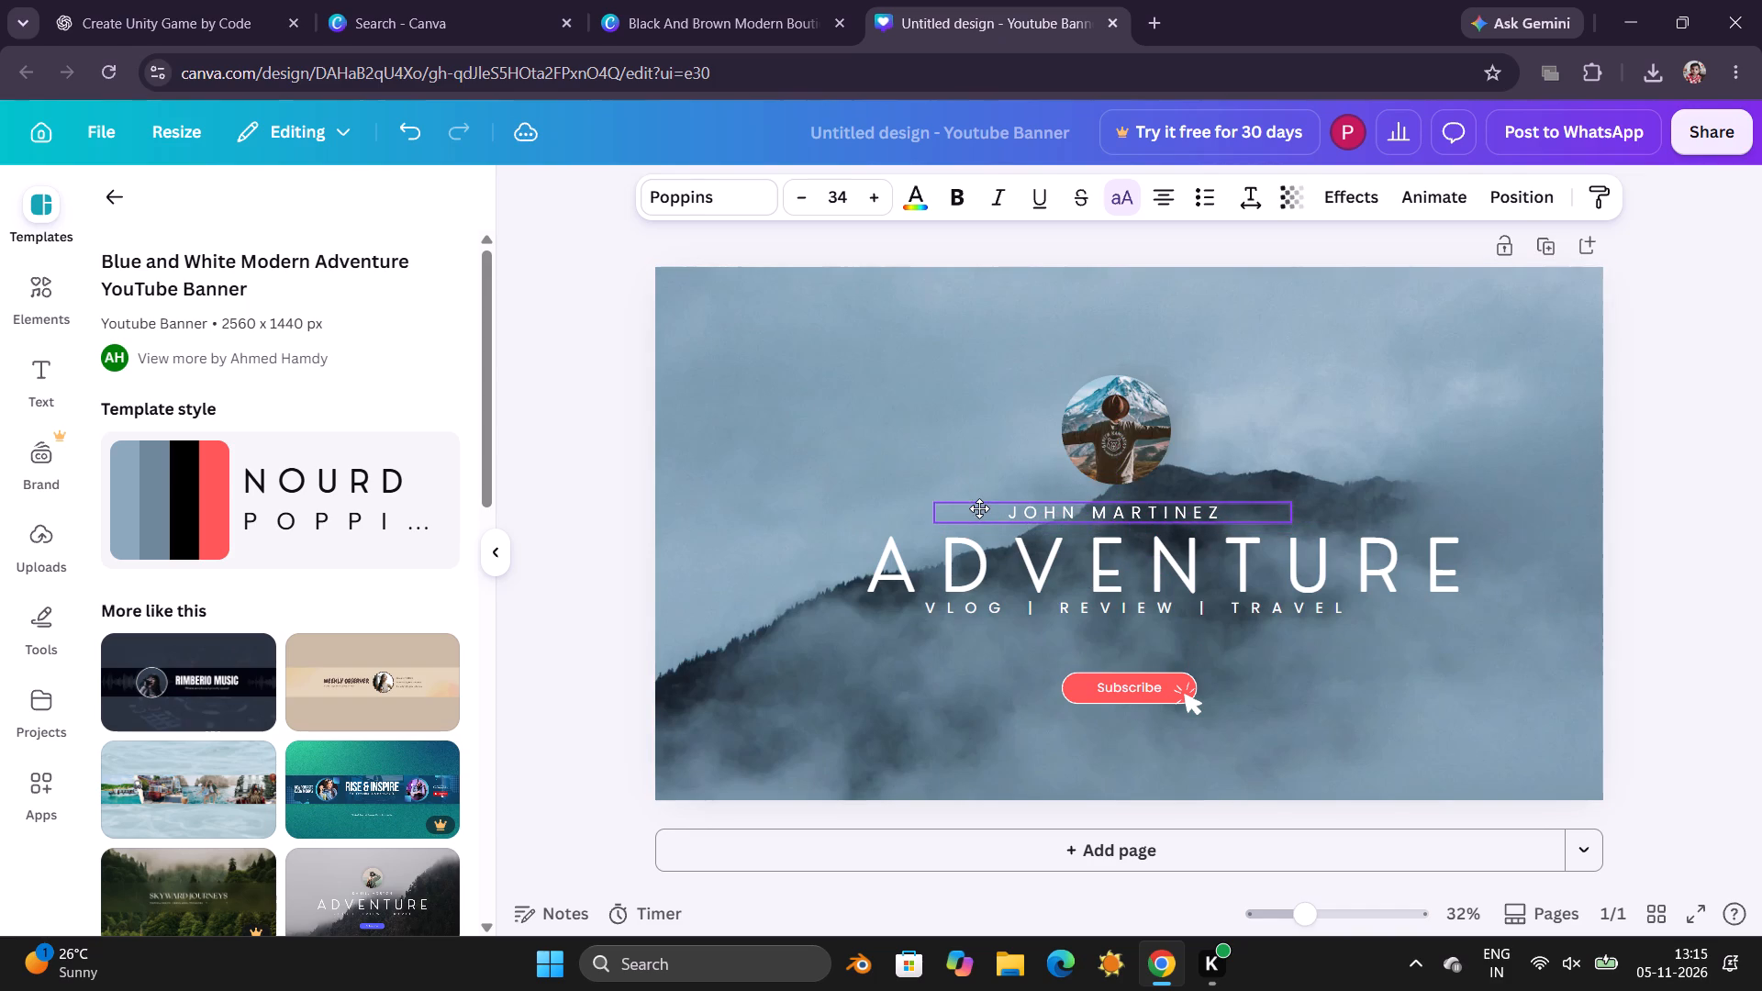